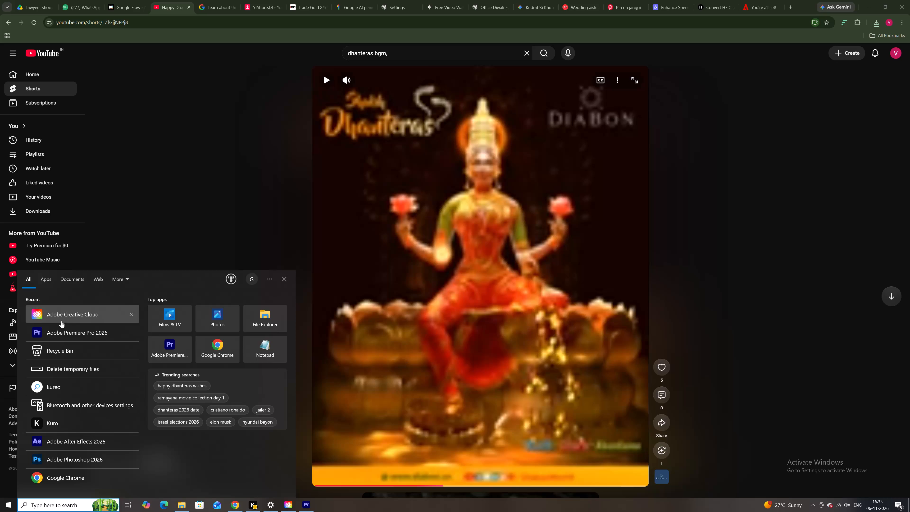
# Turn Bluetooth on in the Bluetooth device settings, connect the Airdopes 121 Pro Plus earbuds, and close the settings.
pyautogui.click(98, 411)
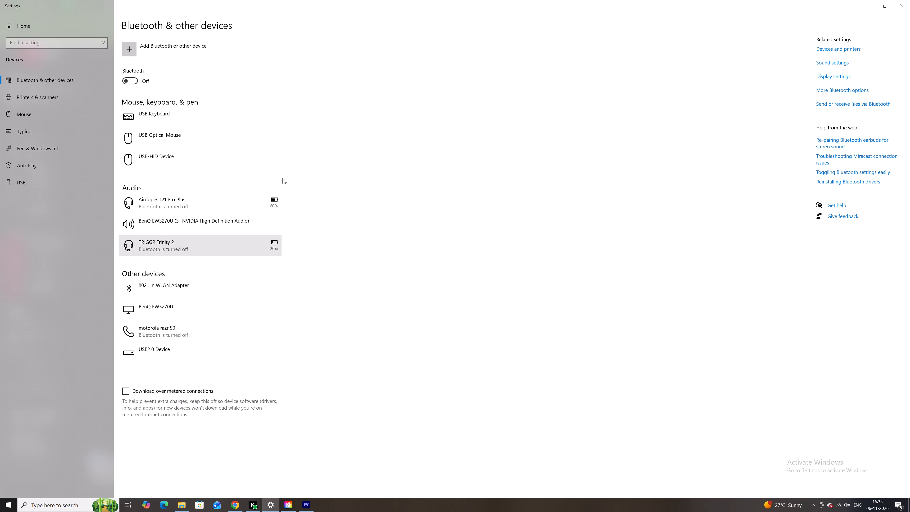
pyautogui.click(192, 211)
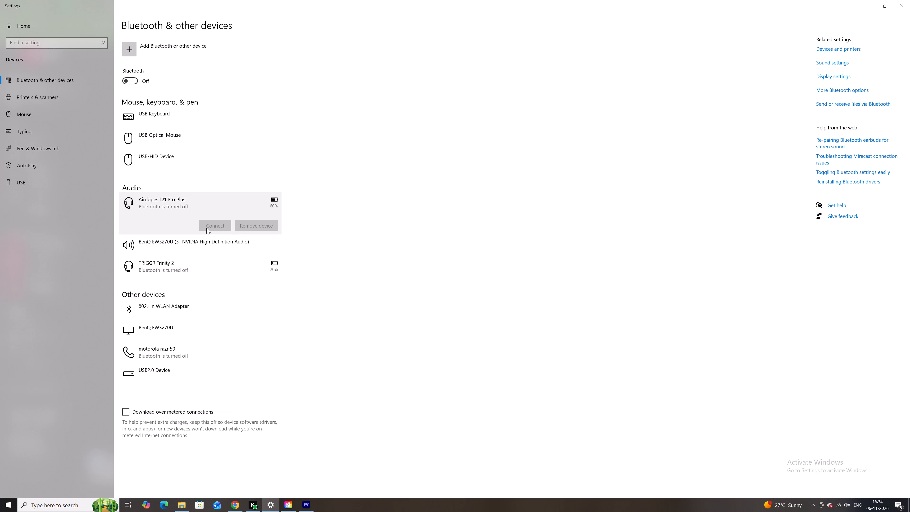
pyautogui.click(128, 82)
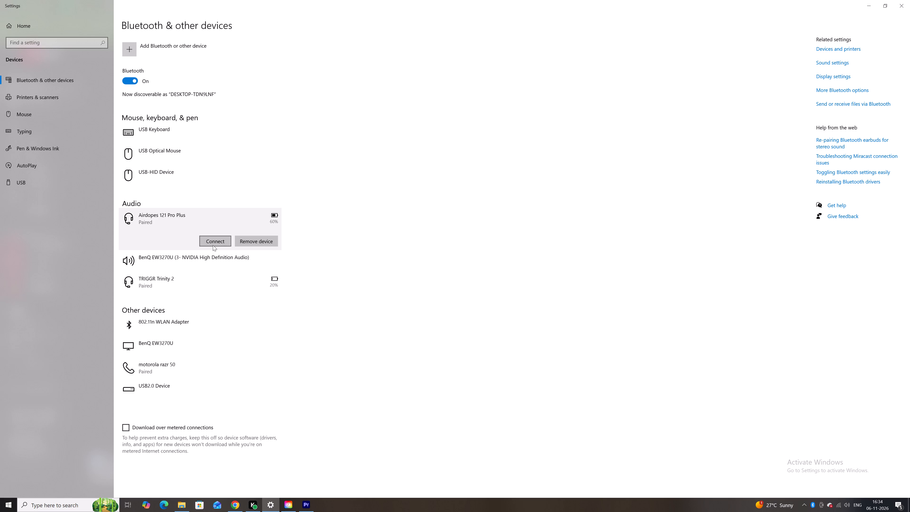
pyautogui.click(211, 244)
pyautogui.click(909, 0)
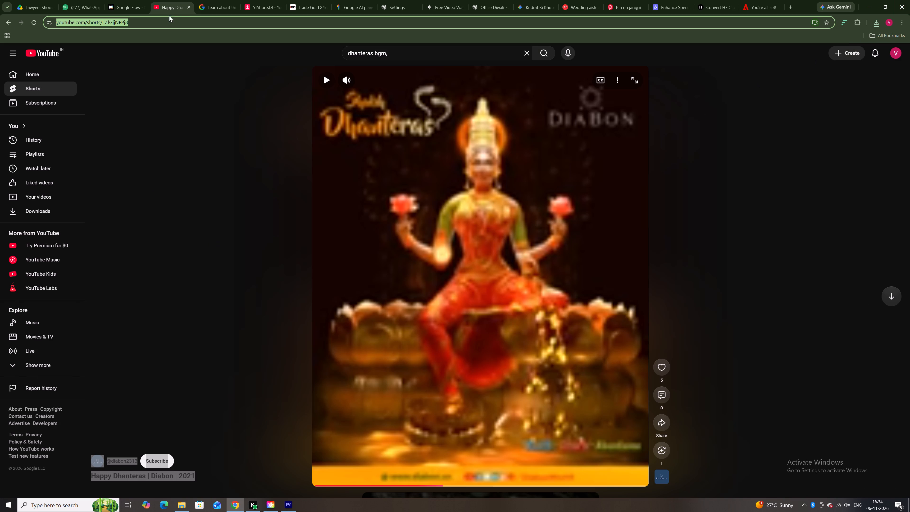
# Clear the dhanteras bgm query from the YouTube search box and leave the box empty.
pyautogui.moveTo(392, 59); pyautogui.dragTo(301, 66)
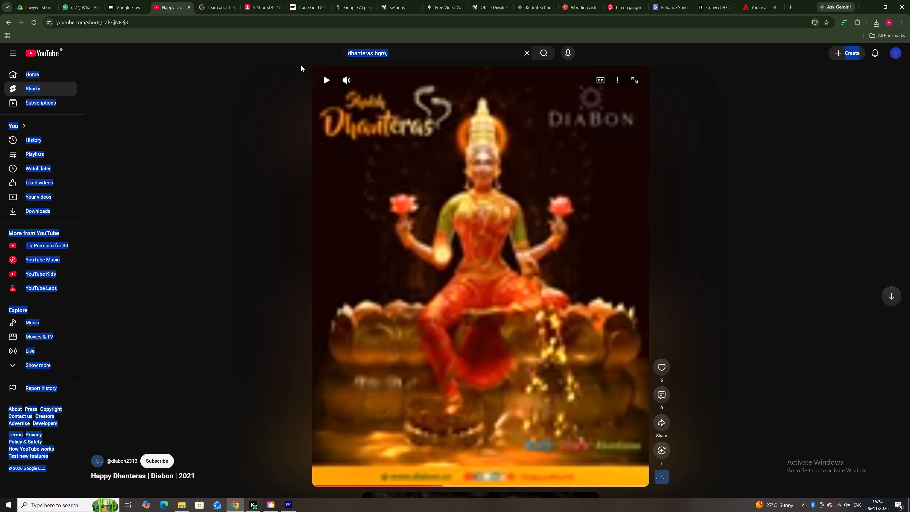
pyautogui.moveTo(299, 66); pyautogui.dragTo(303, 65)
pyautogui.tripleClick(412, 54)
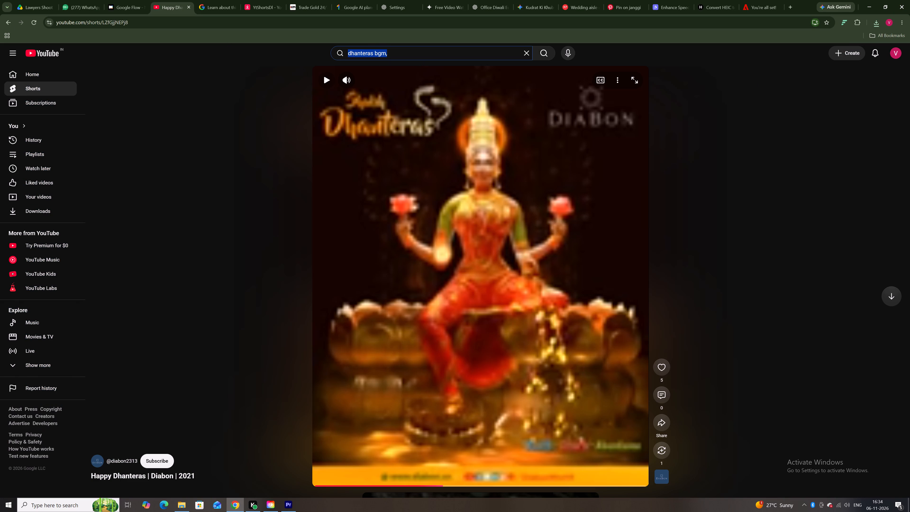
pyautogui.press('BackSpace')
pyautogui.write('jatt nu n')
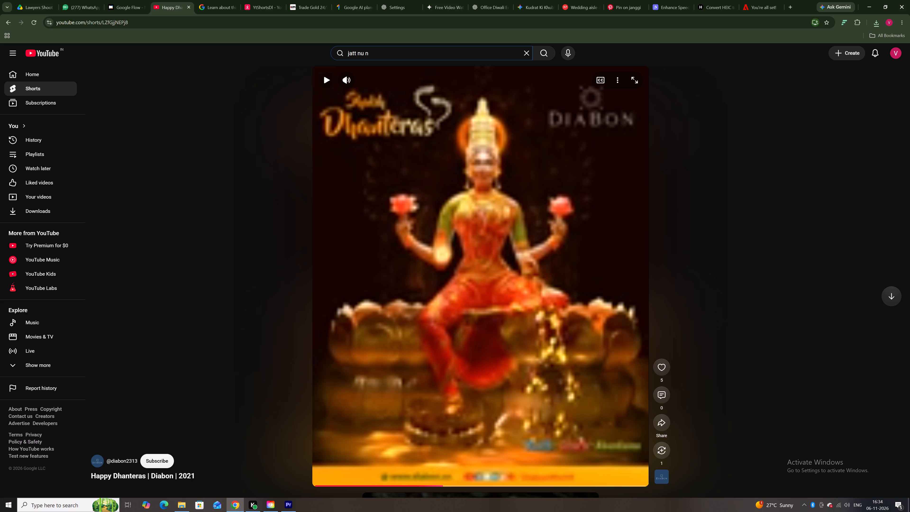
pyautogui.press('BackSpace')
pyautogui.press('j')
pyautogui.press('i')
pyautogui.hotkey('ctrl', 'a')
pyautogui.press('BackSpace')
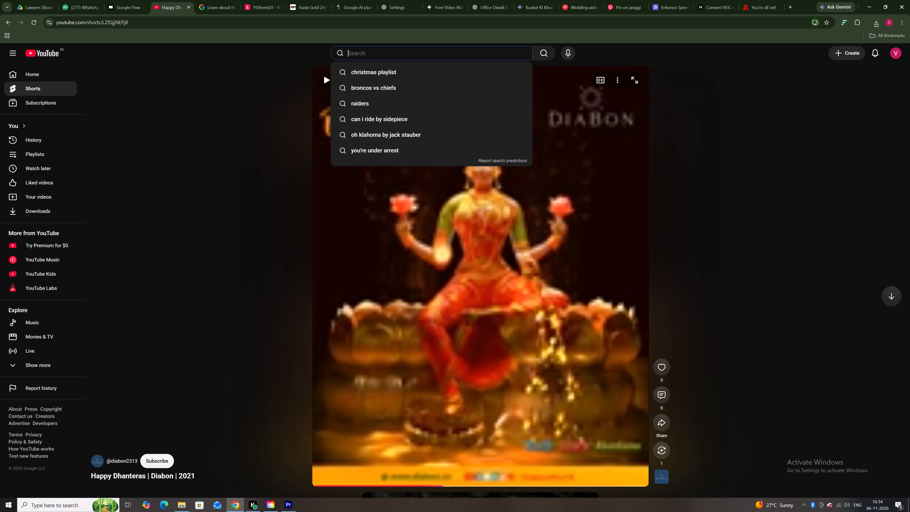
# Search Google for "jatt nu jeonda marta" from the Google AI plans page to identify the song, and return to that page.
pyautogui.click(355, 0)
pyautogui.click(358, 27)
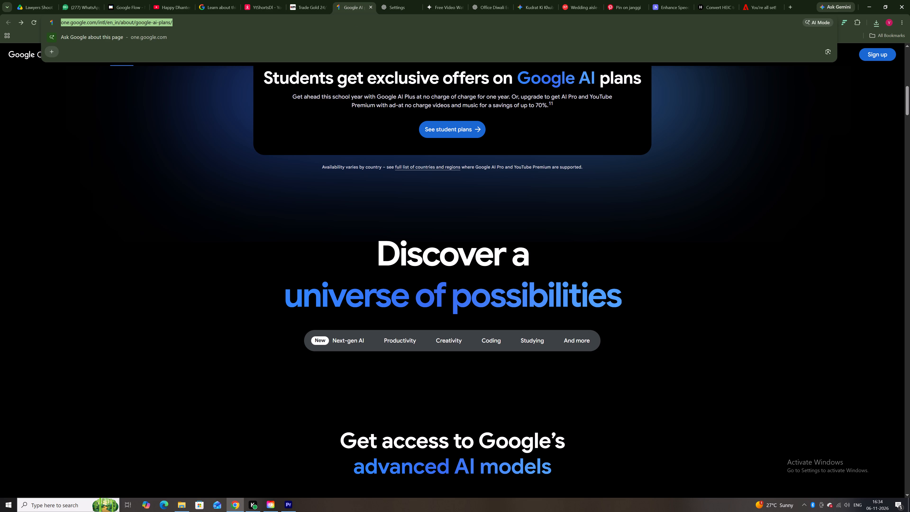
pyautogui.write('jatt nu')
pyautogui.press('space')
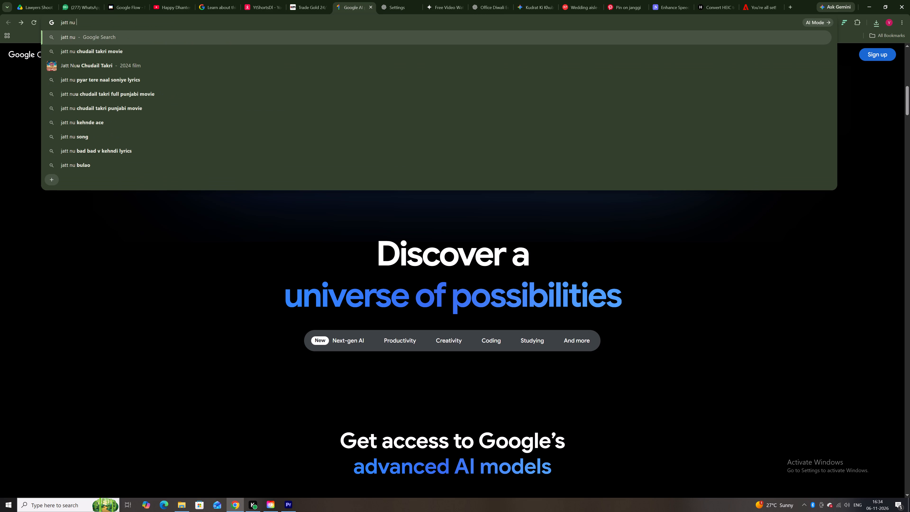
pyautogui.write('jiyu')
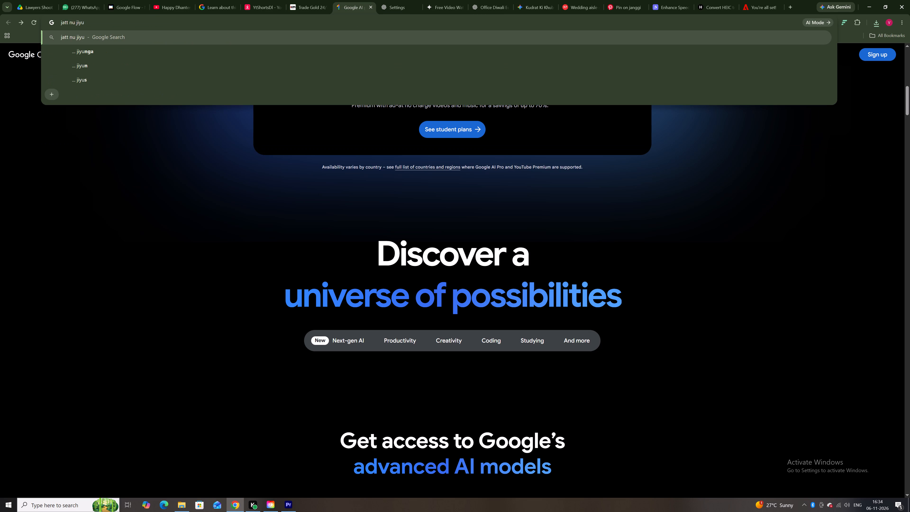
pyautogui.press('BackSpace')
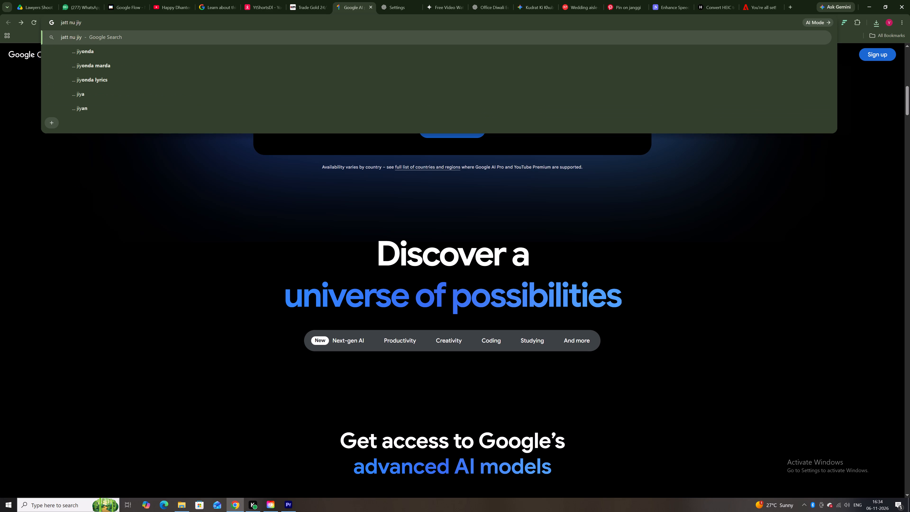
pyautogui.press('BackSpace')
pyautogui.press('BackSpace')
pyautogui.press('Down')
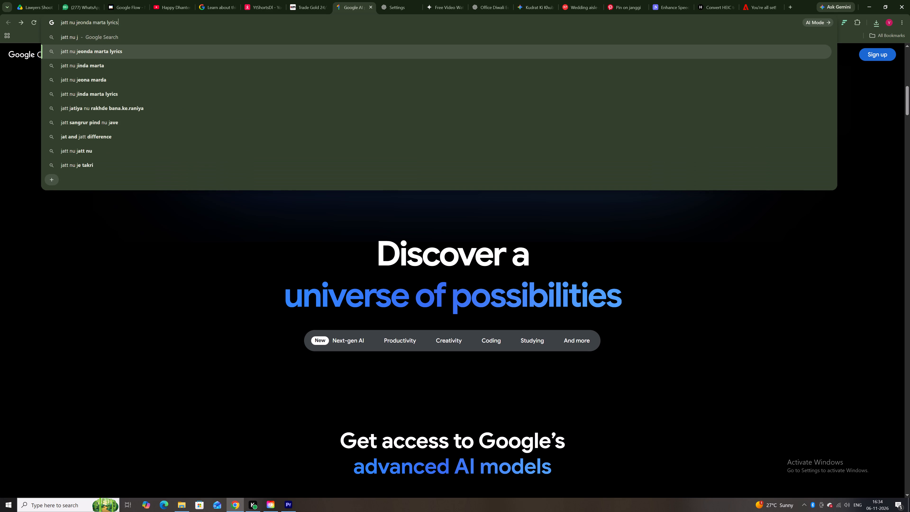
pyautogui.press('BackSpace')
pyautogui.press('BackSpace')
pyautogui.press('BackSpace')
pyautogui.press('BackSpace')
pyautogui.press('BackSpace')
pyautogui.press('BackSpace')
pyautogui.press('Return')
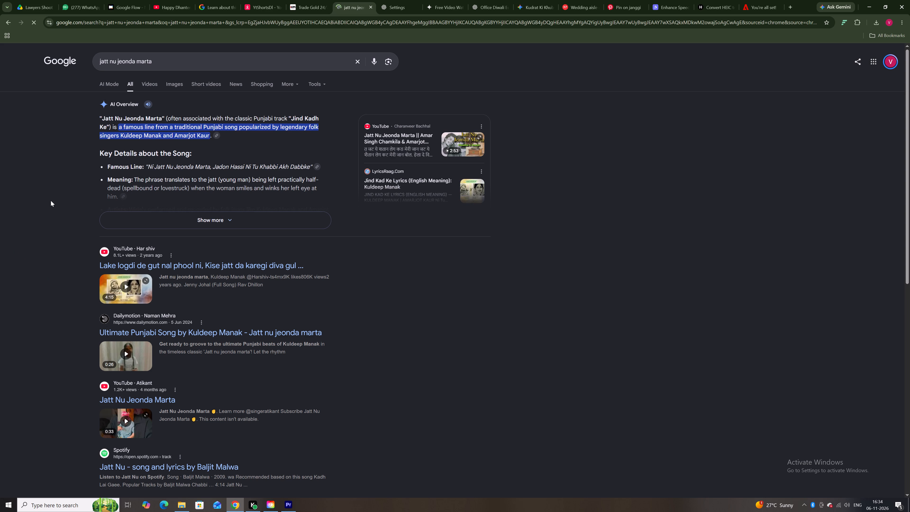
pyautogui.click(5, 27)
# Search YouTube for "kuldeep manak" and play the Jind Kad Ke (Remix) video from the results.
pyautogui.click(182, 3)
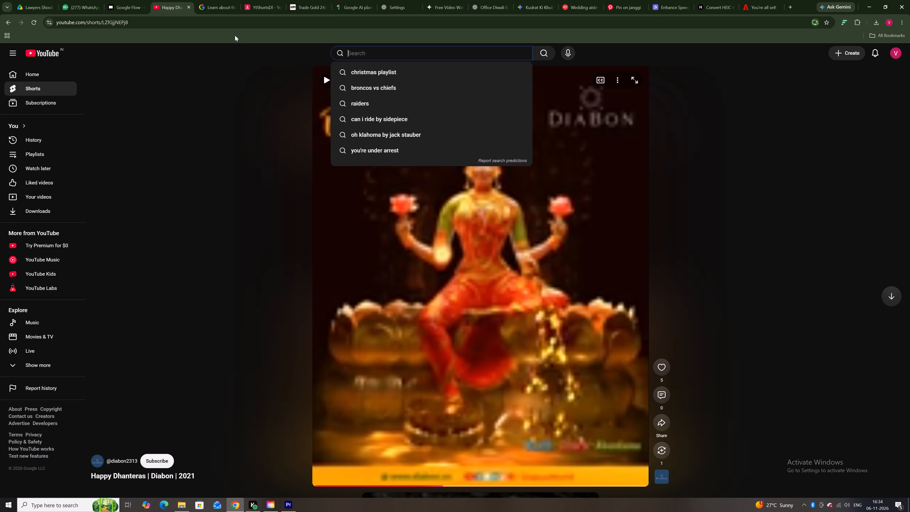
pyautogui.write('kuldeep')
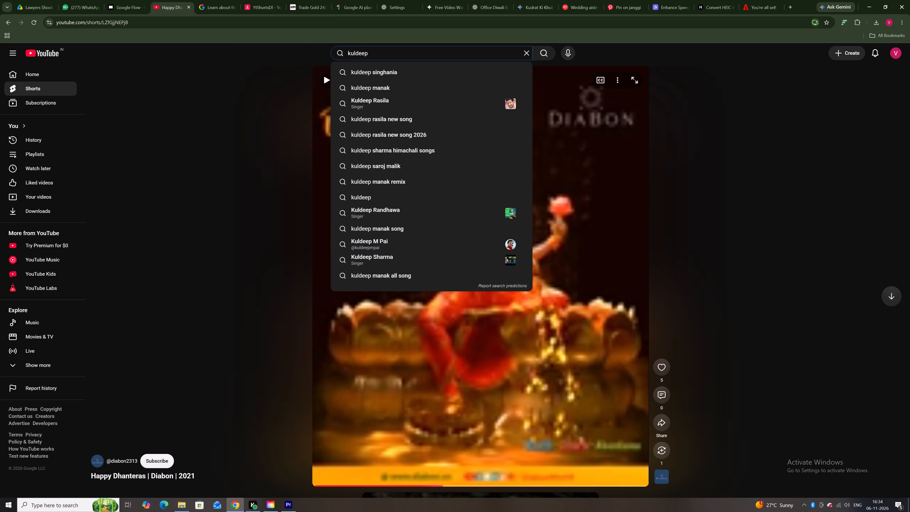
pyautogui.press('Down')
pyautogui.press('Down')
pyautogui.press('Return')
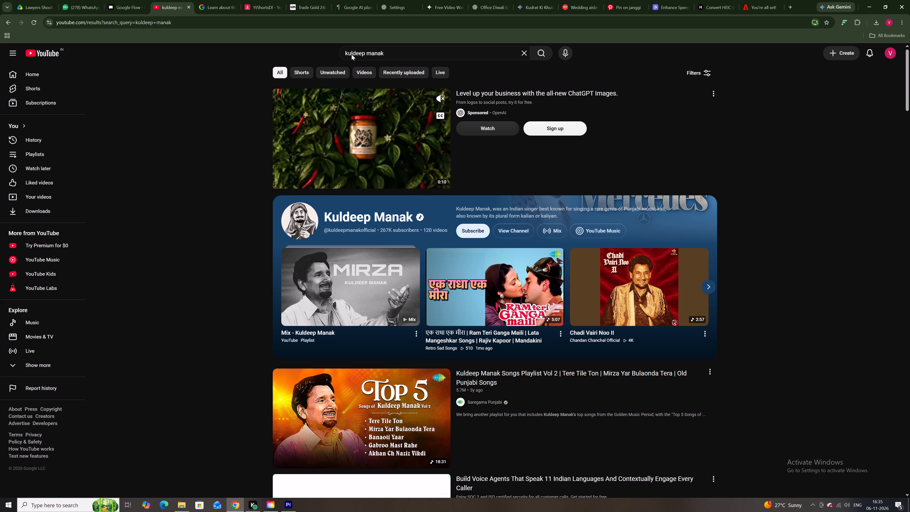
pyautogui.scroll(-15, 554, 373)
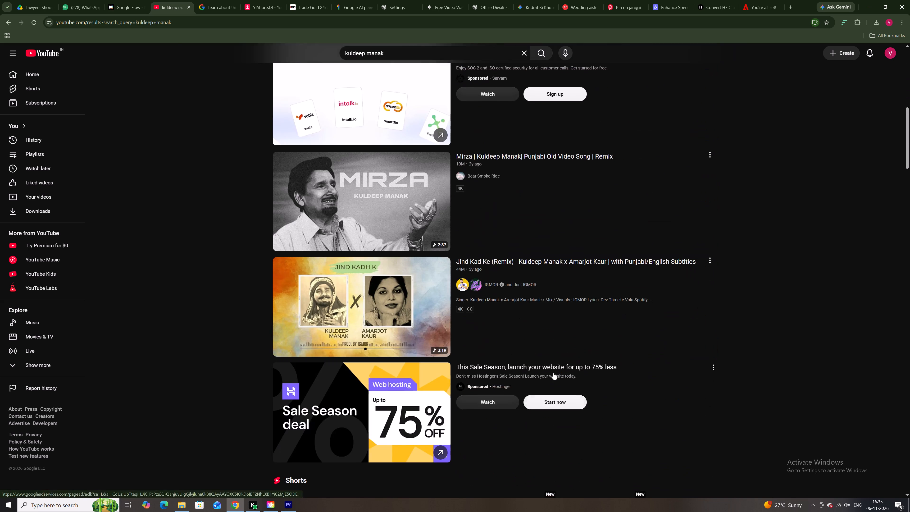
pyautogui.scroll(-1, 554, 373)
pyautogui.click(331, 171)
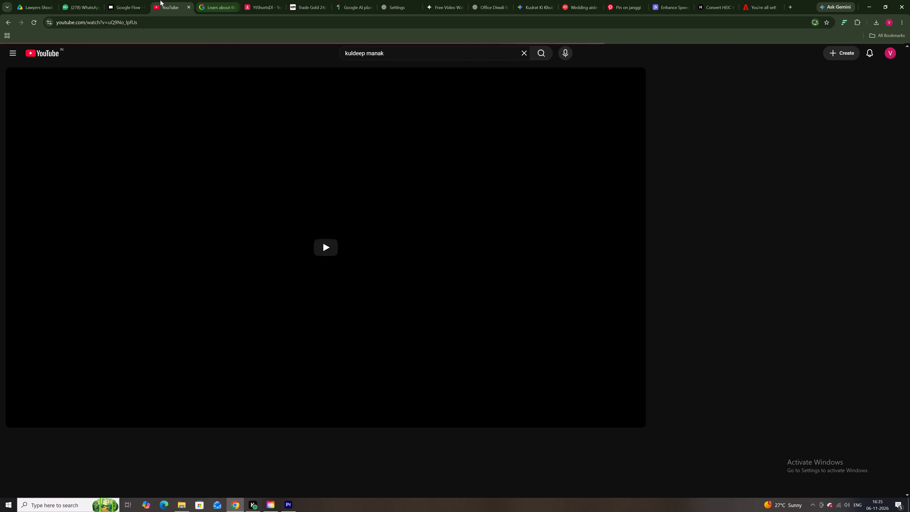
# Switch to Adobe Premiere and create a new project named diwali in the Desktop folder with no template.
pyautogui.click(116, 0)
pyautogui.click(289, 502)
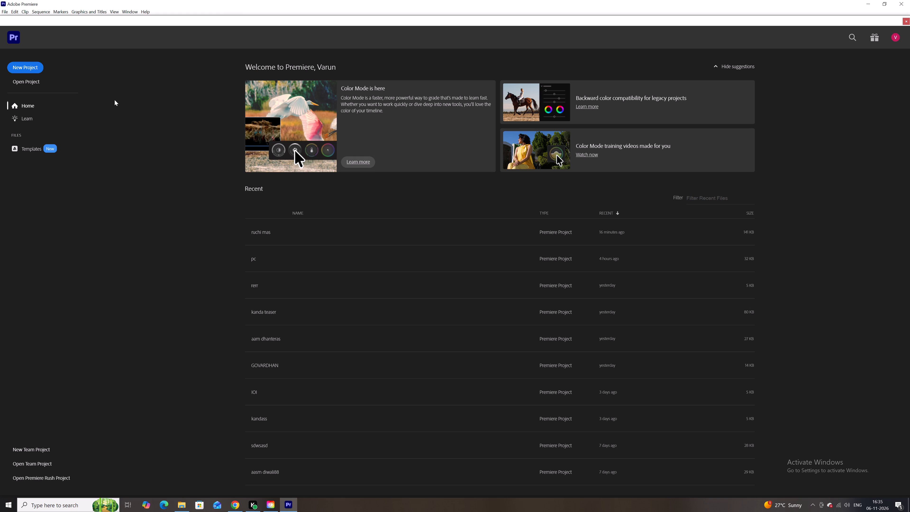
pyautogui.click(33, 69)
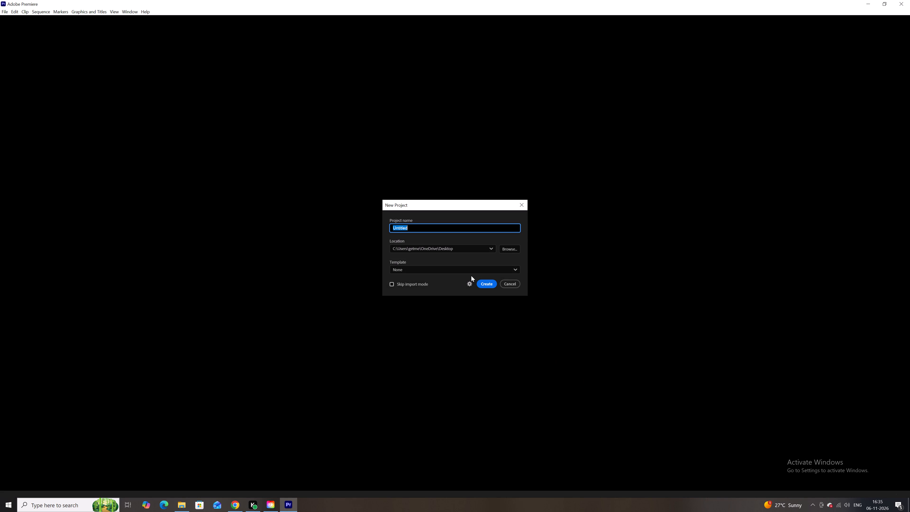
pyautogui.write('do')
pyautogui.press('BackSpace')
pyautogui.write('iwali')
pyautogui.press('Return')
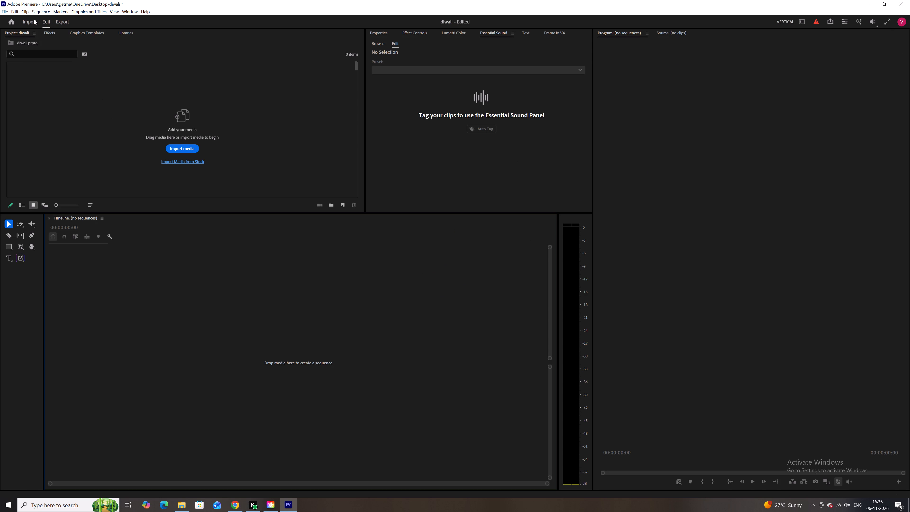
pyautogui.click(46, 23)
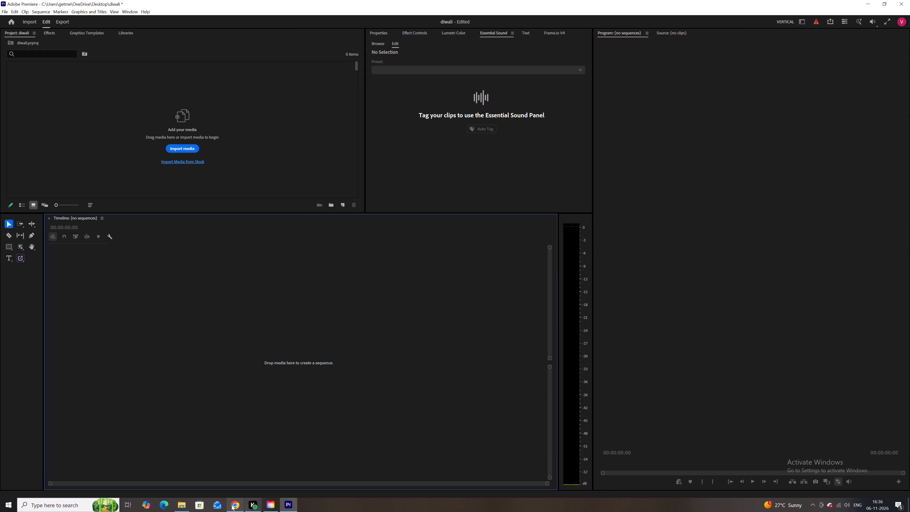
# Switch to the Downloads folder in File Explorer and preview the watermark-free rangoli and People_celebrating_Diwali videos.
pyautogui.click(232, 505)
pyautogui.click(181, 502)
pyautogui.click(38, 55)
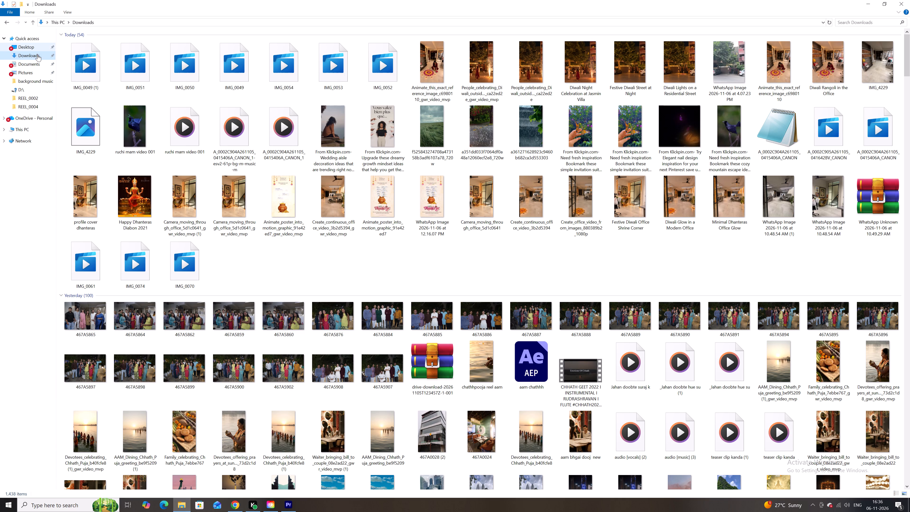
pyautogui.doubleClick(582, 68)
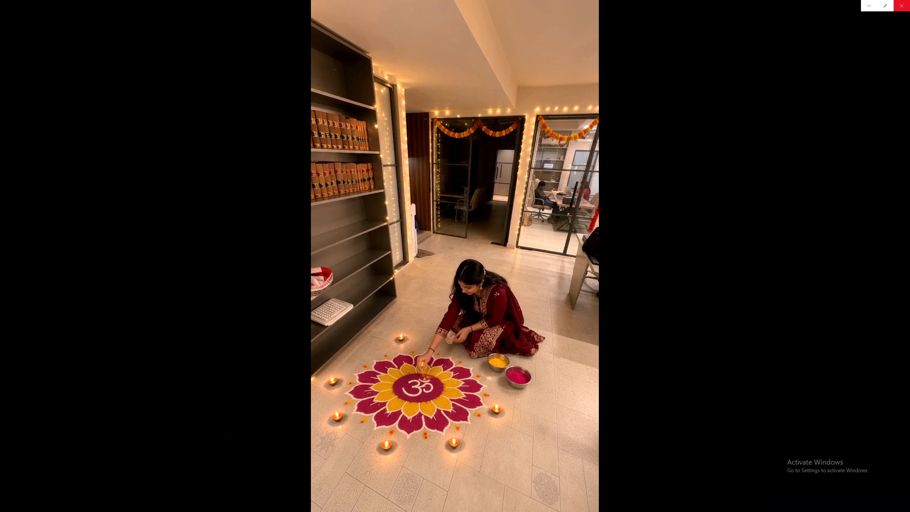
pyautogui.click(909, 0)
pyautogui.doubleClick(623, 67)
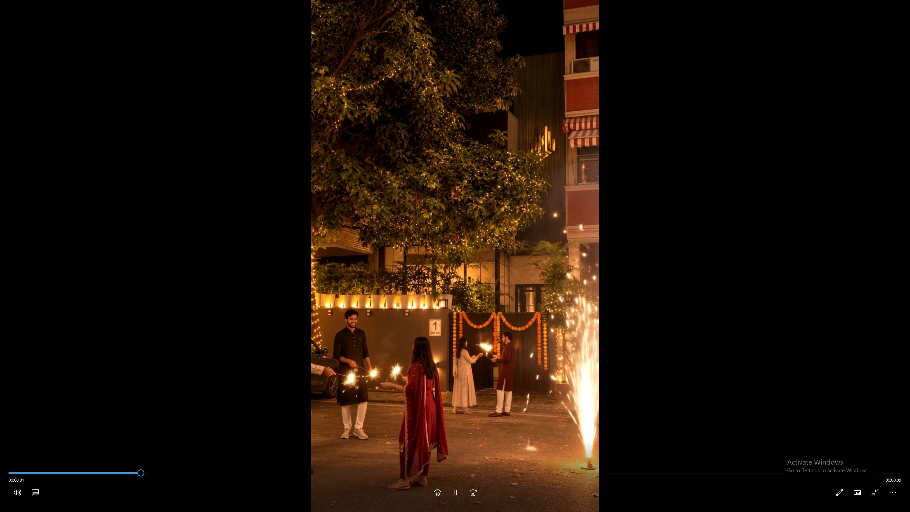
pyautogui.click(909, 0)
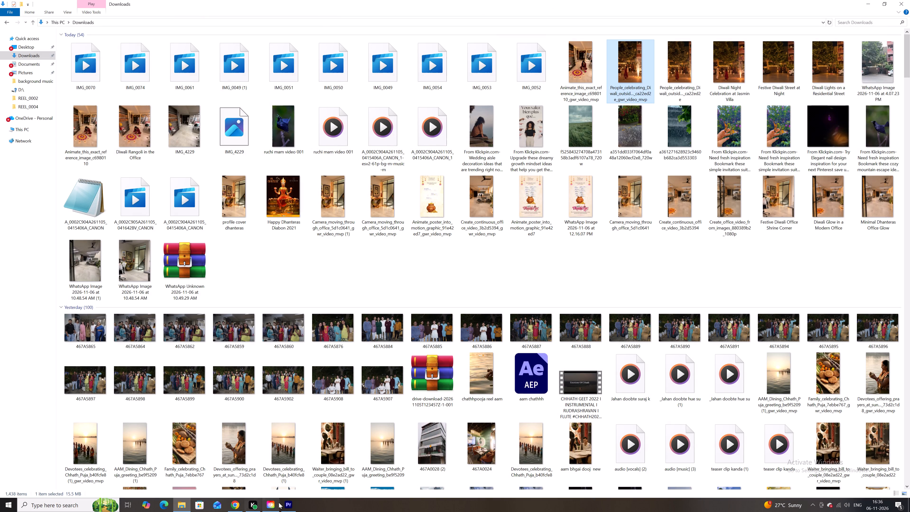
# Switch to Premiere and import the Downloads clips from IMG_0070 through the People_celebrating_Diwali gwr_video_mvp video into the diwali project.
pyautogui.click(287, 508)
pyautogui.click(191, 151)
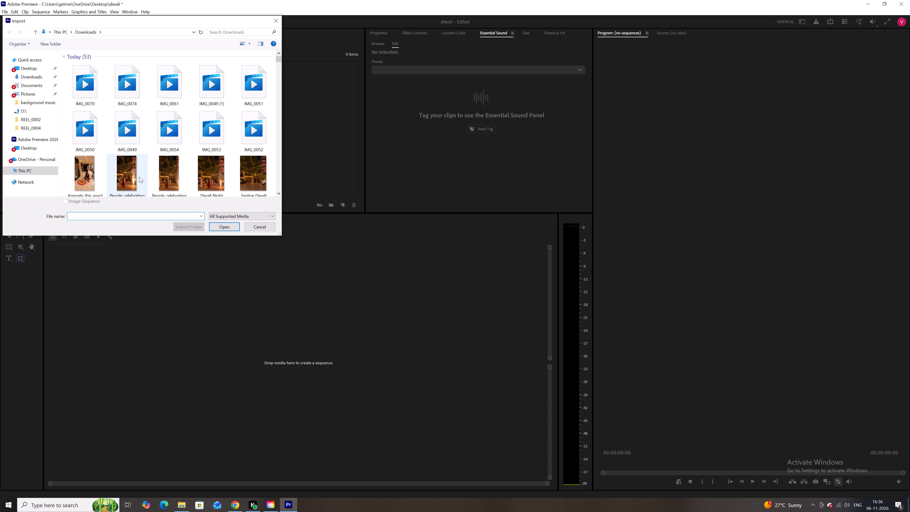
pyautogui.click(122, 180)
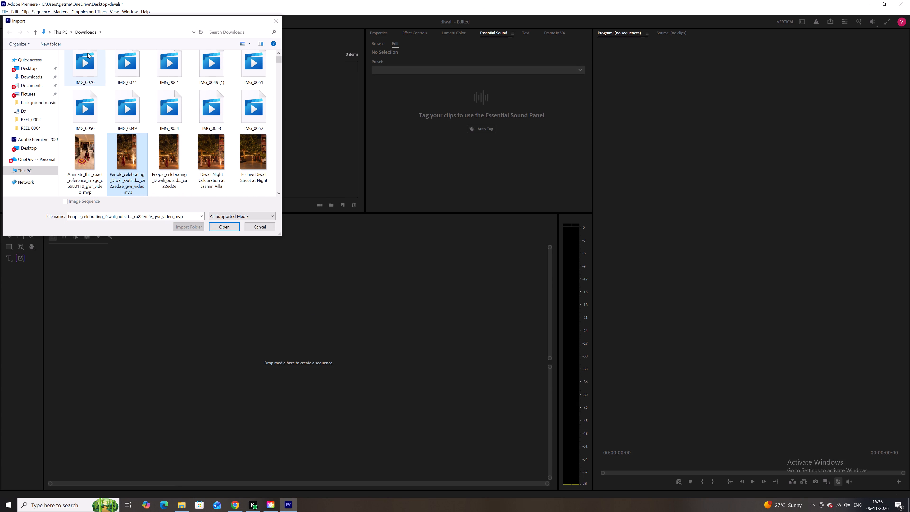
pyautogui.keyDown('ctrl'); pyautogui.keyDown('shift'); pyautogui.click(87, 53); pyautogui.keyUp('shift'); pyautogui.keyUp('ctrl')
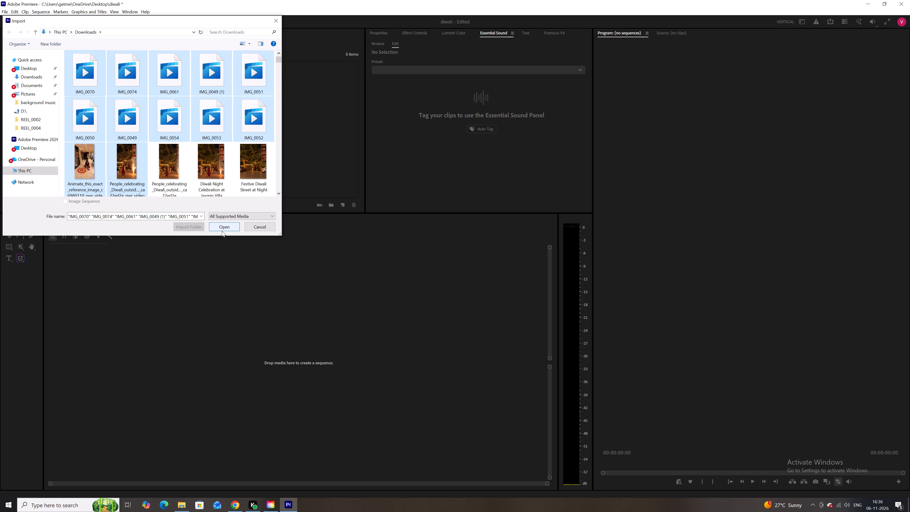
pyautogui.click(222, 229)
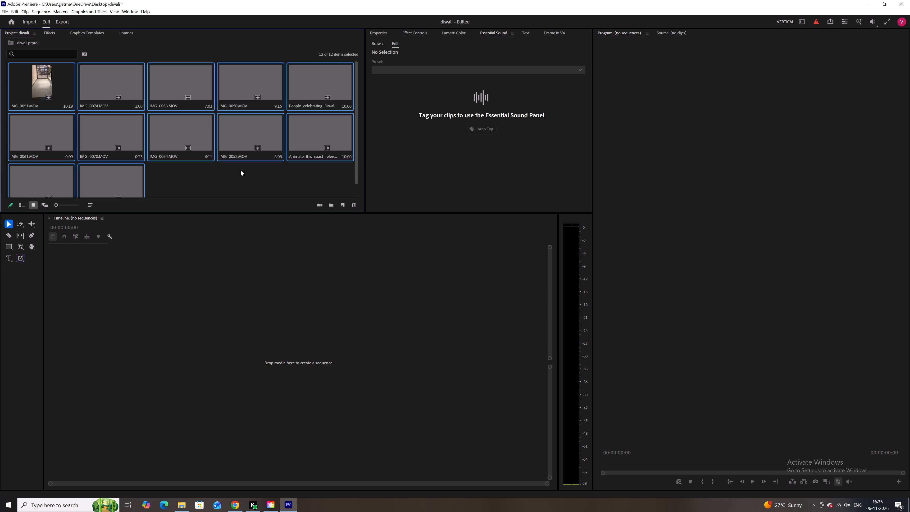
pyautogui.click(241, 178)
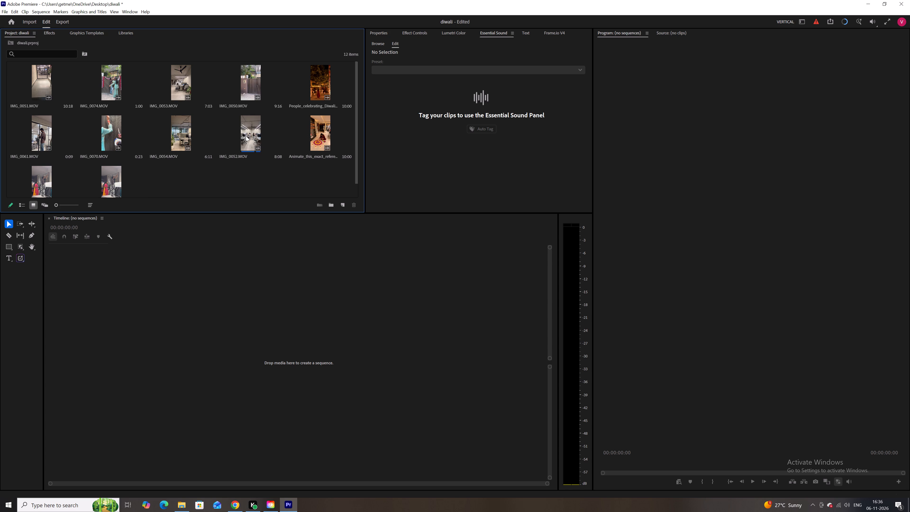
# Delete the clips IMG_0052.MOV and IMG_0054.MOV from the diwali project.
pyautogui.moveTo(256, 172); pyautogui.dragTo(241, 134)
pyautogui.press('BackSpace')
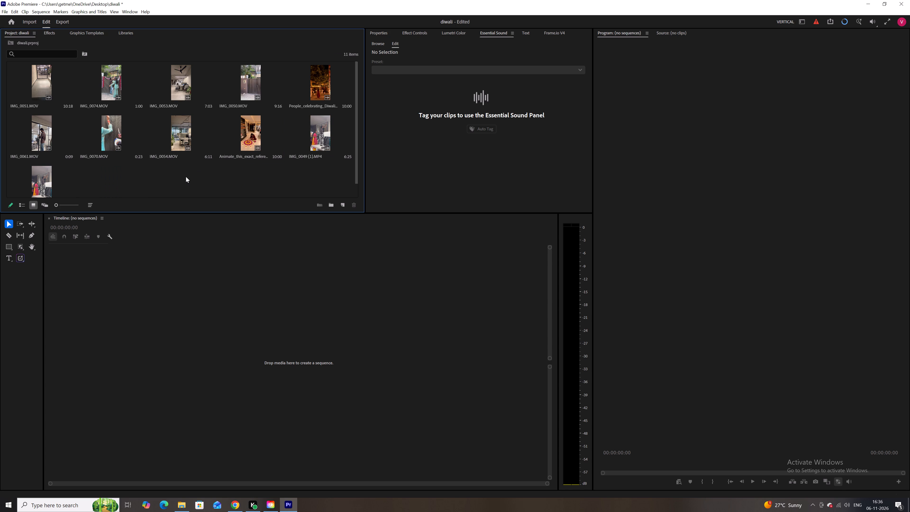
pyautogui.moveTo(185, 177); pyautogui.dragTo(178, 138)
pyautogui.click(188, 189)
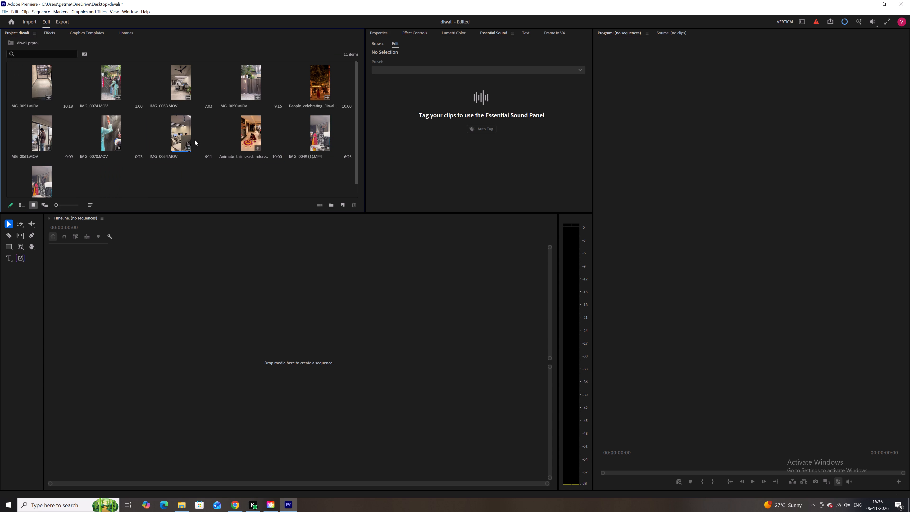
pyautogui.moveTo(181, 188); pyautogui.dragTo(182, 145)
pyautogui.press('BackSpace')
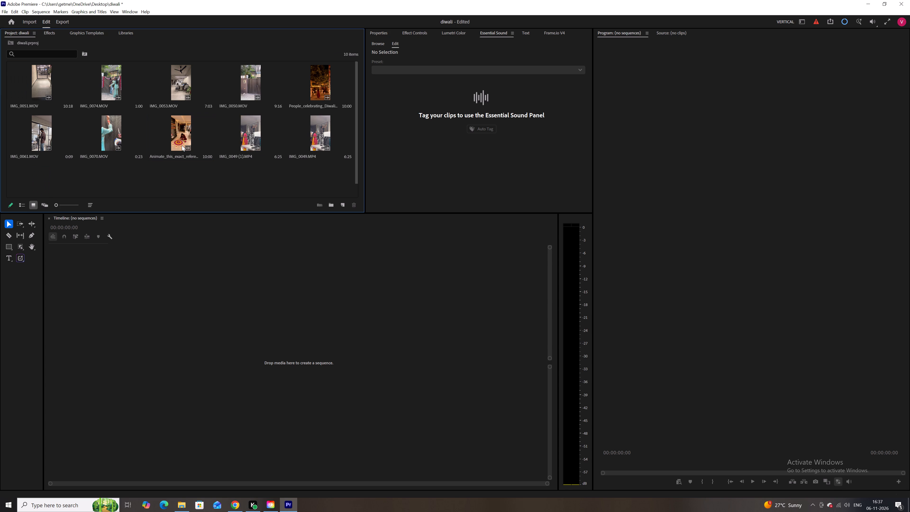
pyautogui.moveTo(179, 173); pyautogui.dragTo(184, 172)
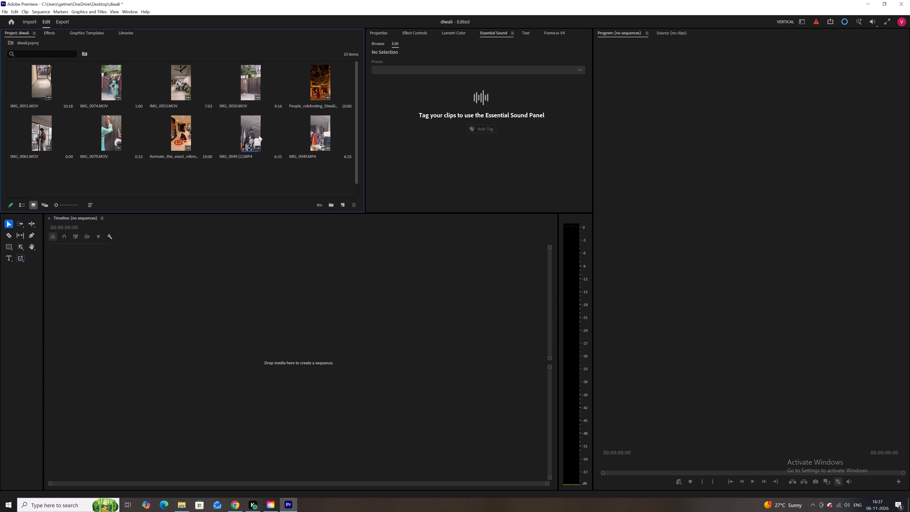
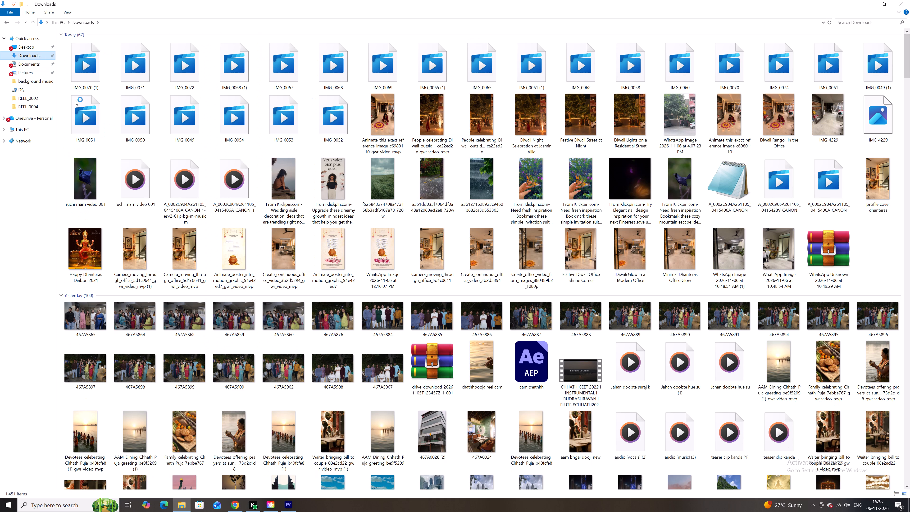
# Switch to Premiere and create a sequence by placing the People_celebrating_Diwali clip in the empty timeline.
pyautogui.click(290, 507)
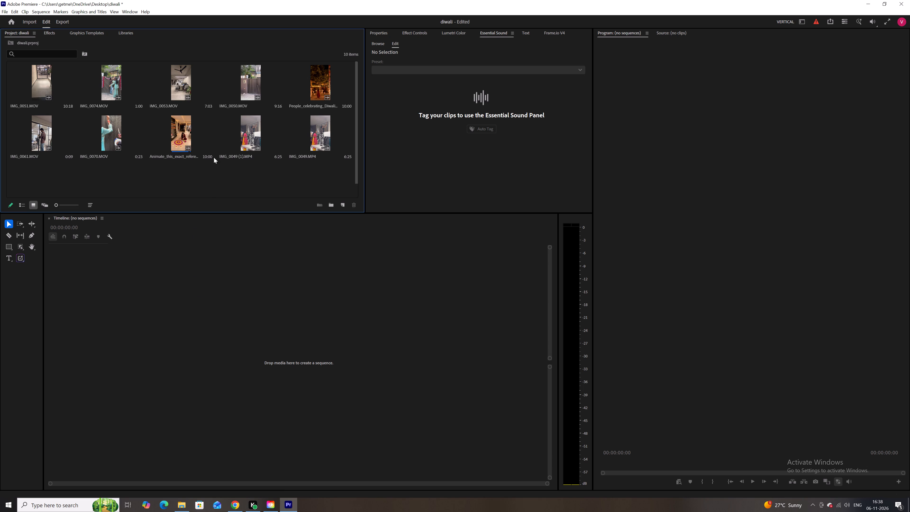
pyautogui.click(230, 174)
pyautogui.moveTo(325, 74); pyautogui.dragTo(198, 298)
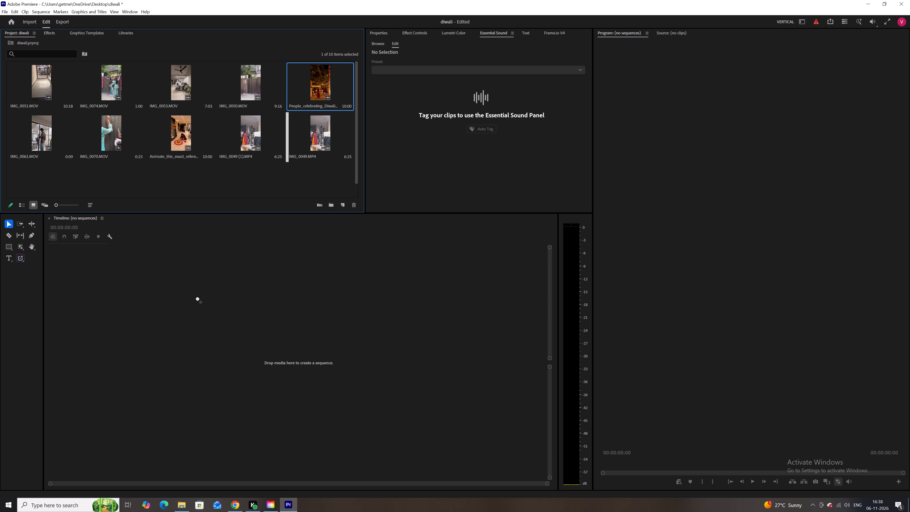
pyautogui.moveTo(198, 298); pyautogui.dragTo(125, 325)
# Play the People_celebrating_Diwali clip from the start and cut it at 00:00:05:14.
pyautogui.moveTo(119, 239); pyautogui.dragTo(90, 245)
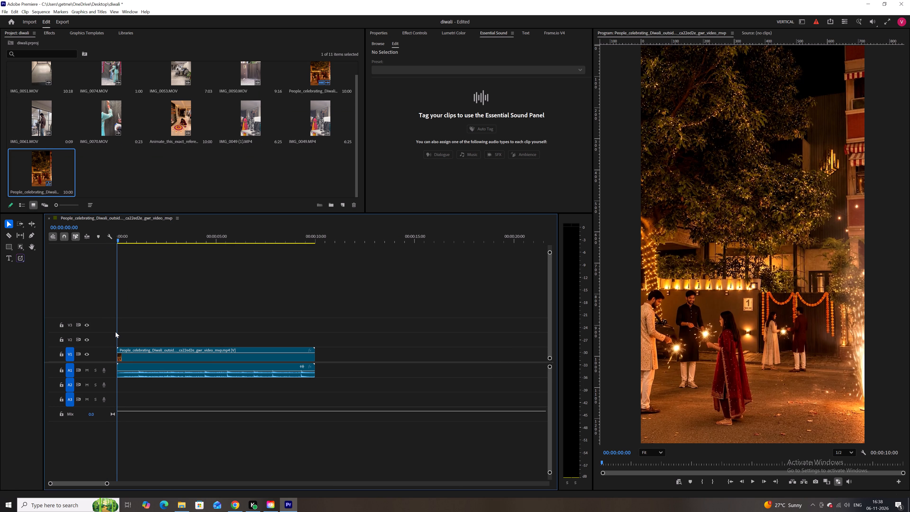
pyautogui.moveTo(120, 355); pyautogui.dragTo(129, 357)
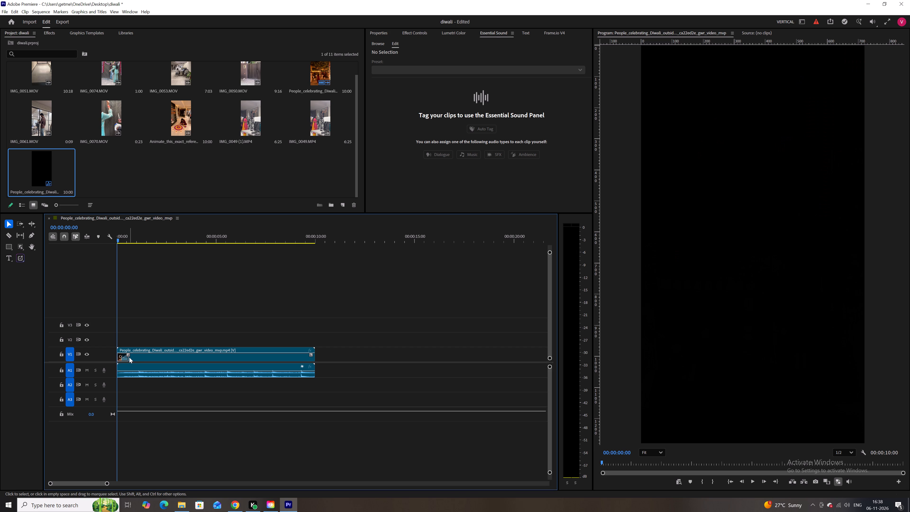
pyautogui.press('space')
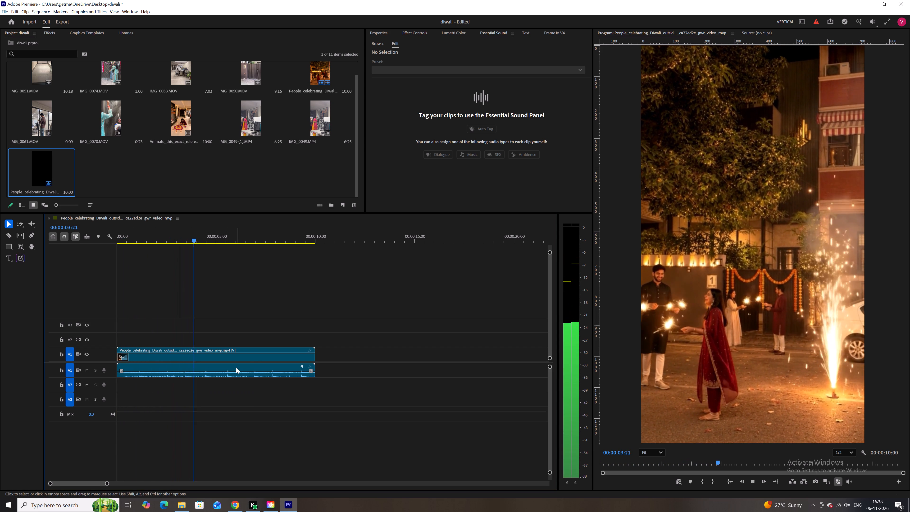
pyautogui.press('space')
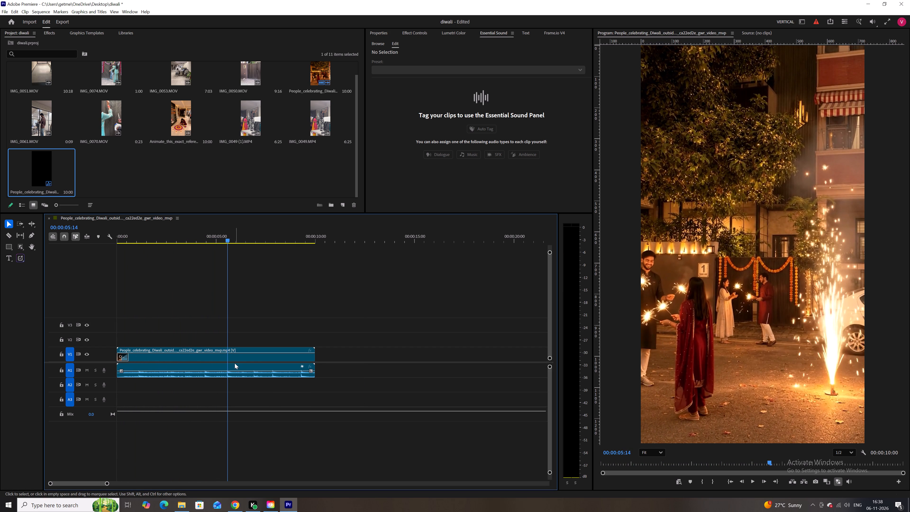
pyautogui.press('c')
pyautogui.click(229, 356)
pyautogui.press('v')
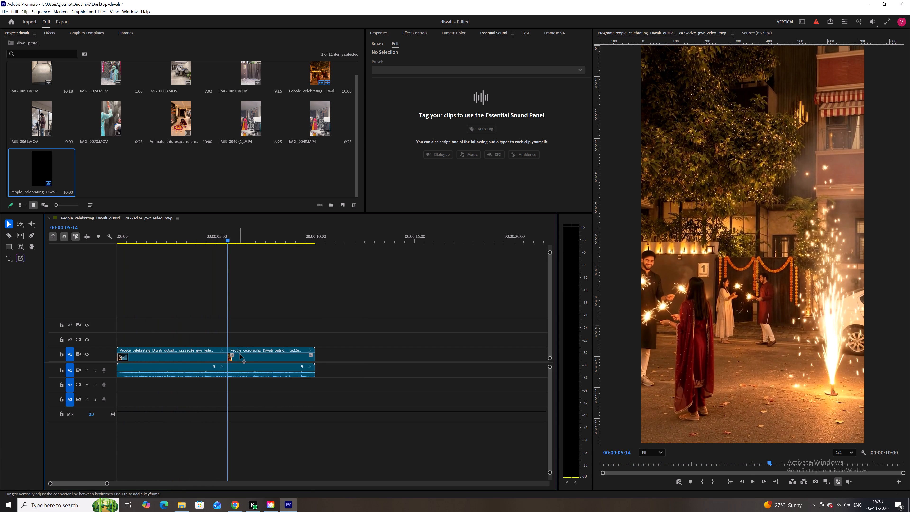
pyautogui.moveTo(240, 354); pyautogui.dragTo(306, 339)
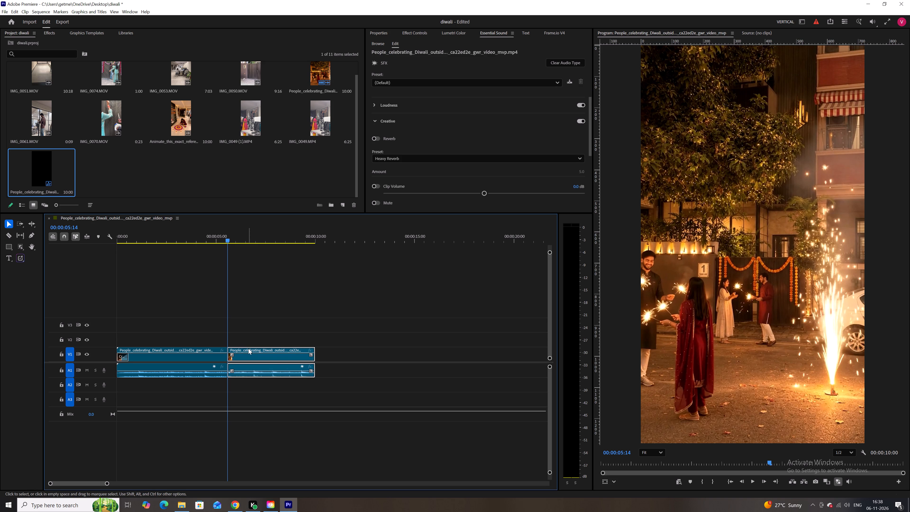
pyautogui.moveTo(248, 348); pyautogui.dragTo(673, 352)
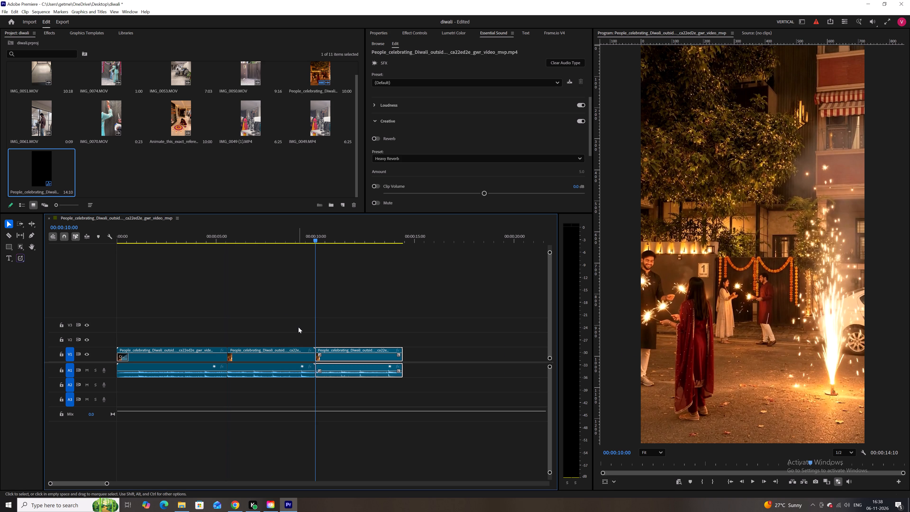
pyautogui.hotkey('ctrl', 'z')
# Move the second part of the People_celebrating_Diwali clip out of the way to about 39 s on V2.
pyautogui.keyDown('alt'); pyautogui.scroll(-8, 327, 342); pyautogui.keyUp('alt')
pyautogui.moveTo(180, 352); pyautogui.dragTo(382, 344)
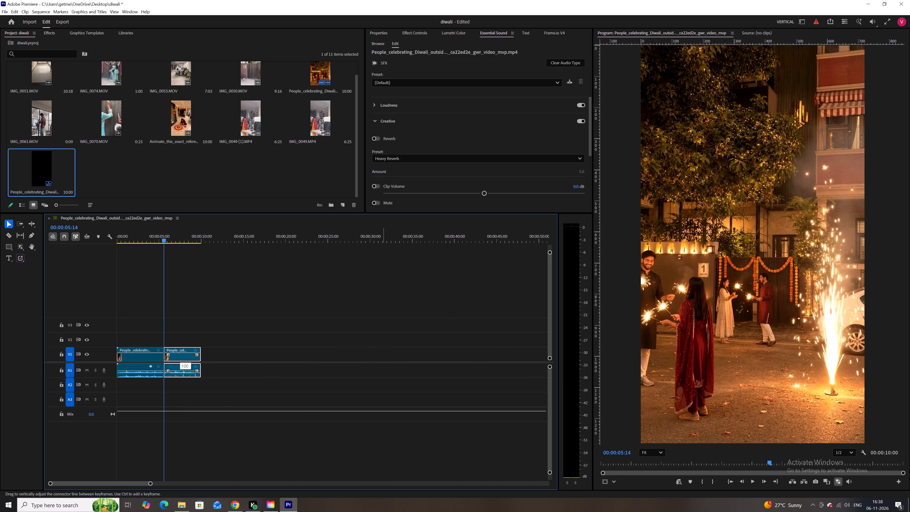
pyautogui.moveTo(382, 344); pyautogui.dragTo(383, 344)
pyautogui.moveTo(171, 351); pyautogui.dragTo(454, 346)
pyautogui.click(454, 346)
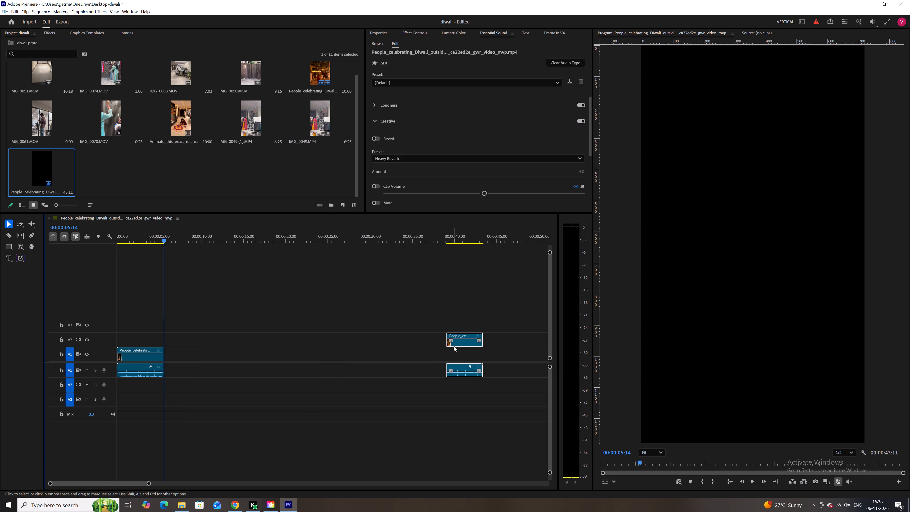
pyautogui.click(292, 293)
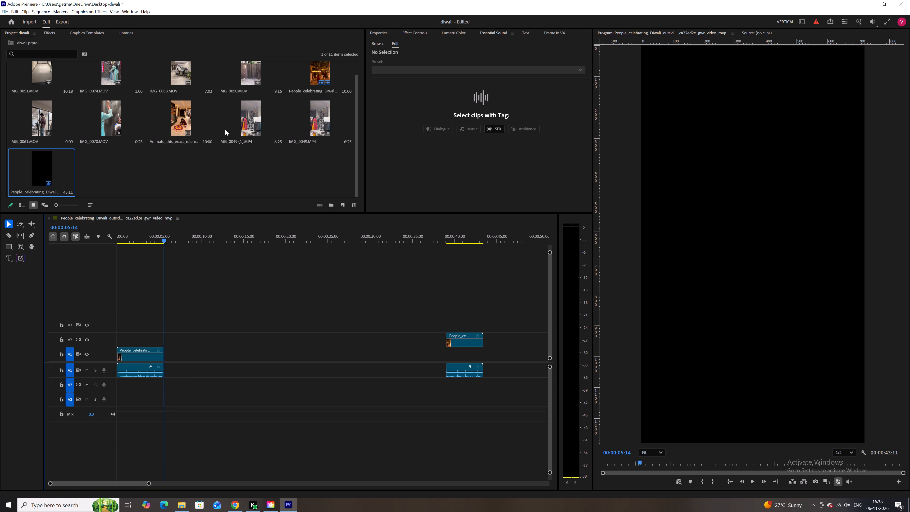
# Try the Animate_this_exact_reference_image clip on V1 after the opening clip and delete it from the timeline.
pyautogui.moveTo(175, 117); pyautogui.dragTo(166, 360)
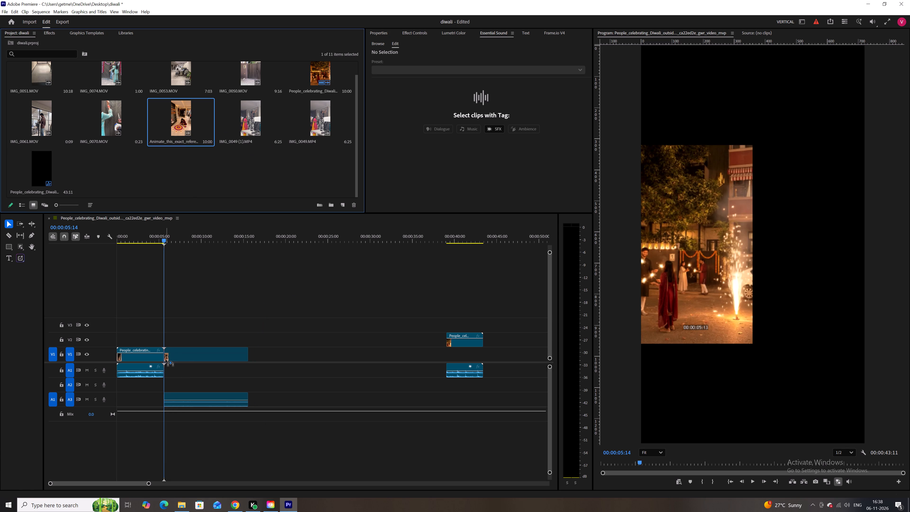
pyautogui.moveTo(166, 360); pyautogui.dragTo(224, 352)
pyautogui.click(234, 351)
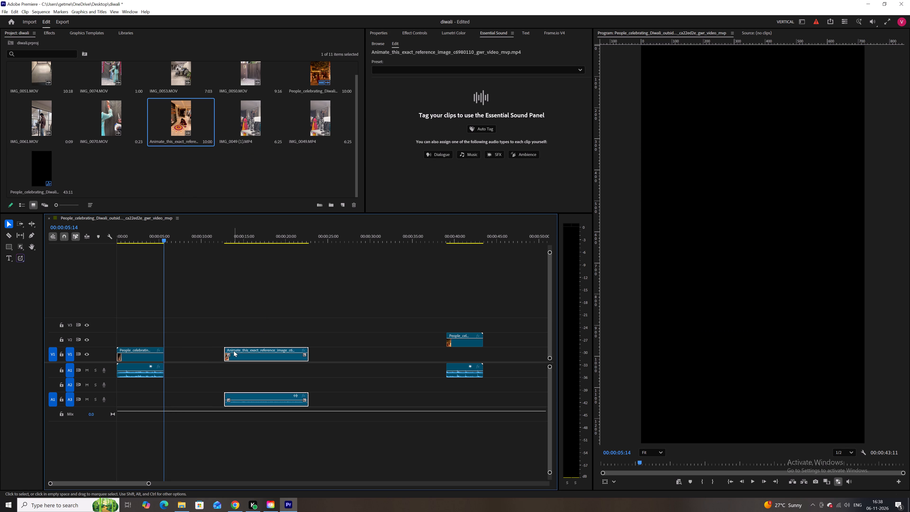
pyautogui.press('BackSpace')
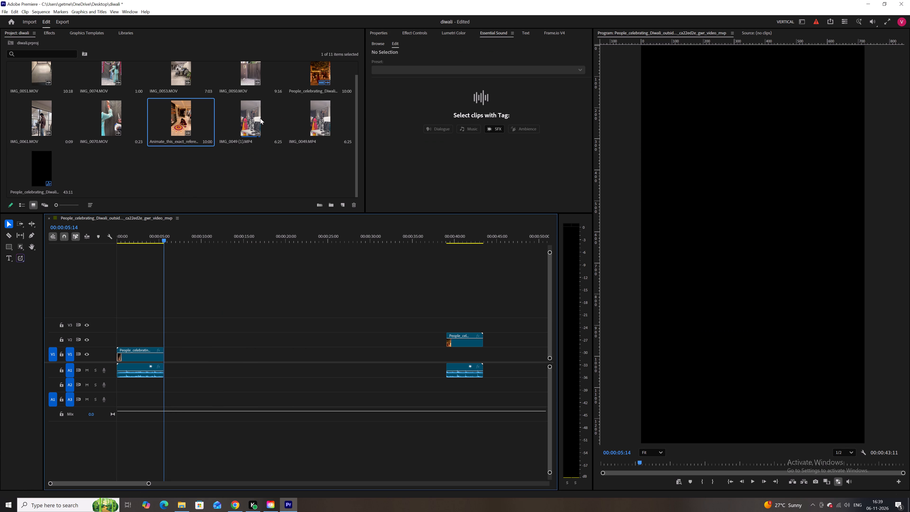
# Place IMG_0049 (1).MP4 on V1 directly after the opening People_celebrating_Diwali clip.
pyautogui.moveTo(249, 120); pyautogui.dragTo(172, 361)
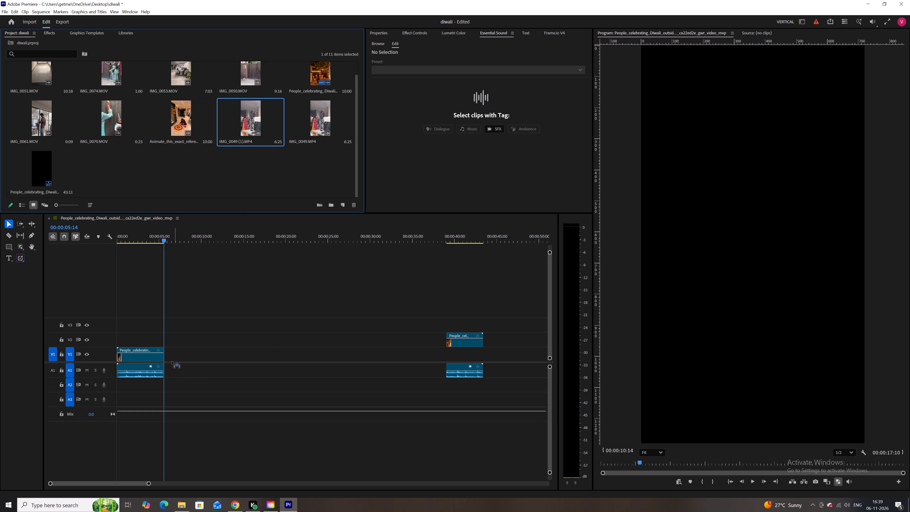
pyautogui.moveTo(172, 361); pyautogui.dragTo(164, 354)
# Play through IMG_0049 (1).MP4 in the sequence and cut it at 00:00:08:03.
pyautogui.moveTo(163, 238); pyautogui.dragTo(158, 239)
pyautogui.press('space')
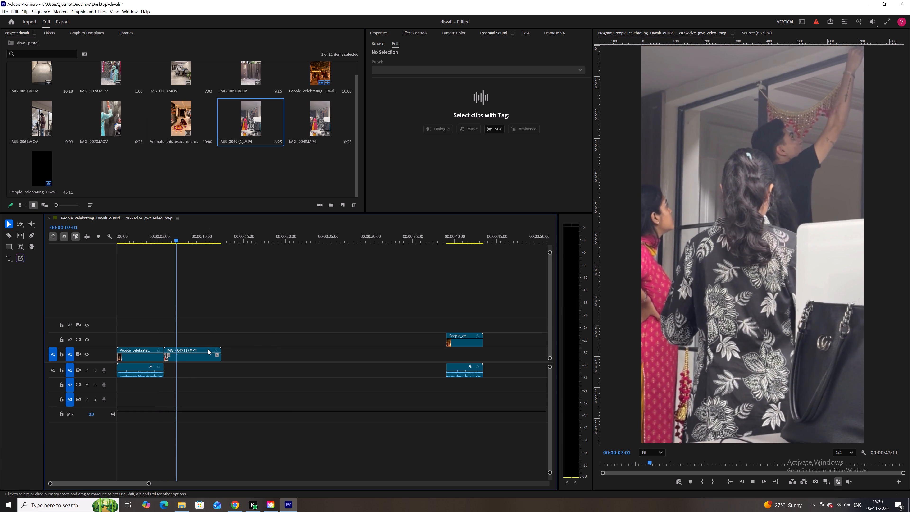
pyautogui.press('space')
pyautogui.moveTo(180, 241); pyautogui.dragTo(203, 241)
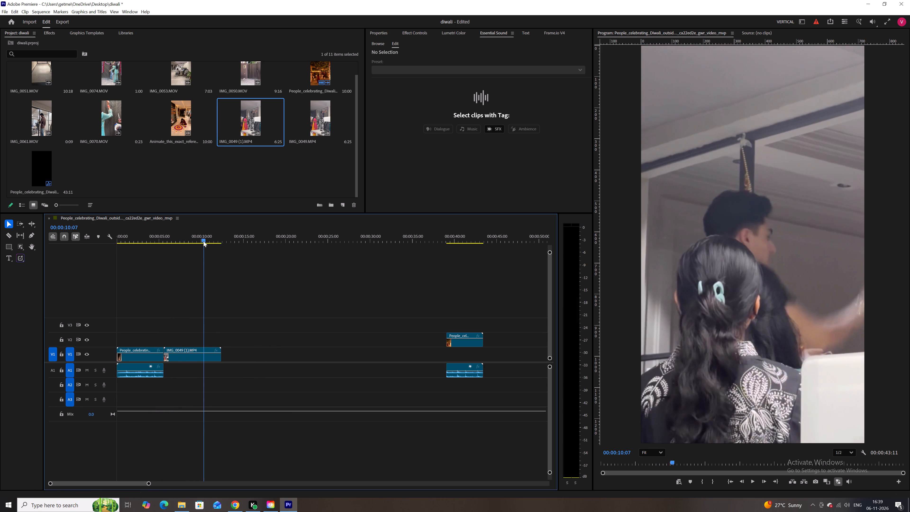
pyautogui.moveTo(203, 241); pyautogui.dragTo(162, 238)
pyautogui.press('space')
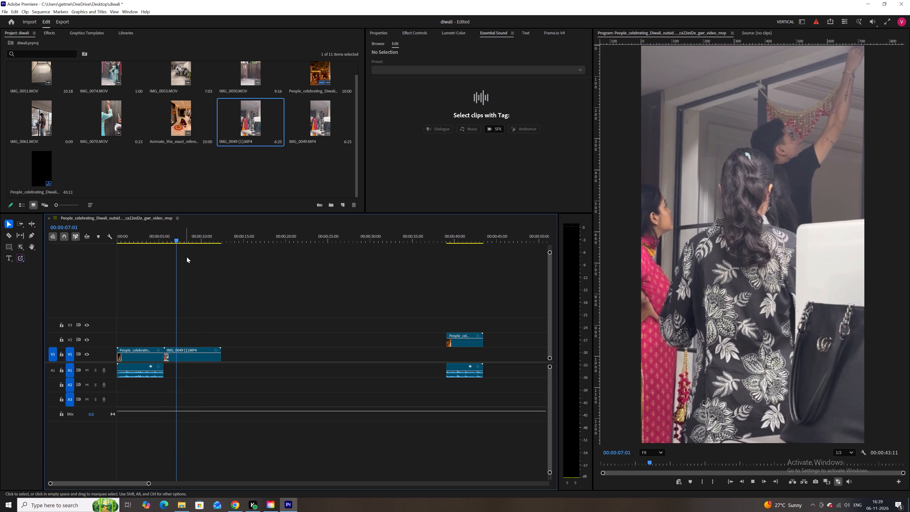
pyautogui.press('space')
pyautogui.press('space')
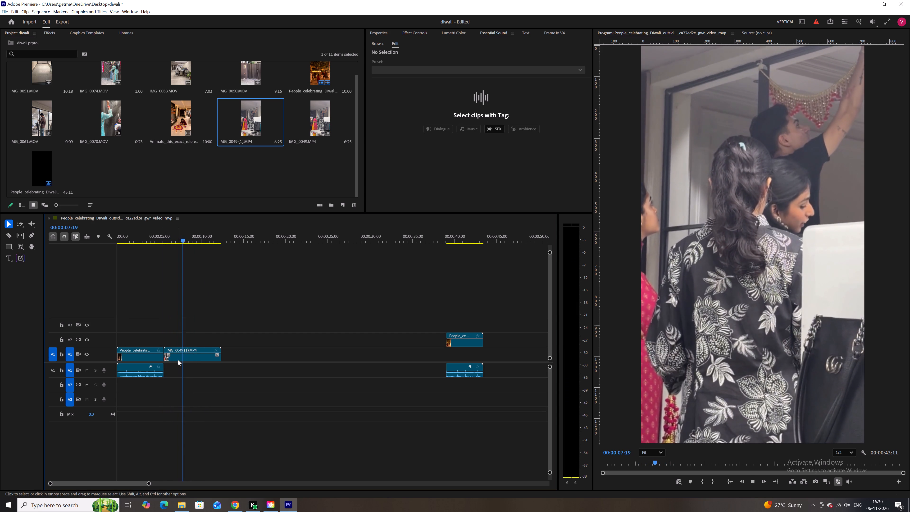
pyautogui.press('space')
pyautogui.press('c')
pyautogui.click(186, 349)
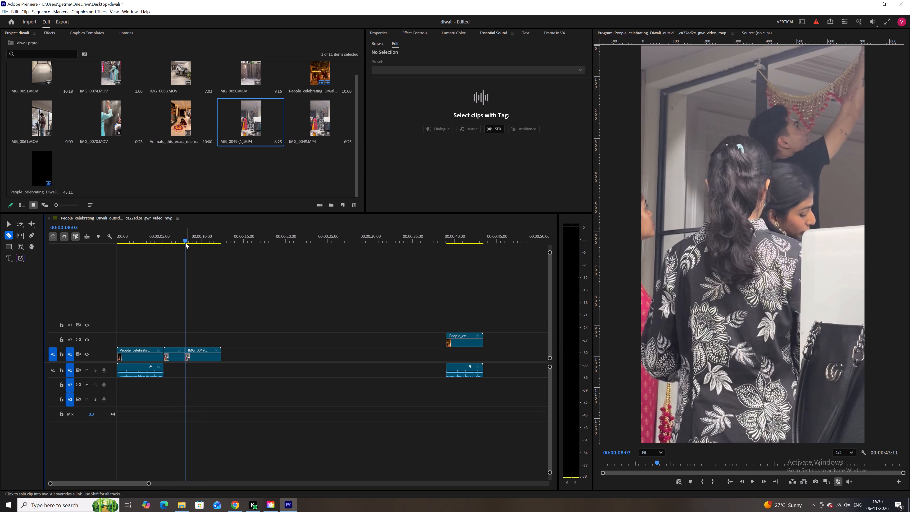
# Review the remainder of IMG_0049 (1).MP4 after the cut and delete that part from V1.
pyautogui.moveTo(185, 240); pyautogui.dragTo(215, 237)
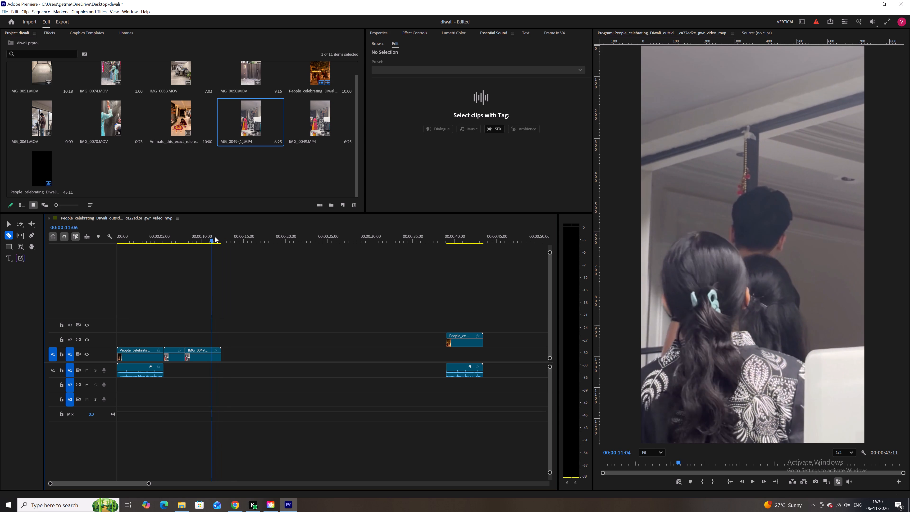
pyautogui.moveTo(215, 237); pyautogui.dragTo(214, 235)
pyautogui.moveTo(239, 323); pyautogui.dragTo(210, 369)
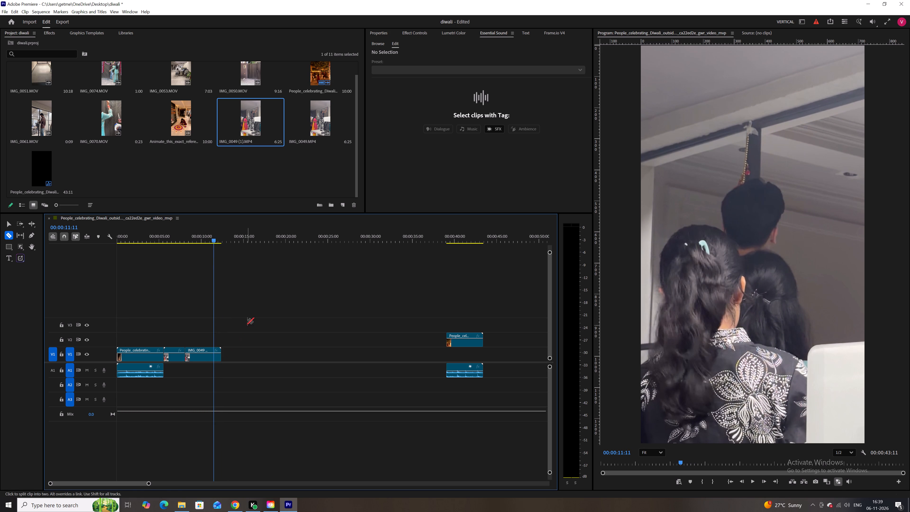
pyautogui.press('v')
pyautogui.moveTo(247, 320); pyautogui.dragTo(204, 369)
pyautogui.press('BackSpace')
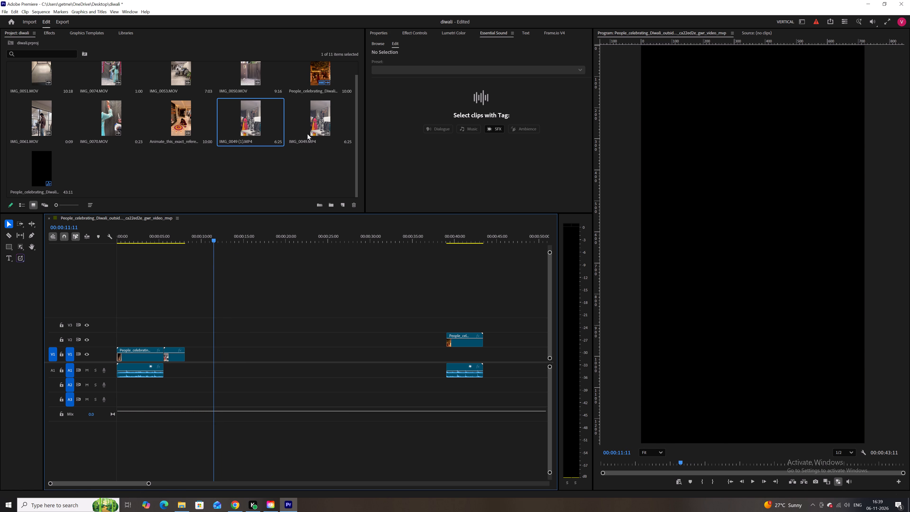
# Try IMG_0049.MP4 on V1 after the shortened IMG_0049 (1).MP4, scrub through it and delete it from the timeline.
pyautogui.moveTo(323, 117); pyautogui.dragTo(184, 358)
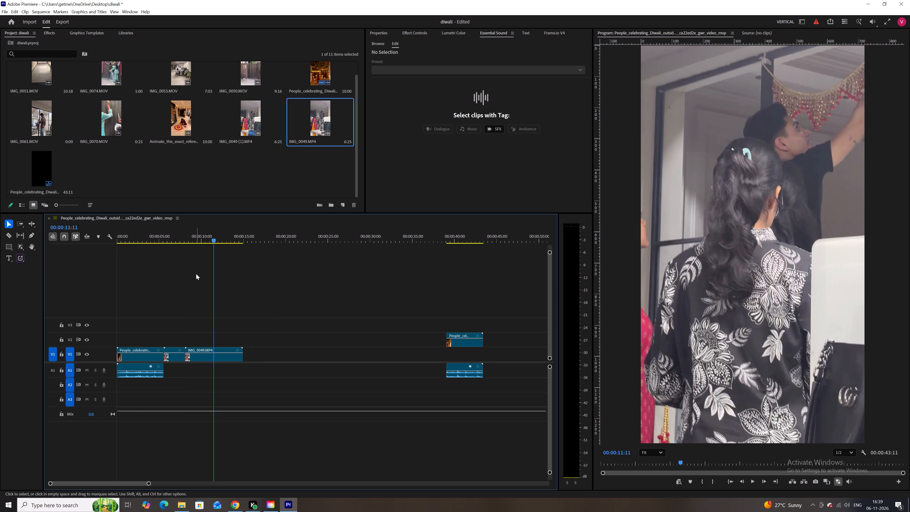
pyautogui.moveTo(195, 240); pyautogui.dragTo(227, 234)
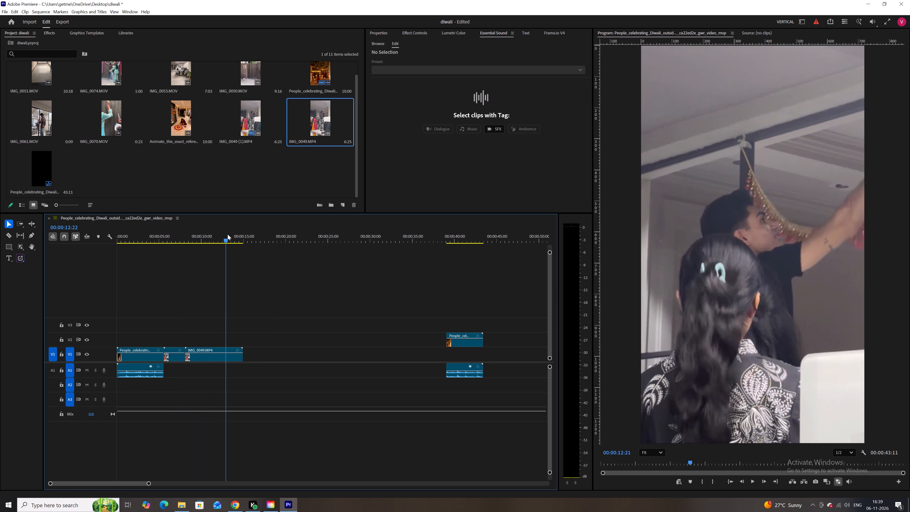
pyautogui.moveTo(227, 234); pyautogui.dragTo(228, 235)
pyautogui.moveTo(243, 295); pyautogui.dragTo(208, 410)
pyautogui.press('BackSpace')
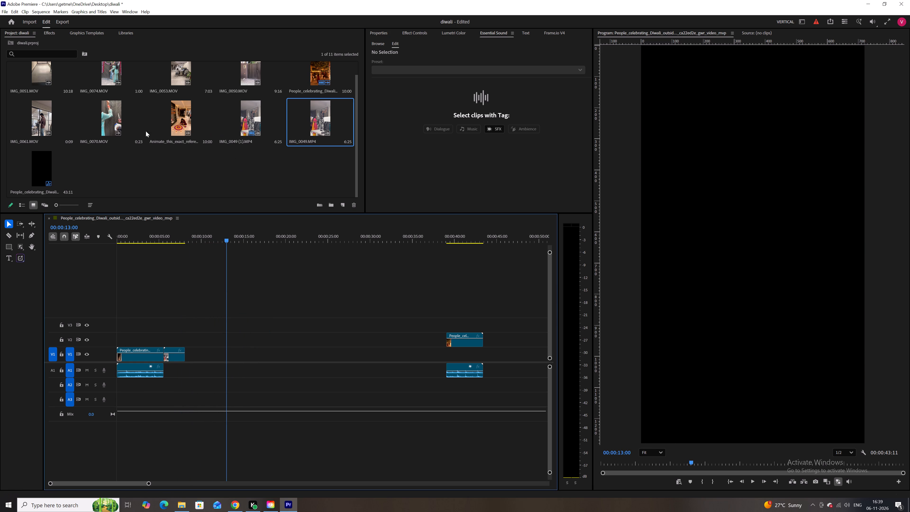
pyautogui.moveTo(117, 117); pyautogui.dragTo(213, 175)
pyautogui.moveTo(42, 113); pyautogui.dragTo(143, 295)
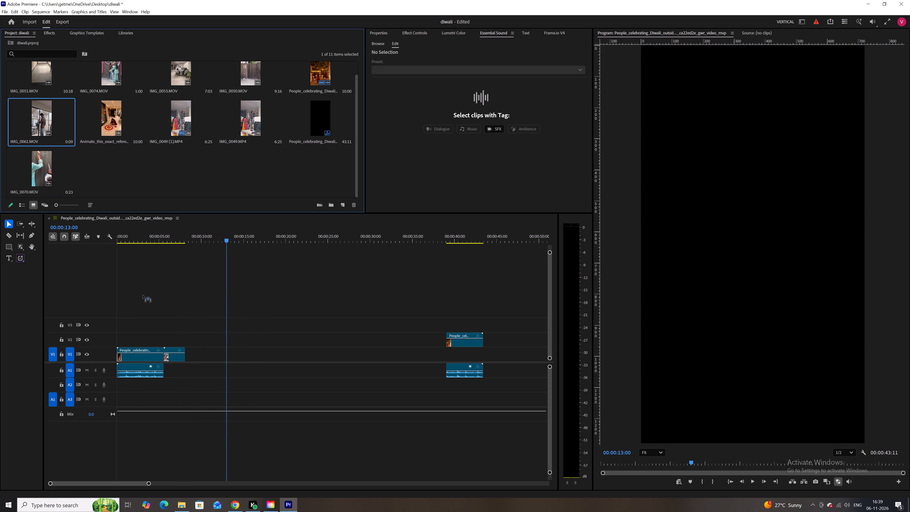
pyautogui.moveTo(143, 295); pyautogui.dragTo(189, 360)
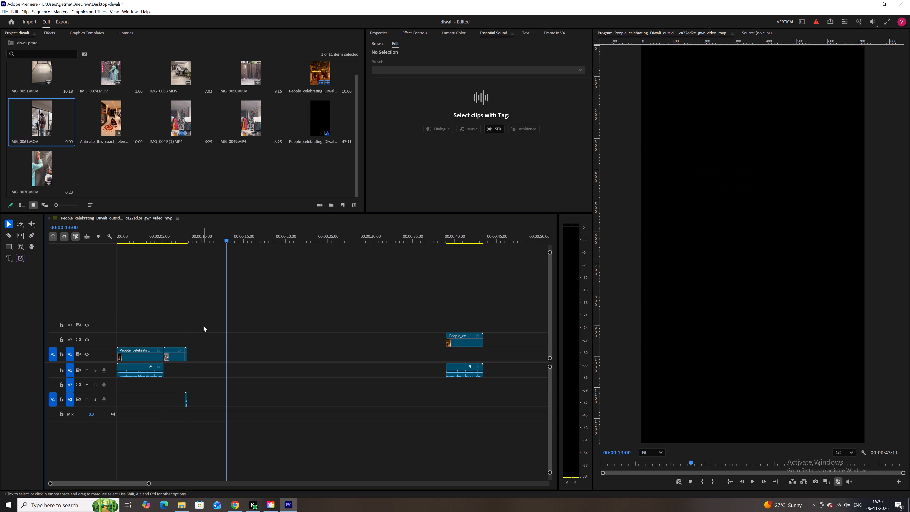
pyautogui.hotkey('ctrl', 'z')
# Place IMG_0061.MOV on V1 directly after the IMG_0049 (1).MP4 clip and play back the join.
pyautogui.click(131, 170)
pyautogui.moveTo(50, 123); pyautogui.dragTo(183, 361)
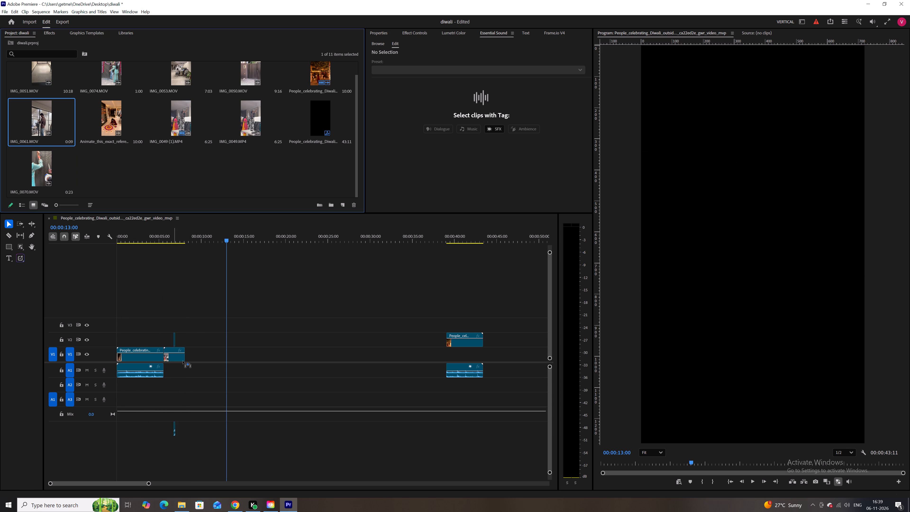
pyautogui.moveTo(183, 361); pyautogui.dragTo(186, 356)
pyautogui.keyDown('alt'); pyautogui.scroll(6, 182, 347); pyautogui.keyUp('alt')
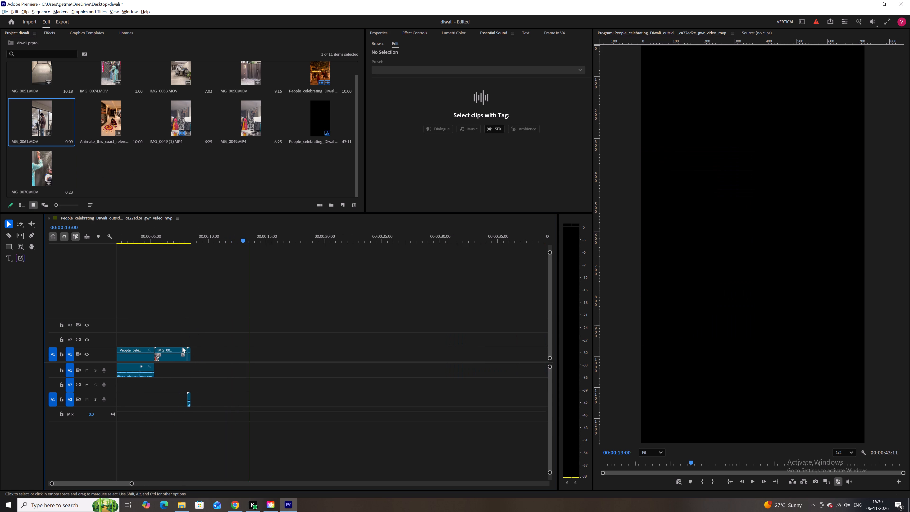
pyautogui.keyDown('alt'); pyautogui.scroll(4, 182, 347); pyautogui.keyUp('alt')
pyautogui.moveTo(193, 226); pyautogui.dragTo(190, 226)
pyautogui.moveTo(195, 238); pyautogui.dragTo(195, 238)
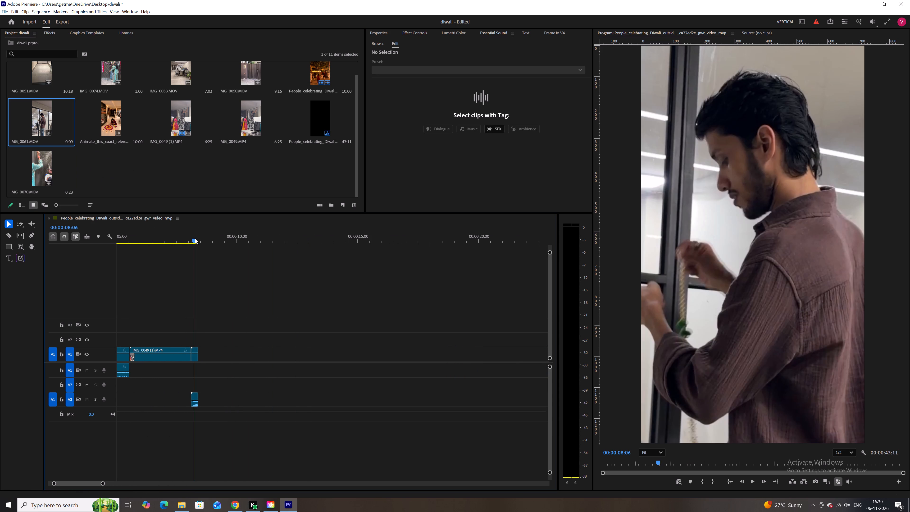
pyautogui.moveTo(195, 238); pyautogui.dragTo(180, 238)
pyautogui.press('space')
pyautogui.press('space')
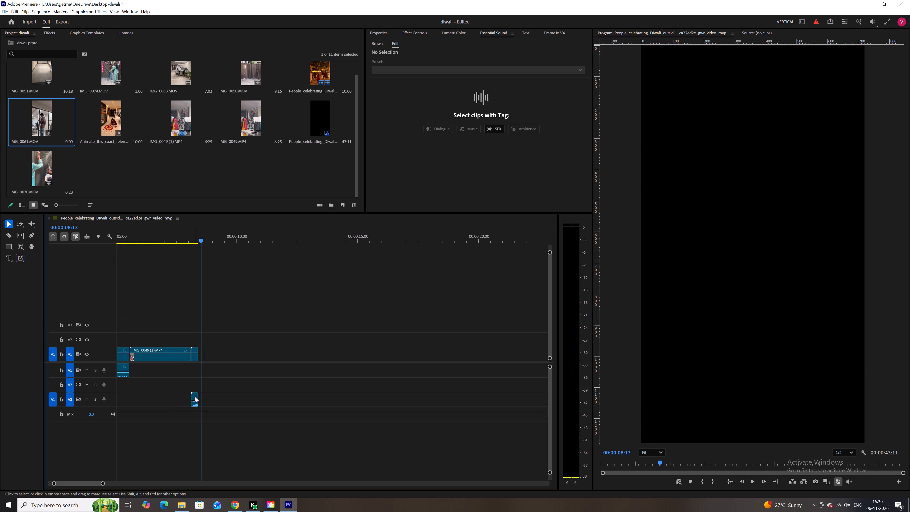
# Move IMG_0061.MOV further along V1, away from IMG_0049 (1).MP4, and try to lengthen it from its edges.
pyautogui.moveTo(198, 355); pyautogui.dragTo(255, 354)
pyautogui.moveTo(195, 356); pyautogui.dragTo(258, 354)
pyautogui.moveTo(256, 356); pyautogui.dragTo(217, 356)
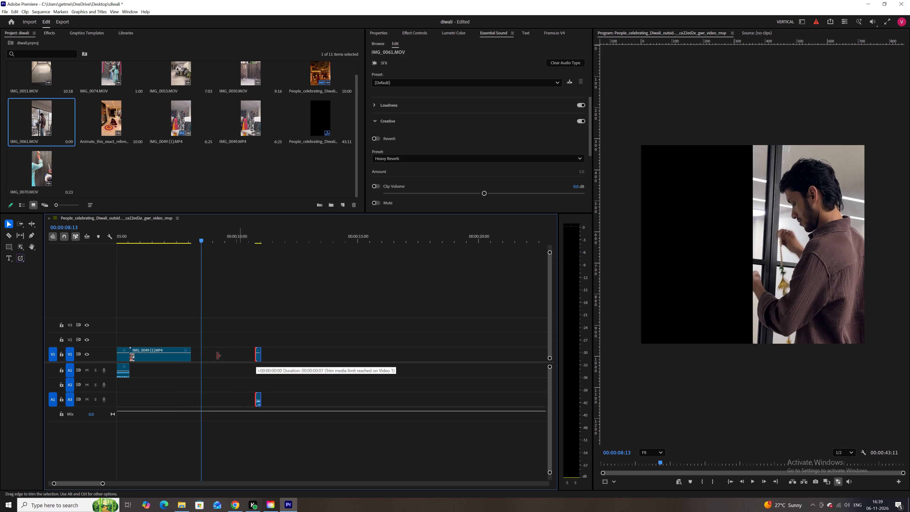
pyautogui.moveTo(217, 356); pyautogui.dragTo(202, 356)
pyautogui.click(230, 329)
# Open IMG_0061.MOV from the project bin in the Source monitor and scrub through it to check its footage.
pyautogui.click(174, 174)
pyautogui.doubleClick(34, 127)
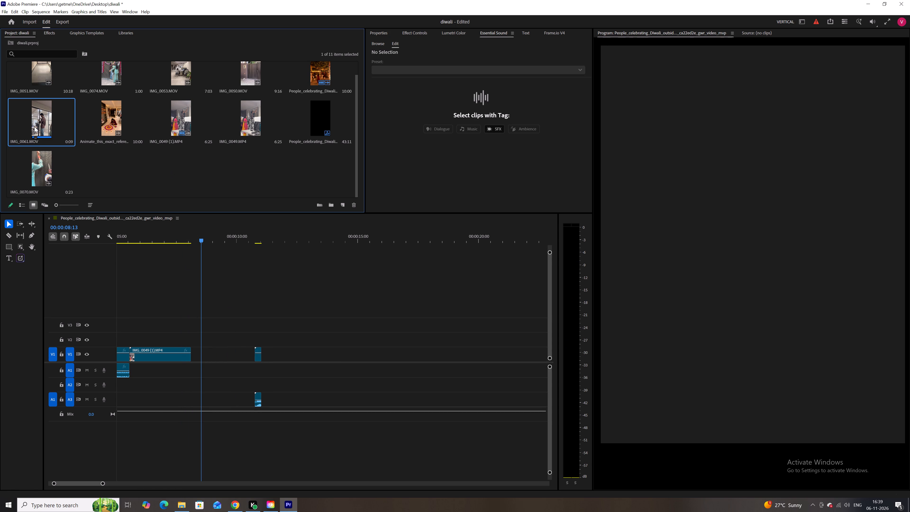
pyautogui.moveTo(638, 462); pyautogui.dragTo(571, 457)
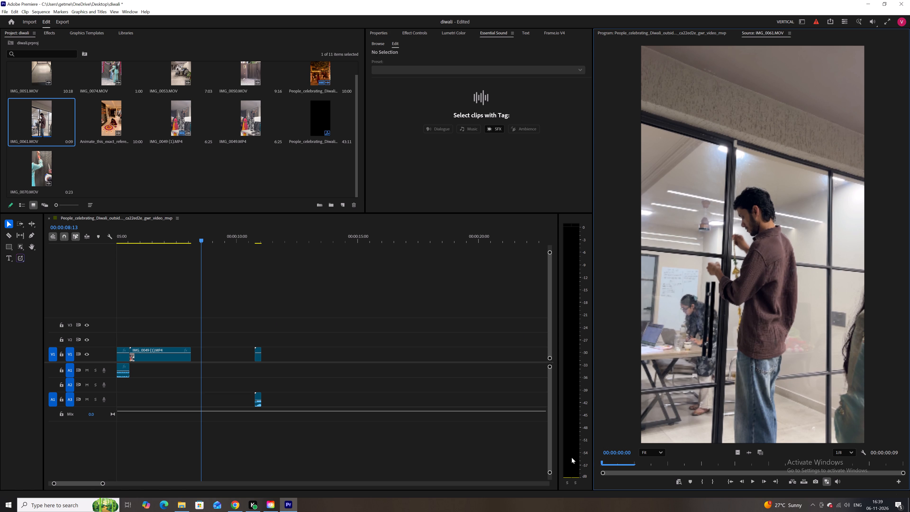
pyautogui.press('i')
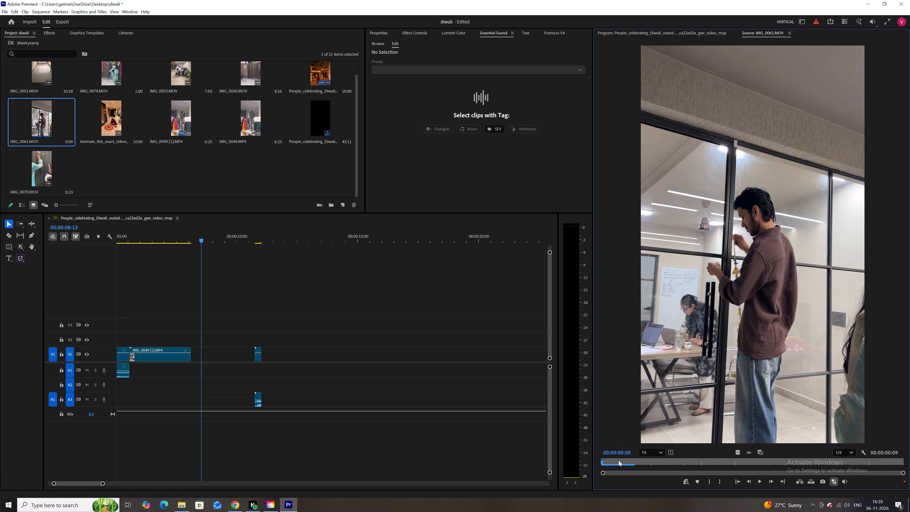
pyautogui.moveTo(818, 468); pyautogui.dragTo(820, 467)
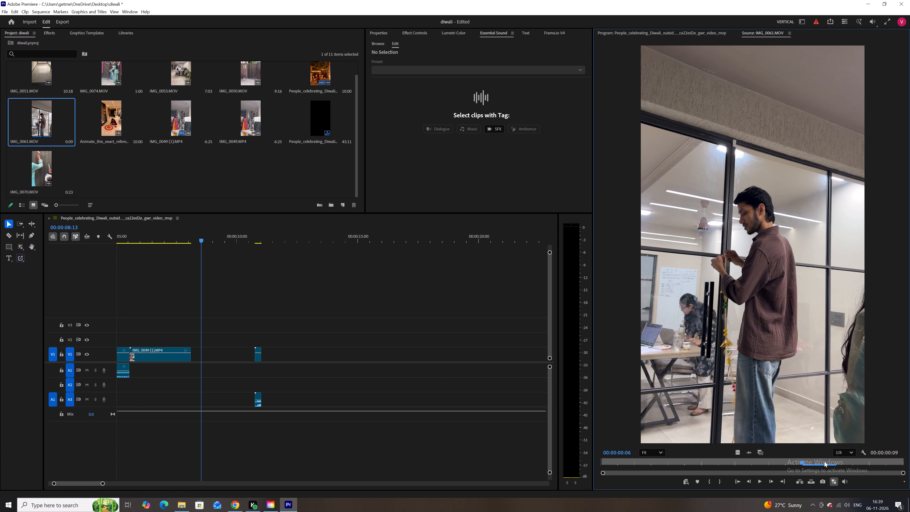
pyautogui.moveTo(824, 461); pyautogui.dragTo(570, 461)
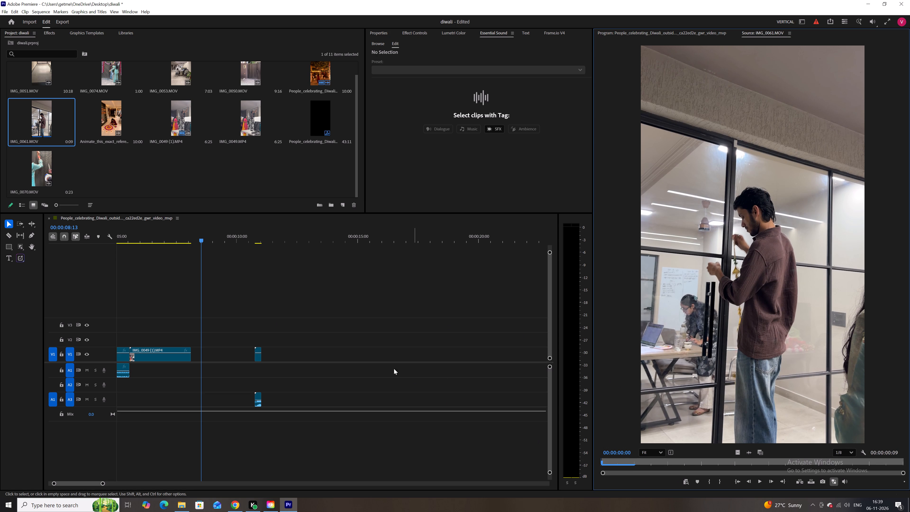
pyautogui.click(354, 344)
pyautogui.click(288, 311)
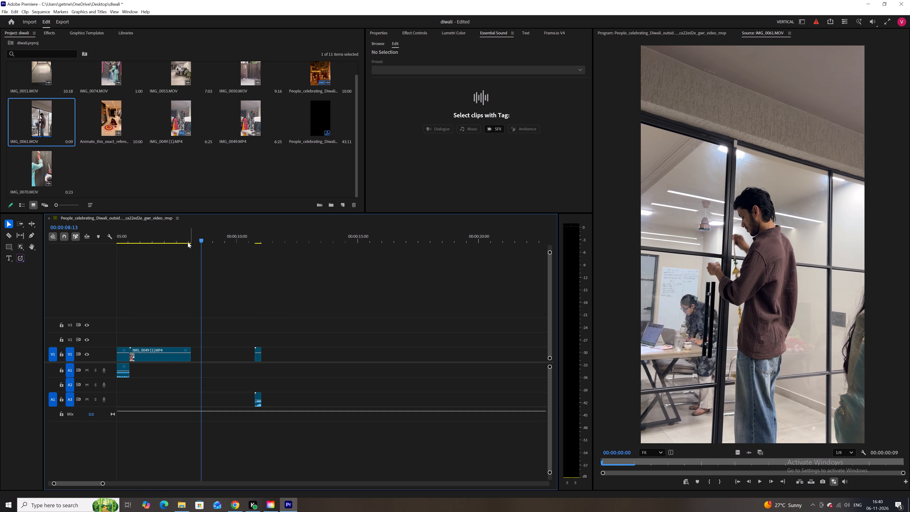
# Delete the IMG_0061.MOV clip and its audio from the timeline.
pyautogui.click(190, 242)
pyautogui.keyDown('alt'); pyautogui.scroll(-4, 201, 285); pyautogui.keyUp('alt')
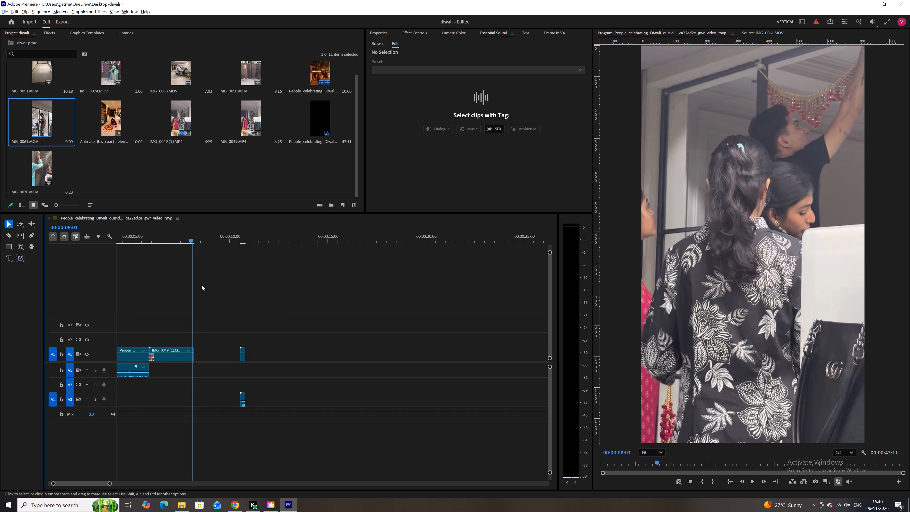
pyautogui.keyDown('alt'); pyautogui.scroll(-2, 201, 285); pyautogui.keyUp('alt')
pyautogui.moveTo(287, 324); pyautogui.dragTo(234, 433)
pyautogui.moveTo(253, 301); pyautogui.dragTo(220, 395)
pyautogui.press('BackSpace')
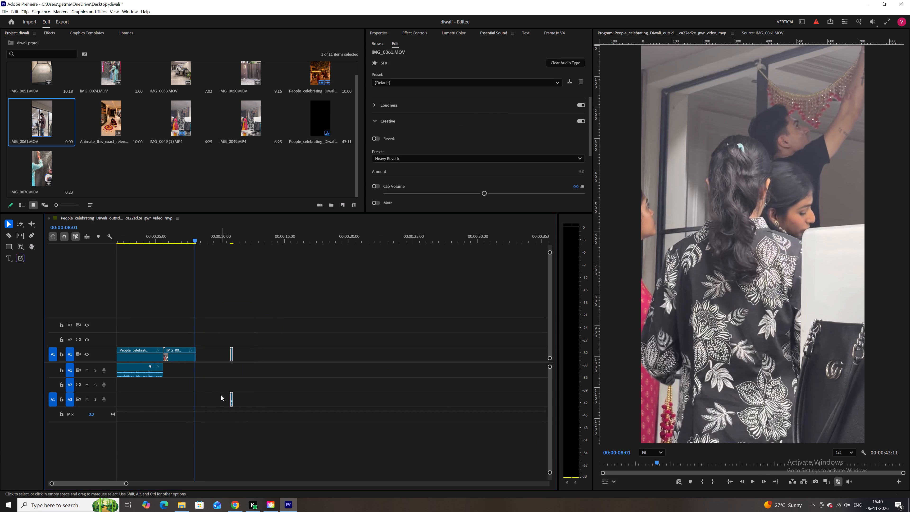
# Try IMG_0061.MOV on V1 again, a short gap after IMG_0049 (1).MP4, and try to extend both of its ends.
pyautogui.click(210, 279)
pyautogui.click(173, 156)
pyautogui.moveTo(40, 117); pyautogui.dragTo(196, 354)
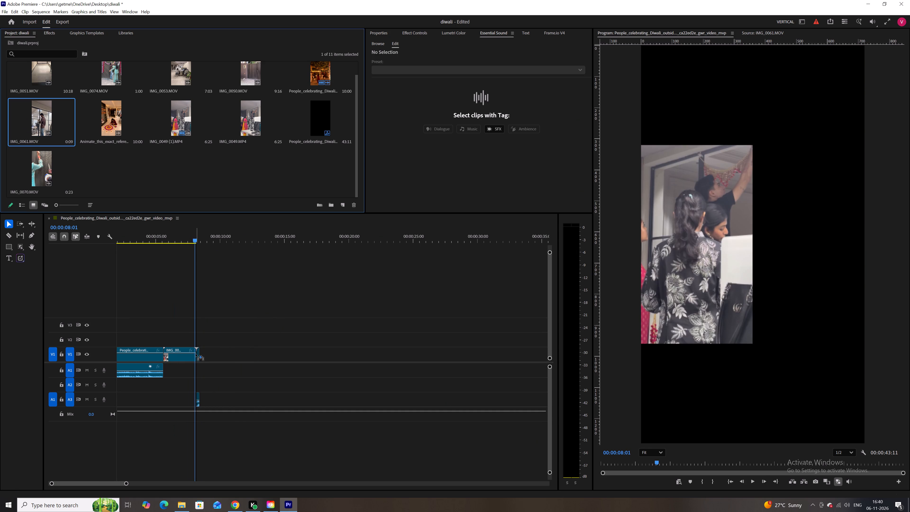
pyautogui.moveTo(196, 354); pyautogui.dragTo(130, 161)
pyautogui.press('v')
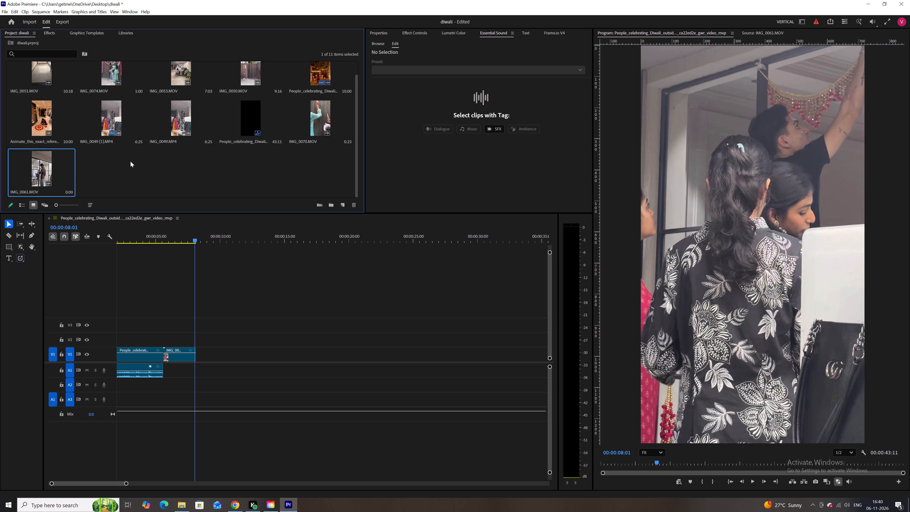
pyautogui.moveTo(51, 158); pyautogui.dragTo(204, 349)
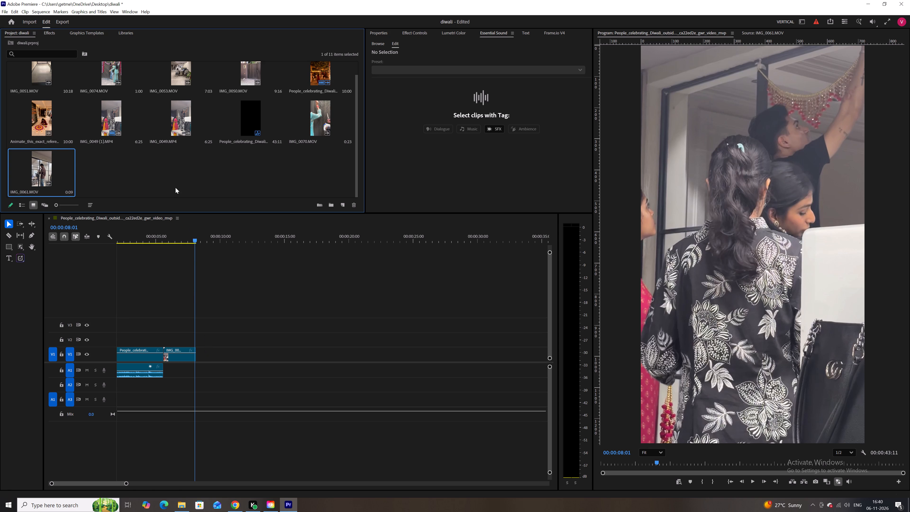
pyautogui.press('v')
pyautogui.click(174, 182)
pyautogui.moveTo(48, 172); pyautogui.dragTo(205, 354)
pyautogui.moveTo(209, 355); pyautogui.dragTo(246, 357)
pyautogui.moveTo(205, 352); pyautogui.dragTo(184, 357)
# Open the IMG_0061.MOV clip from the timeline in the Source monitor and scrub through its frames.
pyautogui.doubleClick(207, 353)
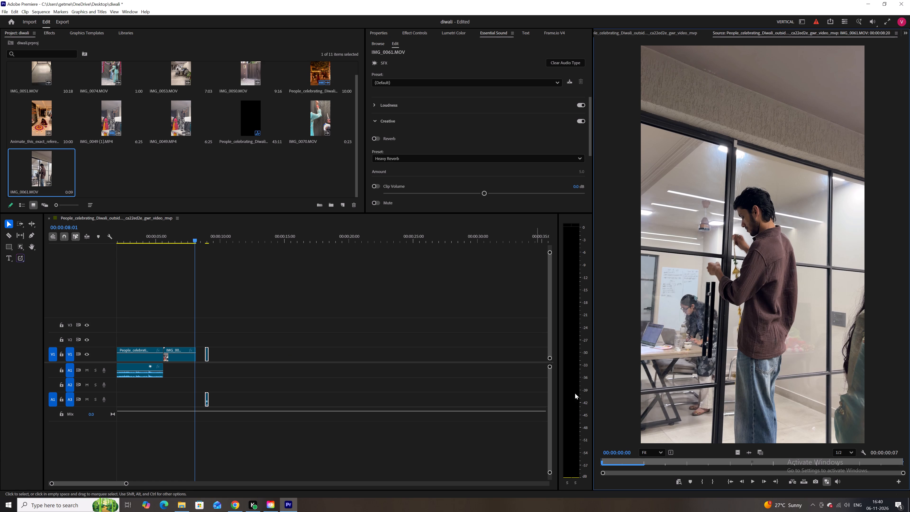
pyautogui.moveTo(645, 462); pyautogui.dragTo(535, 465)
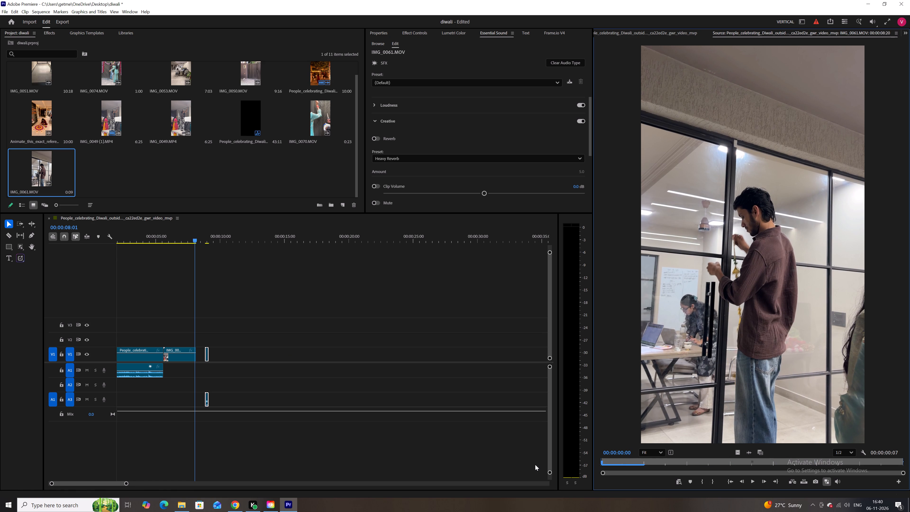
pyautogui.moveTo(535, 465); pyautogui.dragTo(549, 463)
pyautogui.doubleClick(637, 461)
pyautogui.click(645, 460)
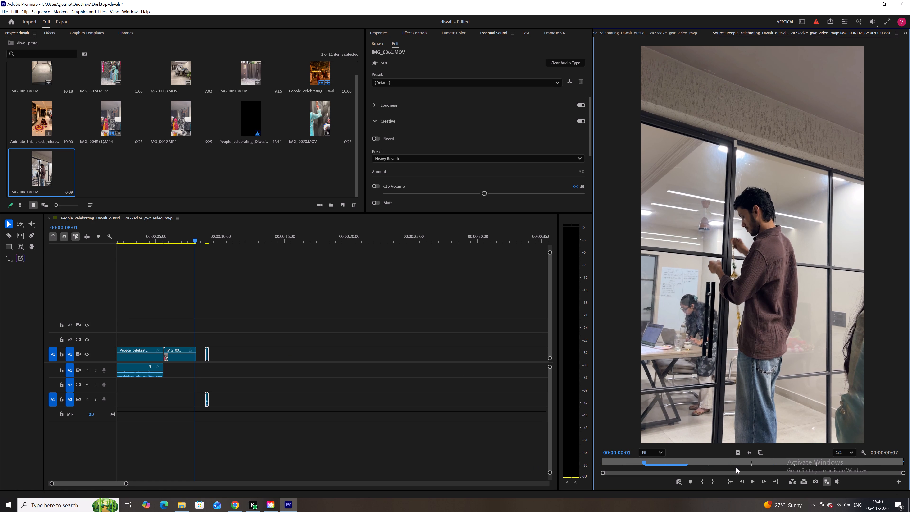
pyautogui.moveTo(727, 462); pyautogui.dragTo(622, 445)
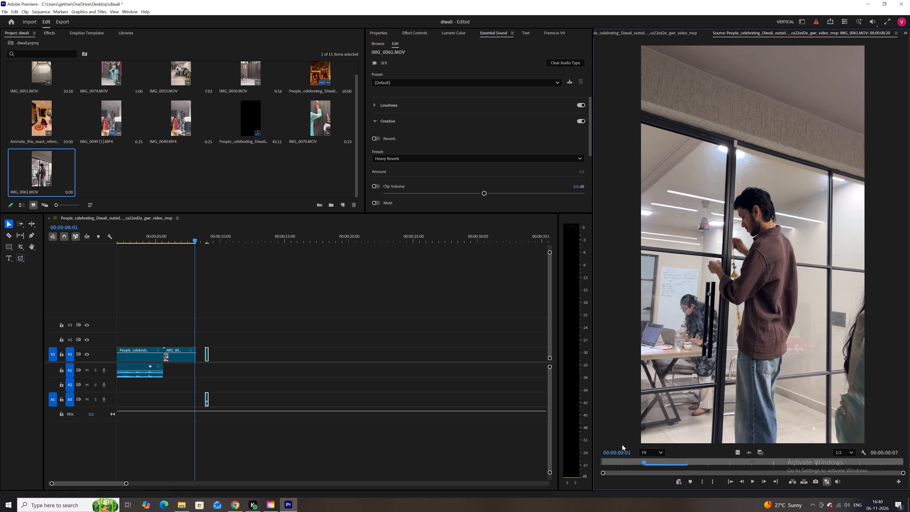
pyautogui.moveTo(622, 445); pyautogui.dragTo(529, 444)
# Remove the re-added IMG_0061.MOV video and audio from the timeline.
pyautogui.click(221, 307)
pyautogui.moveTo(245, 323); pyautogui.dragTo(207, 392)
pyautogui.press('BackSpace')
# Place IMG_0053.MOV on V1 directly after the IMG_0049 (1).MP4 clip and play back the join.
pyautogui.click(208, 171)
pyautogui.scroll(3, 208, 171)
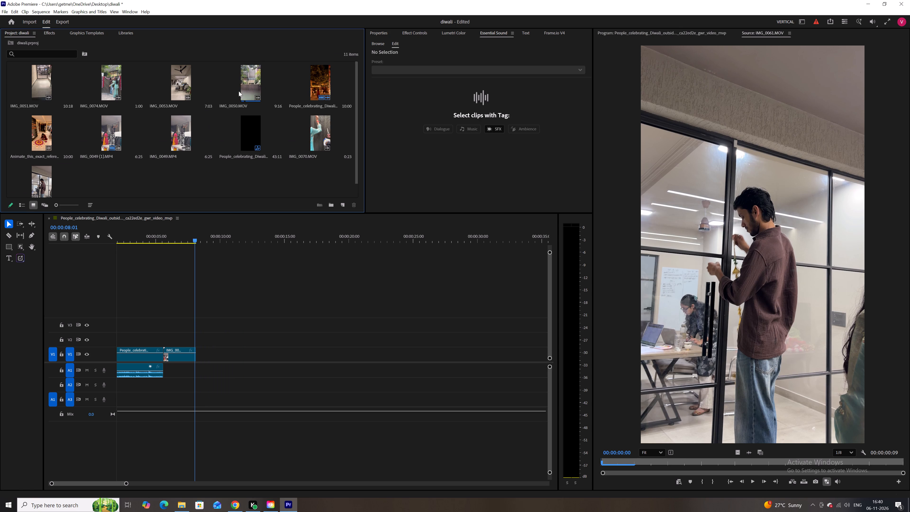
pyautogui.moveTo(182, 84); pyautogui.dragTo(210, 304)
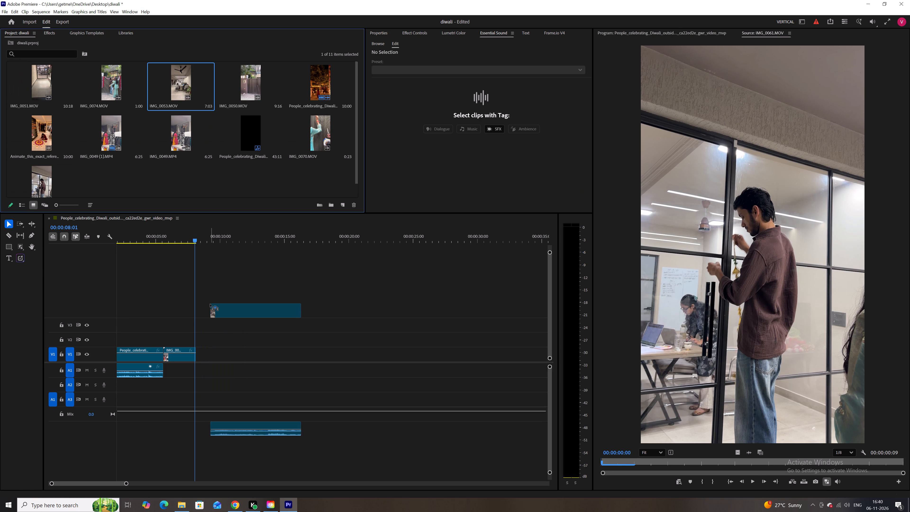
pyautogui.moveTo(210, 304); pyautogui.dragTo(197, 357)
pyautogui.moveTo(197, 236); pyautogui.dragTo(185, 238)
pyautogui.press('space')
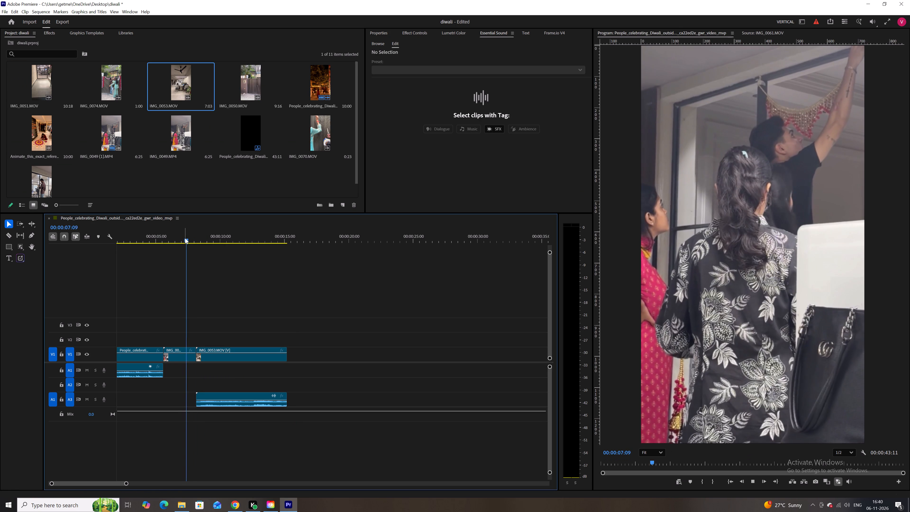
pyautogui.press('space')
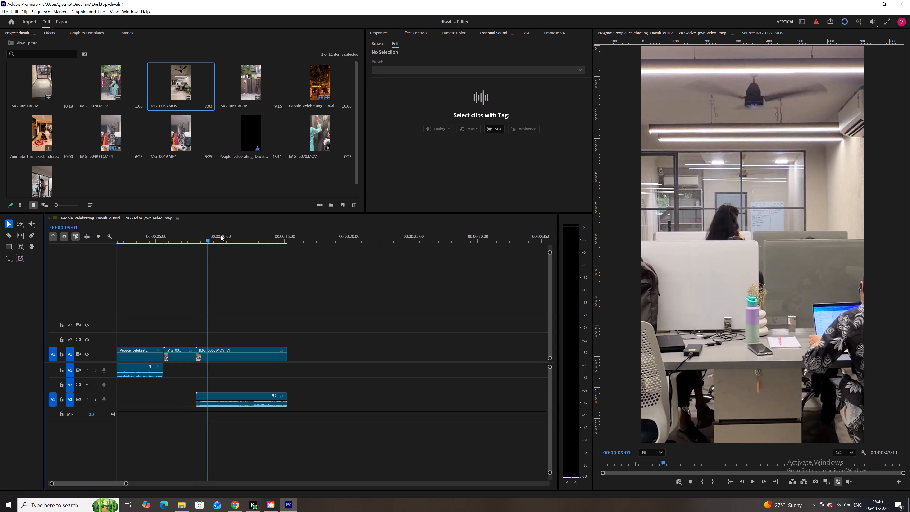
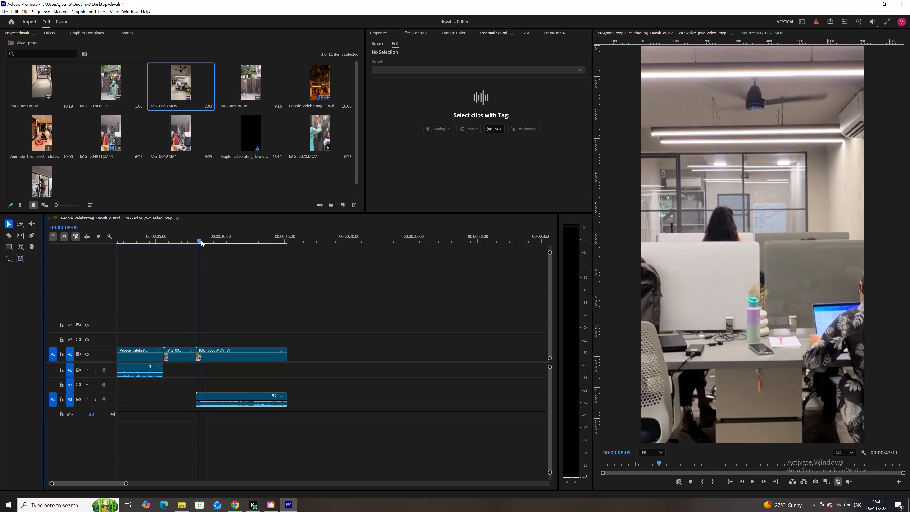
# Play back and scrub through IMG_0053.MOV on the timeline, and remove its video and audio.
pyautogui.press('space')
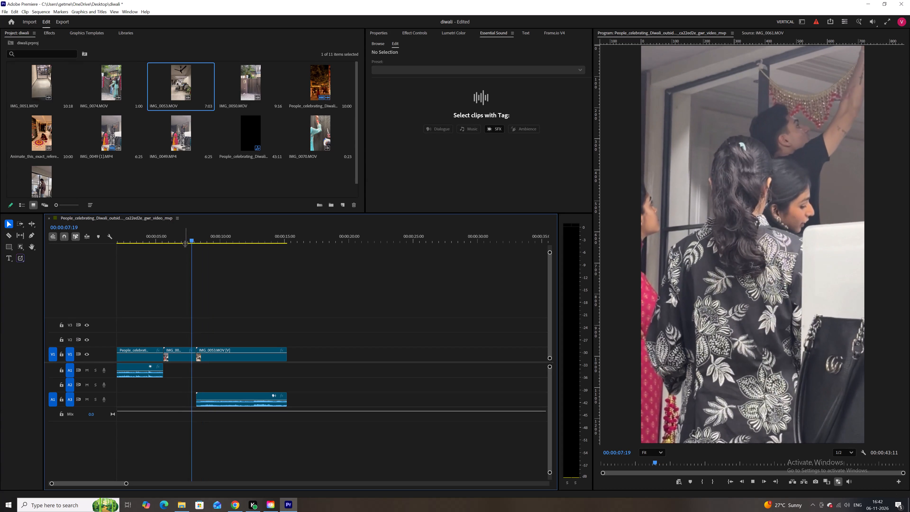
pyautogui.press('space')
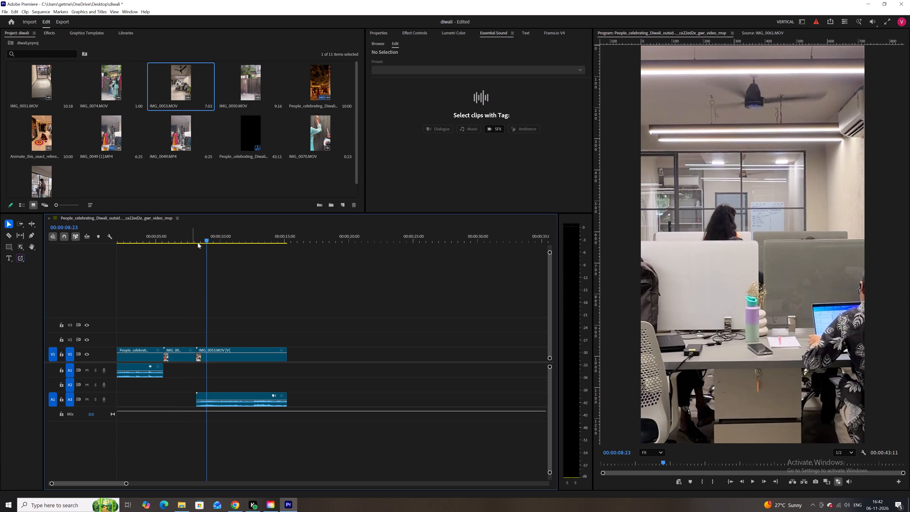
pyautogui.moveTo(206, 241); pyautogui.dragTo(258, 235)
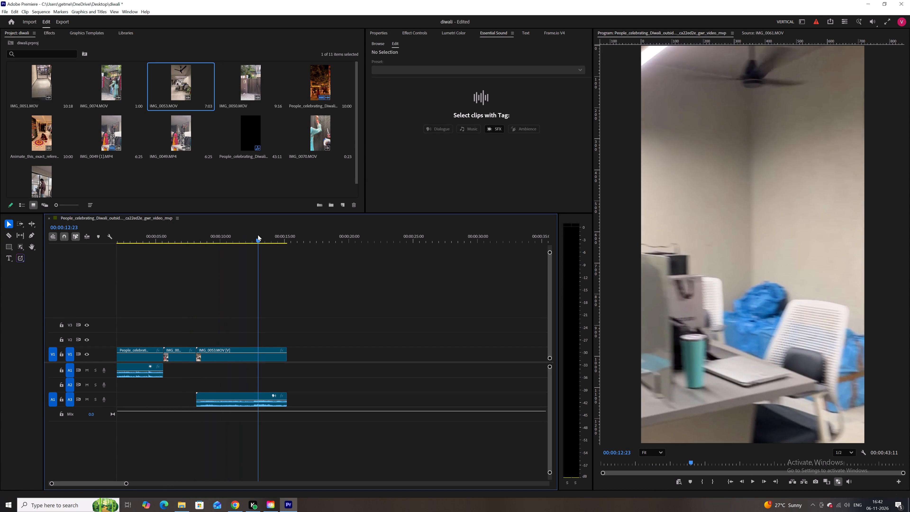
pyautogui.moveTo(258, 235); pyautogui.dragTo(277, 233)
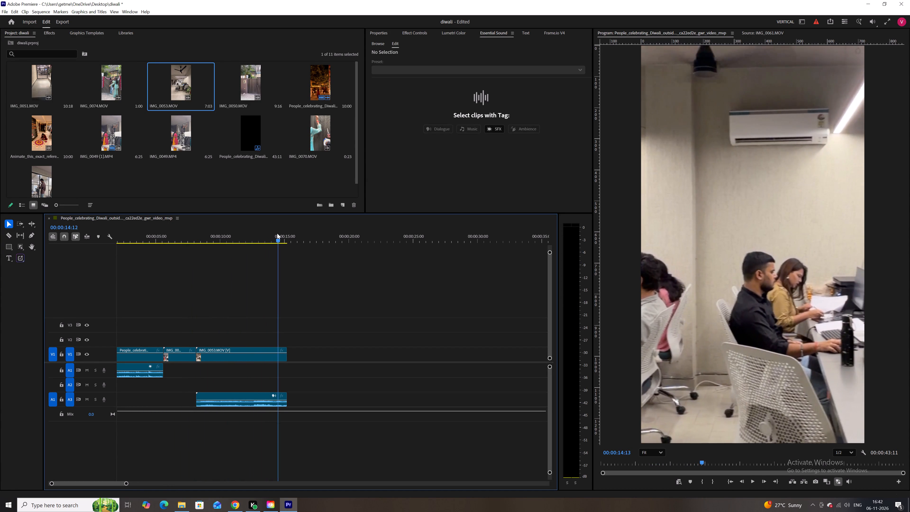
pyautogui.moveTo(277, 233); pyautogui.dragTo(268, 239)
pyautogui.moveTo(308, 304); pyautogui.dragTo(263, 388)
pyautogui.press('BackSpace')
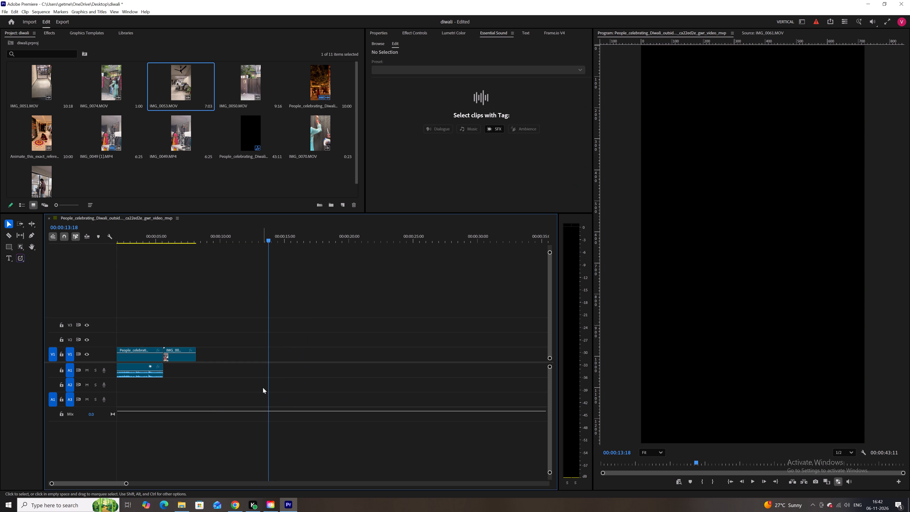
# Place IMG_0074.MOV on V1 directly after the IMG_0049 (1).MP4 clip.
pyautogui.click(163, 192)
pyautogui.moveTo(107, 87); pyautogui.dragTo(212, 350)
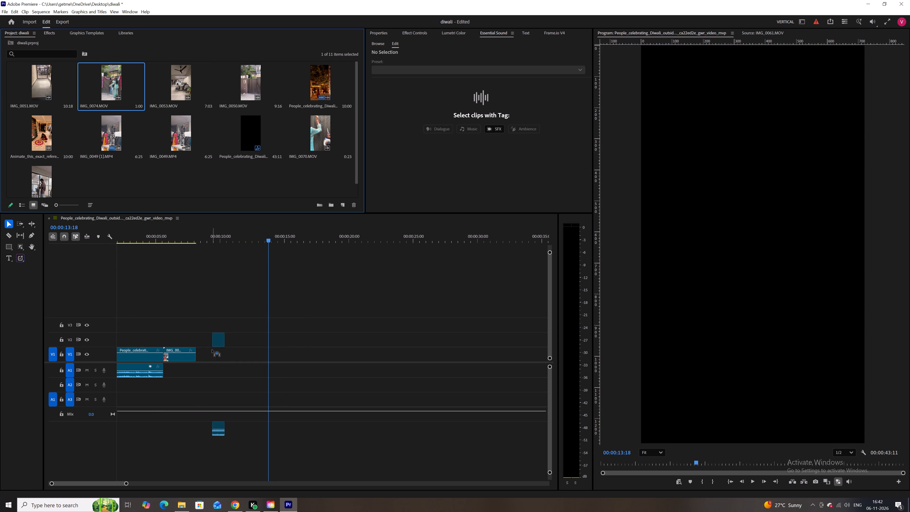
pyautogui.moveTo(212, 350); pyautogui.dragTo(194, 358)
pyautogui.click(200, 237)
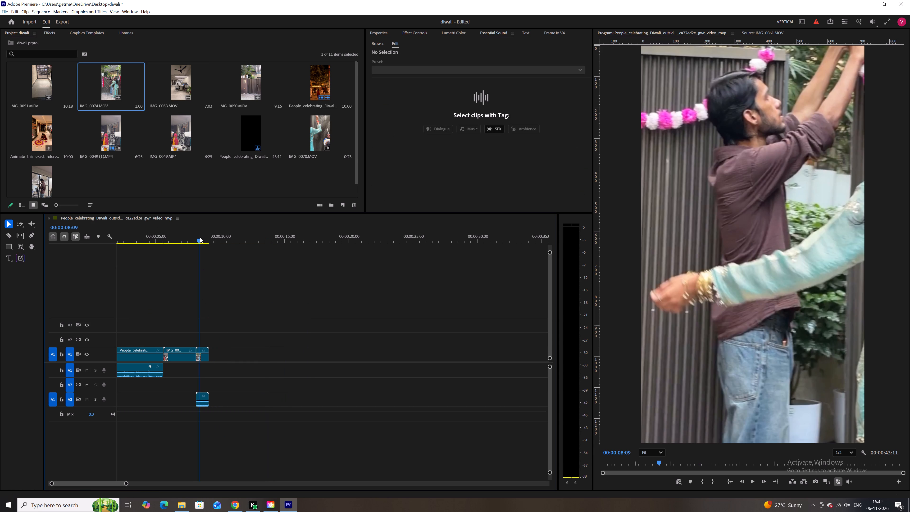
# Set the scale of the IMG_0074.MOV clip to 36 so it fills the vertical frame, and play it back.
pyautogui.click(203, 357)
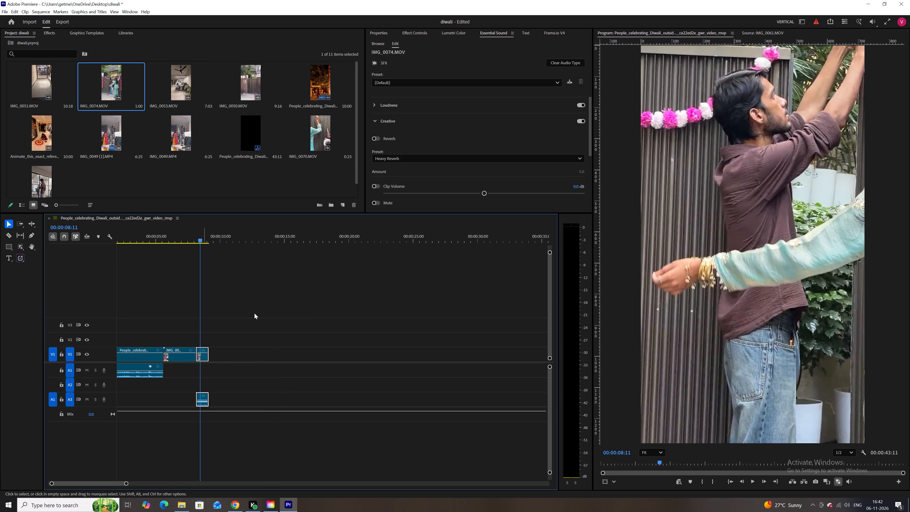
pyautogui.click(405, 32)
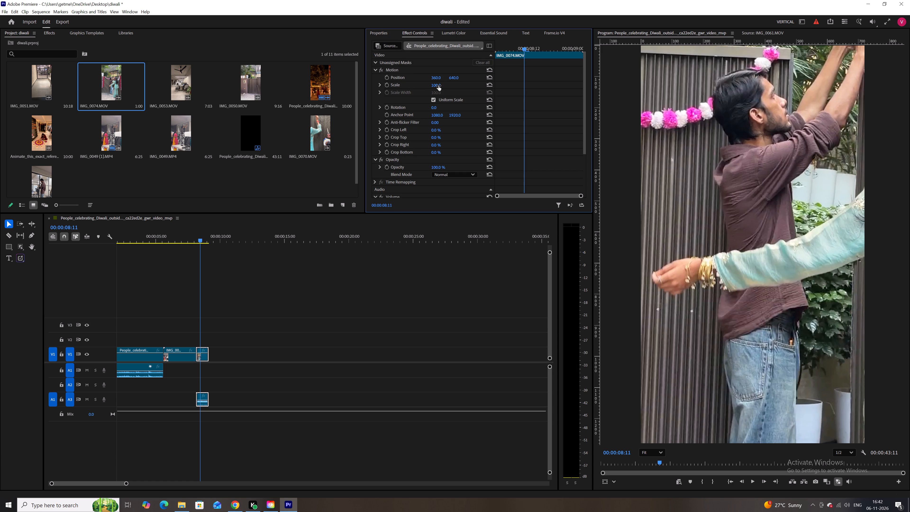
pyautogui.moveTo(438, 86); pyautogui.dragTo(413, 91)
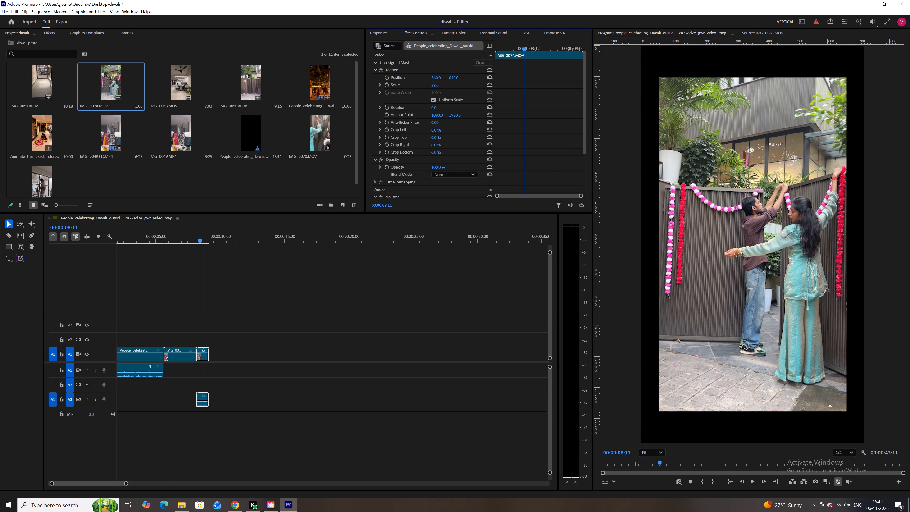
pyautogui.moveTo(413, 91); pyautogui.dragTo(416, 91)
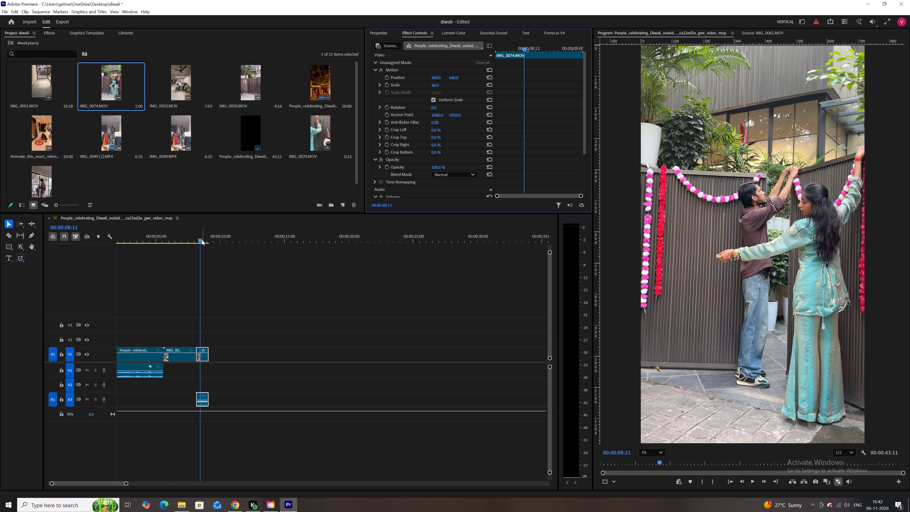
pyautogui.moveTo(202, 239); pyautogui.dragTo(196, 241)
pyautogui.press('space')
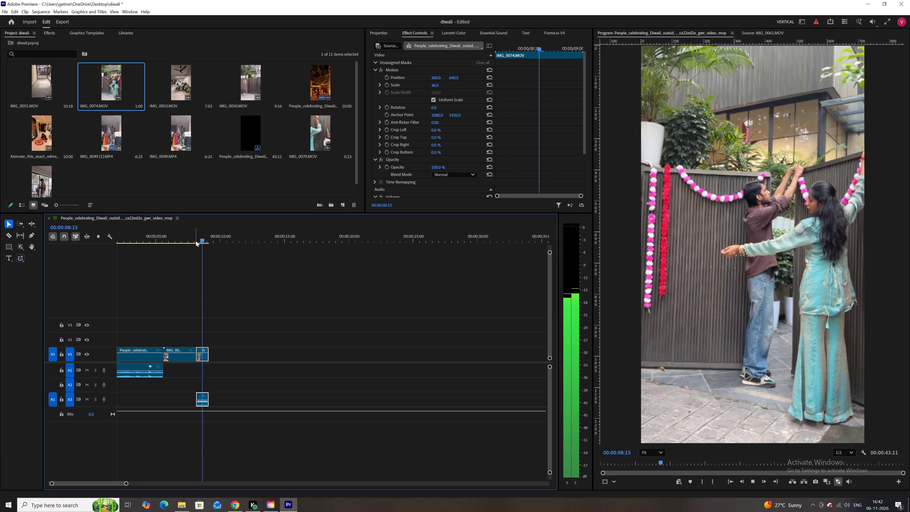
pyautogui.press('space')
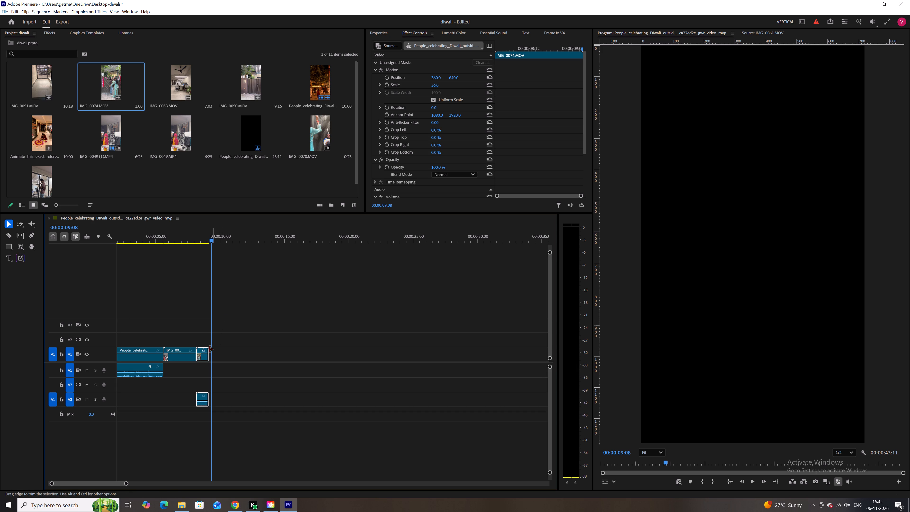
# Move IMG_0074.MOV along V1 to about 00:00:10:11, leaving a gap before it, and try to extend both of its ends.
pyautogui.click(209, 353)
pyautogui.click(237, 302)
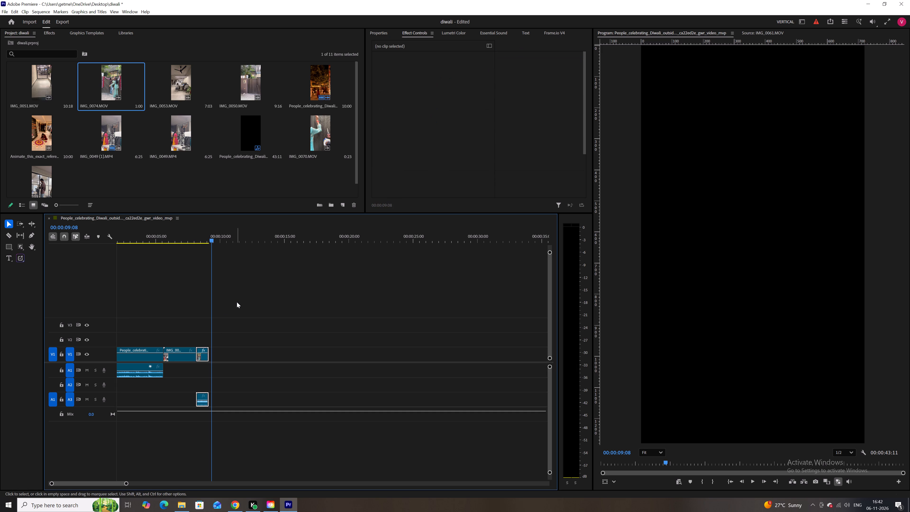
pyautogui.moveTo(210, 356); pyautogui.dragTo(245, 350)
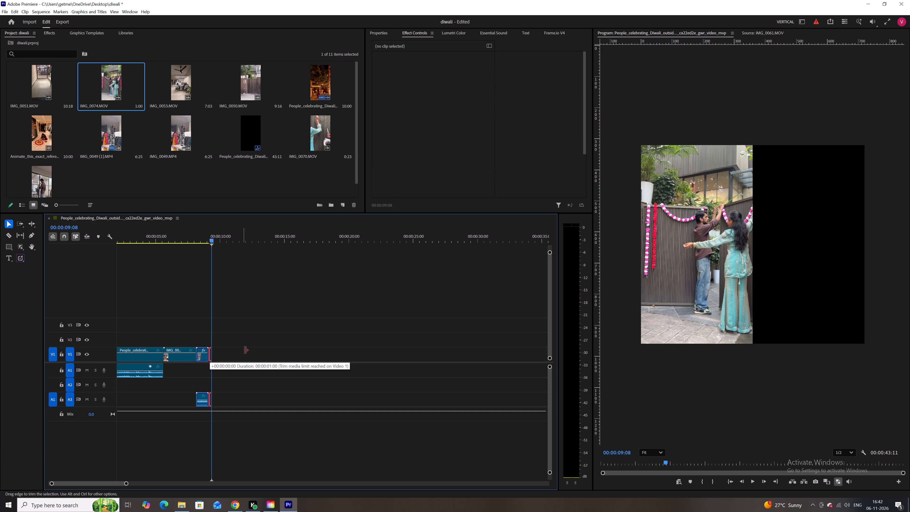
pyautogui.moveTo(245, 350); pyautogui.dragTo(245, 350)
pyautogui.moveTo(203, 355); pyautogui.dragTo(233, 356)
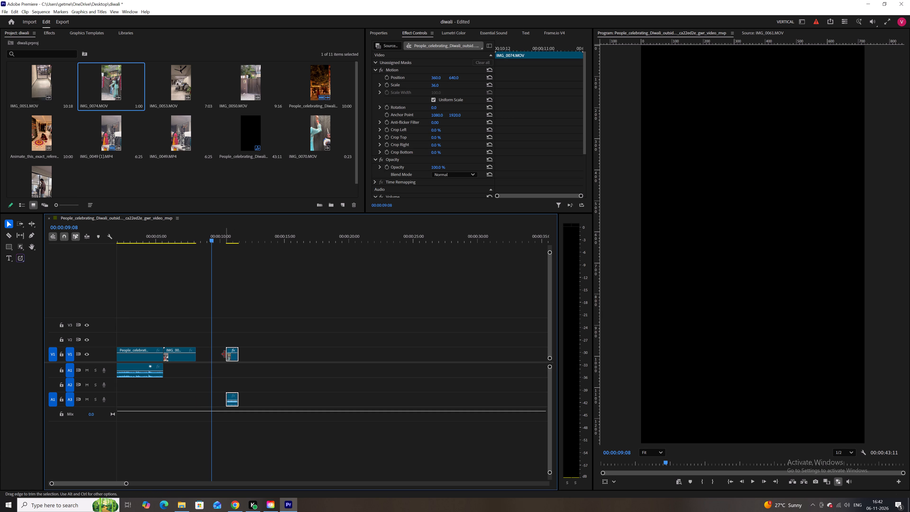
pyautogui.moveTo(225, 354); pyautogui.dragTo(192, 356)
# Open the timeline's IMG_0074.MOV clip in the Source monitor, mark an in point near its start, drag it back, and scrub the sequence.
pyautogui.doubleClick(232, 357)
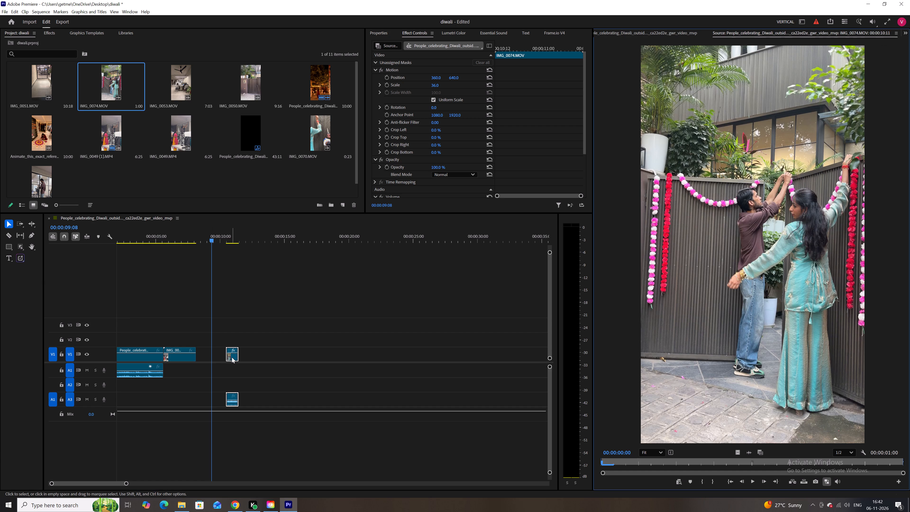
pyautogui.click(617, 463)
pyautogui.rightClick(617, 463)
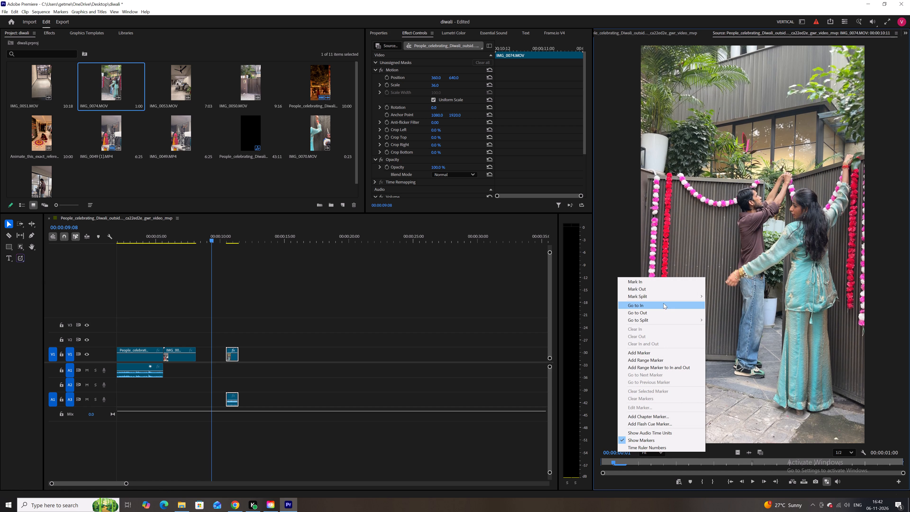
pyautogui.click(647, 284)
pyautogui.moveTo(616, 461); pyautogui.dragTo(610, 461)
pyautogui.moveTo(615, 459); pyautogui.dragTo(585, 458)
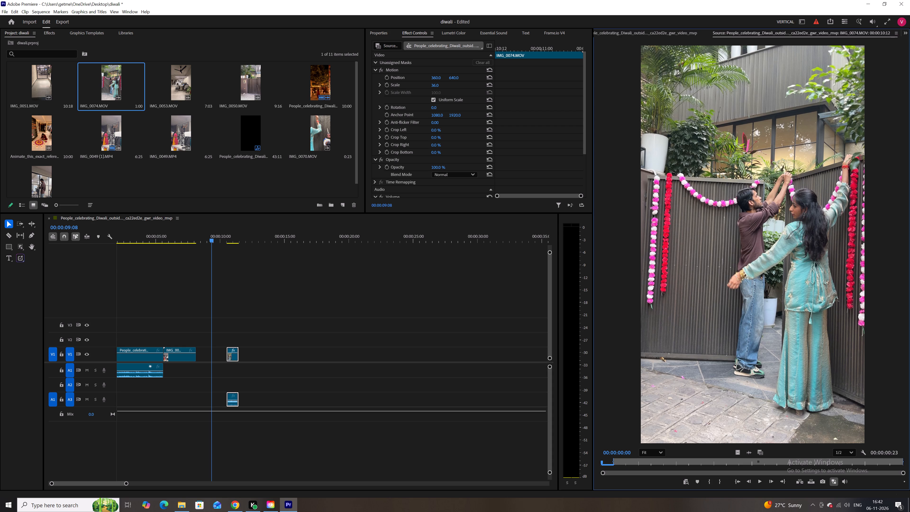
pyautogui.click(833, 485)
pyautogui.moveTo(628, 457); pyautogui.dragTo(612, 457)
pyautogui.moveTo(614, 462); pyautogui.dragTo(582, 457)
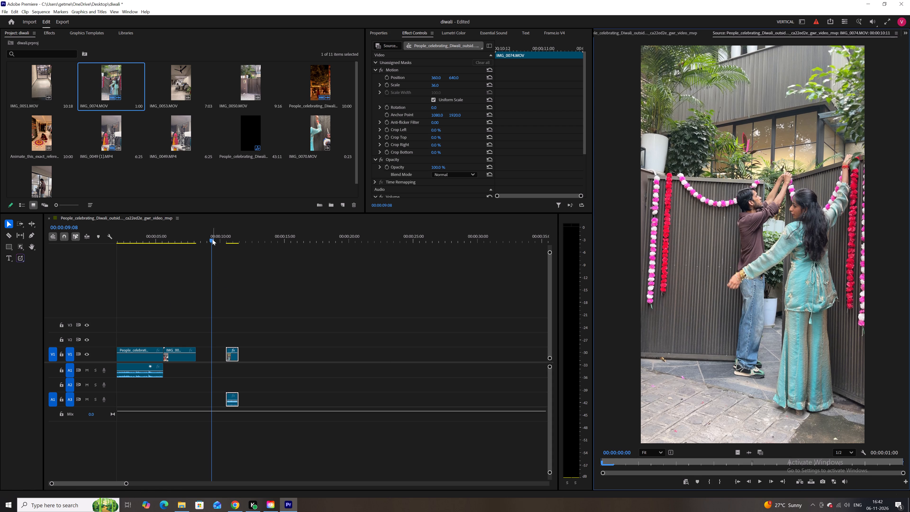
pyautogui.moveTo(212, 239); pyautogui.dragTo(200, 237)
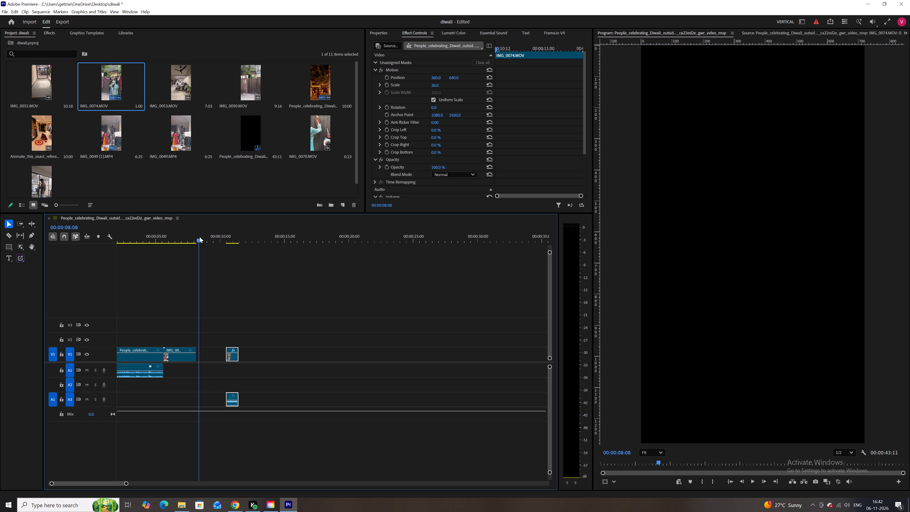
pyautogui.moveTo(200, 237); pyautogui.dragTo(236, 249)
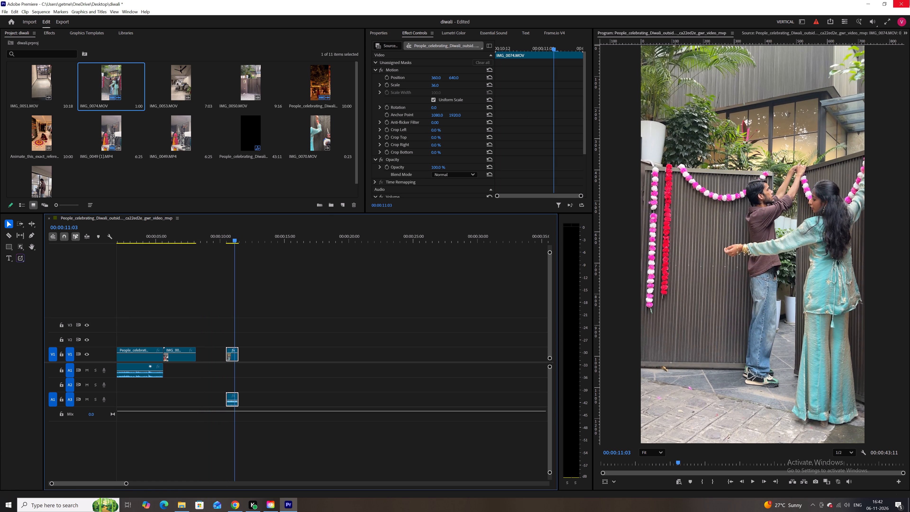
# Close Adobe Premiere with the diwali project open and launch it again.
pyautogui.click(909, 0)
pyautogui.click(460, 273)
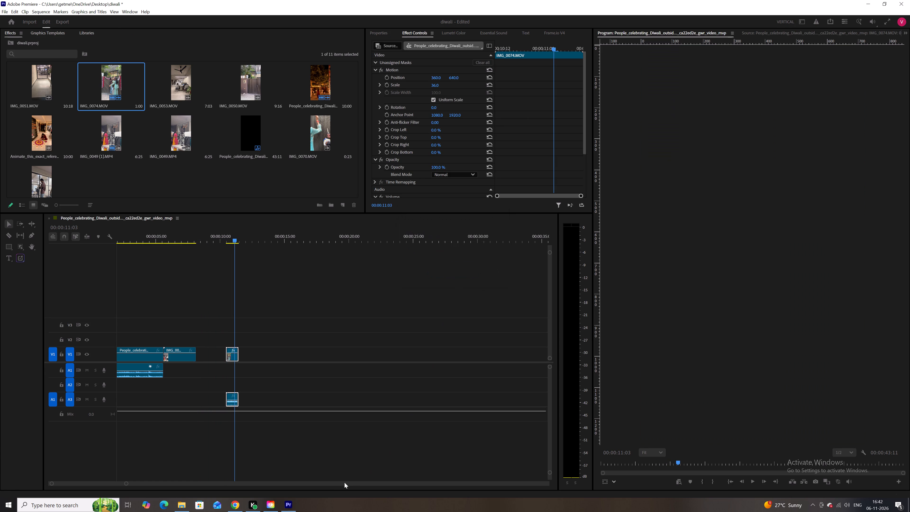
pyautogui.click(51, 505)
pyautogui.write('pre')
pyautogui.press('Return')
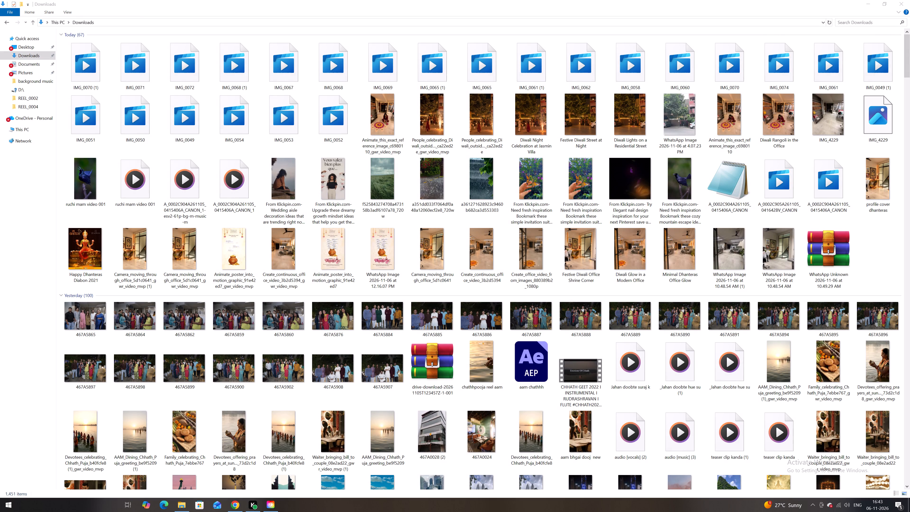
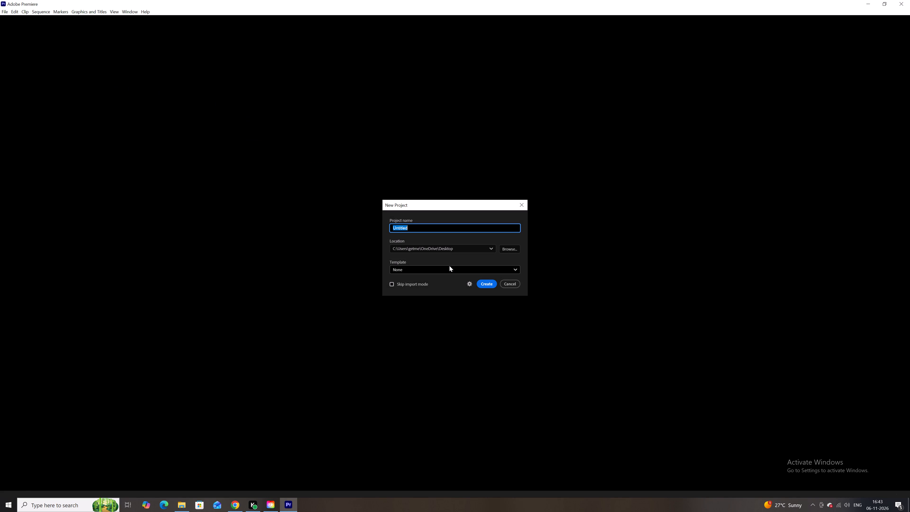
# Create a new project named diwa on the Desktop without importing any media at creation.
pyautogui.write('diwa')
pyautogui.press('Return')
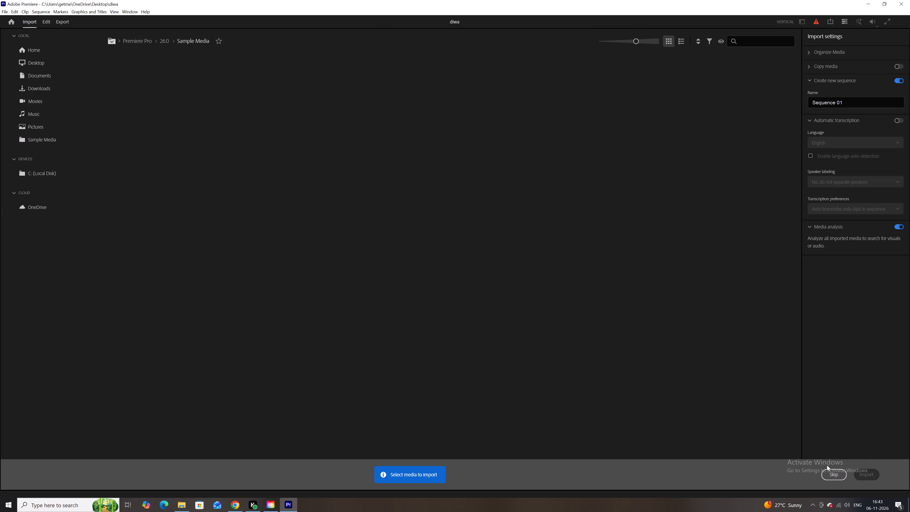
pyautogui.click(832, 473)
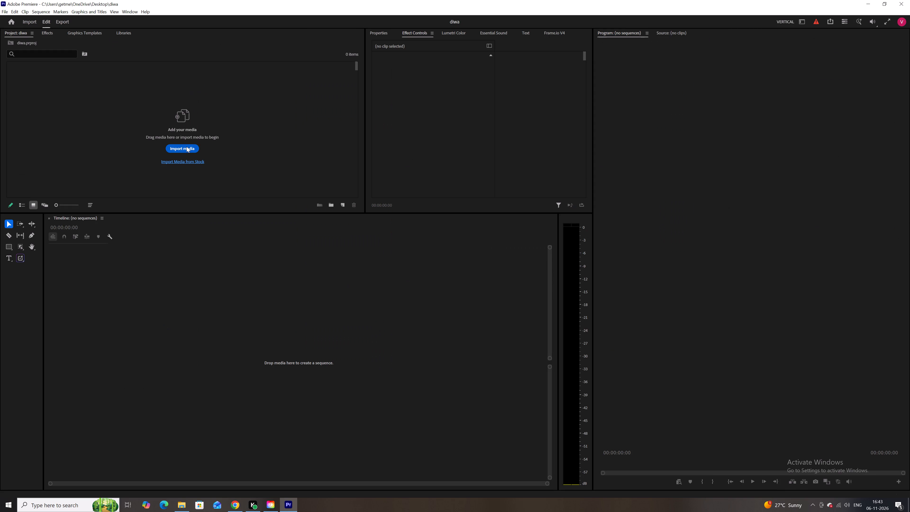
# Import the Downloads files from IMG_0070 (1) through the People_celebrating_Diwali video into the project.
pyautogui.click(187, 146)
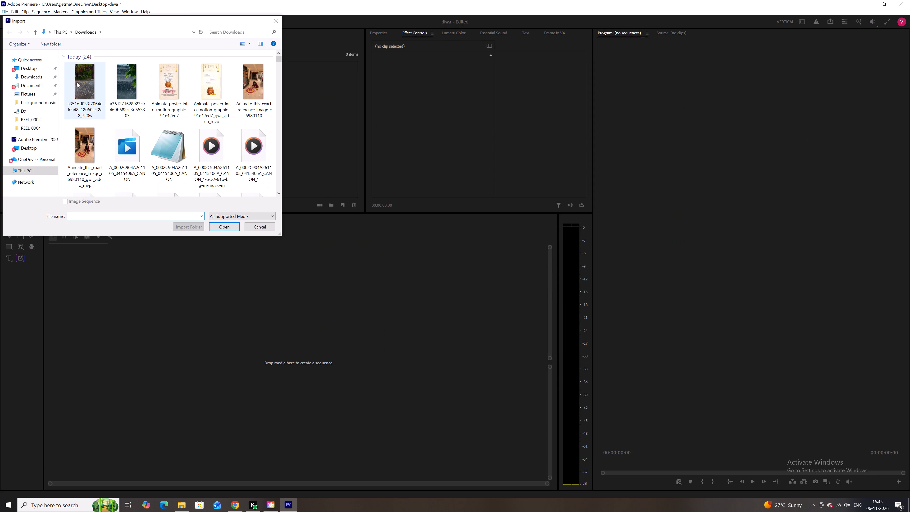
pyautogui.click(82, 88)
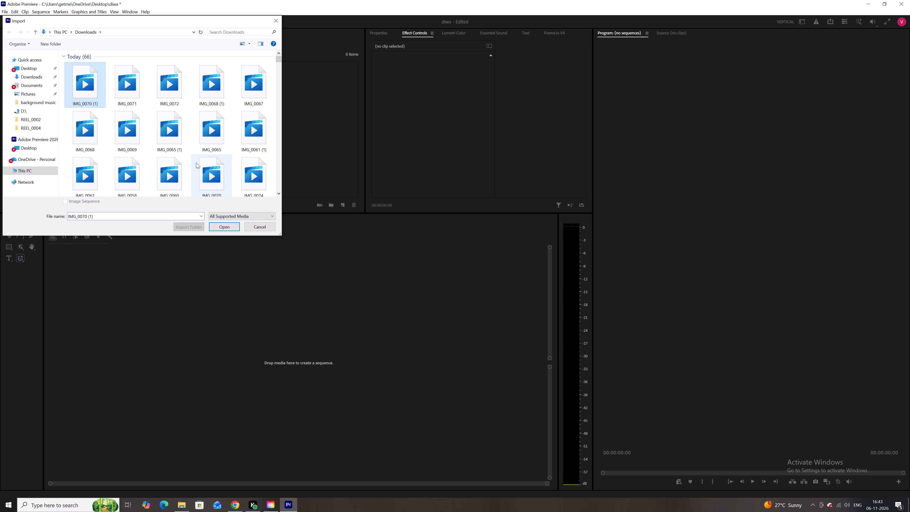
pyautogui.scroll(-2, 196, 163)
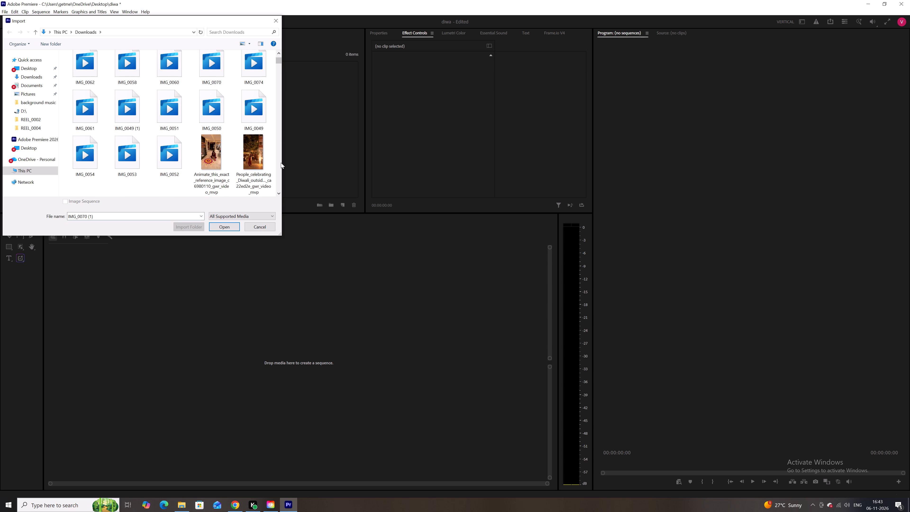
pyautogui.keyDown('ctrl'); pyautogui.keyDown('shift'); pyautogui.click(256, 160); pyautogui.keyUp('shift'); pyautogui.keyUp('ctrl')
pyautogui.click(230, 226)
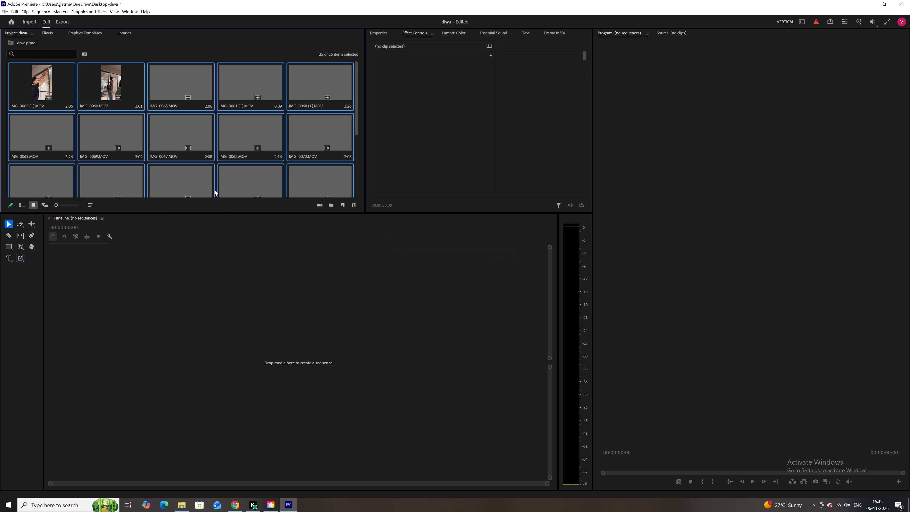
# Create a sequence from the People_celebrating_Diwali clip by placing it in the empty timeline.
pyautogui.scroll(-4, 209, 162)
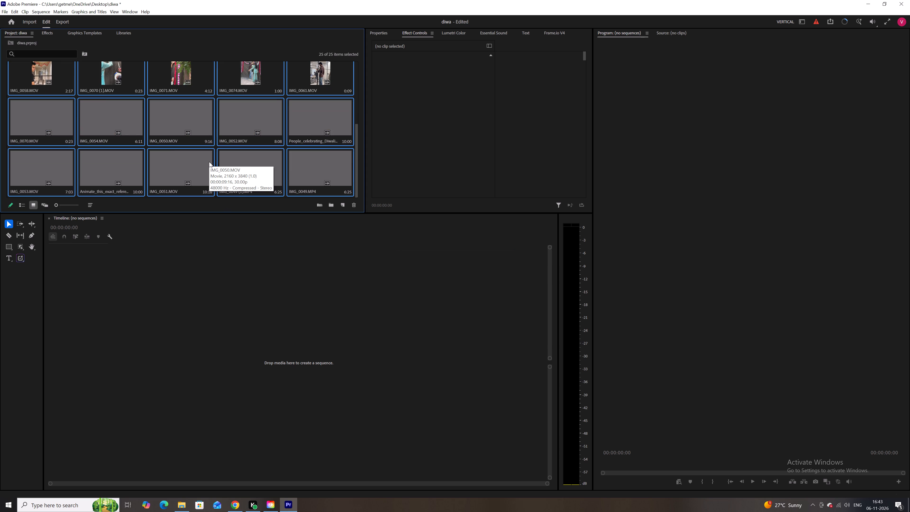
pyautogui.scroll(-2, 209, 162)
pyautogui.click(218, 198)
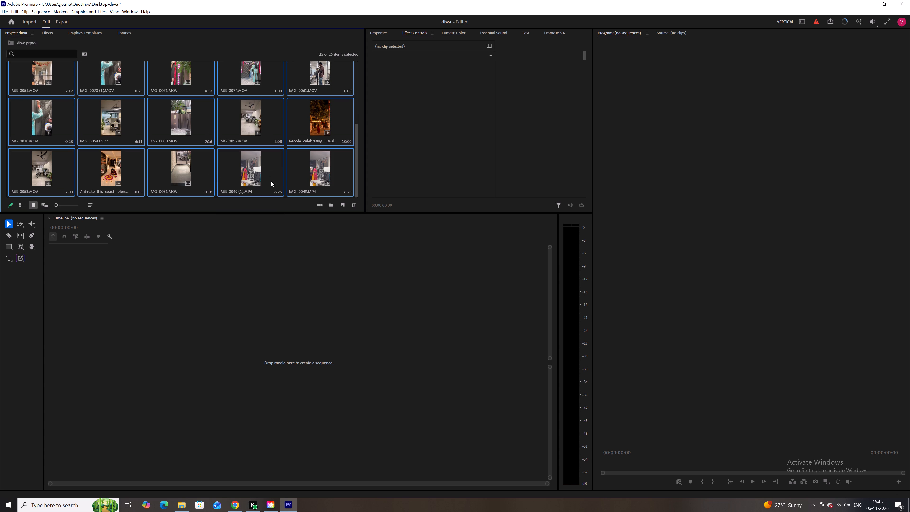
pyautogui.click(287, 199)
pyautogui.click(298, 143)
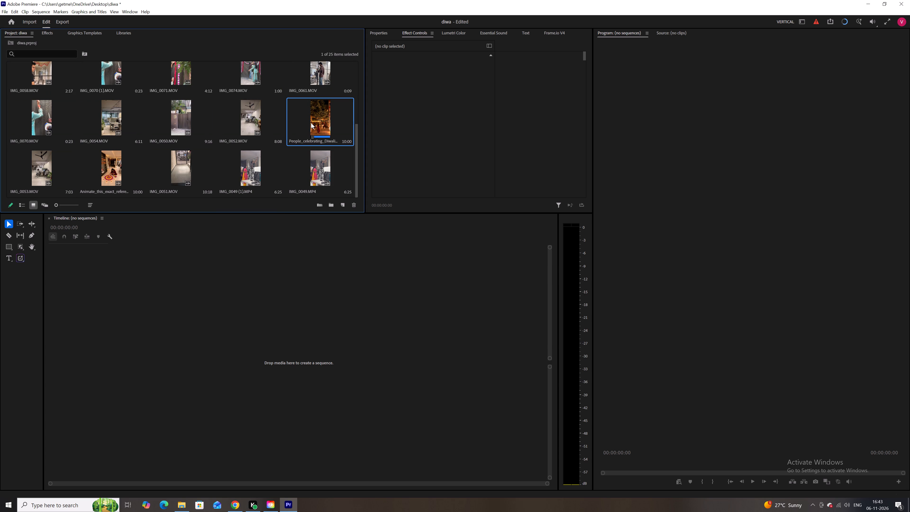
pyautogui.moveTo(311, 123); pyautogui.dragTo(177, 316)
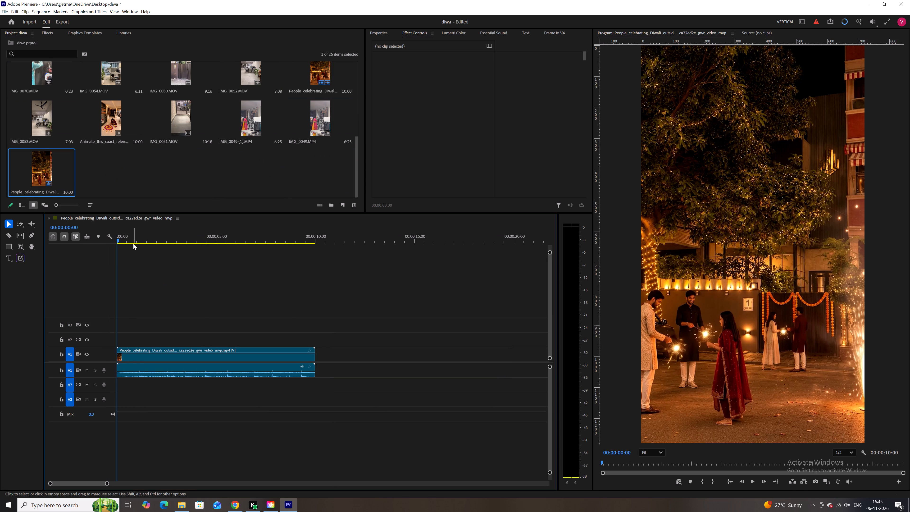
# Cut the People_celebrating_Diwali clip at 00:00:06:15 and delete the part after the cut, including its audio.
pyautogui.moveTo(122, 238); pyautogui.dragTo(138, 235)
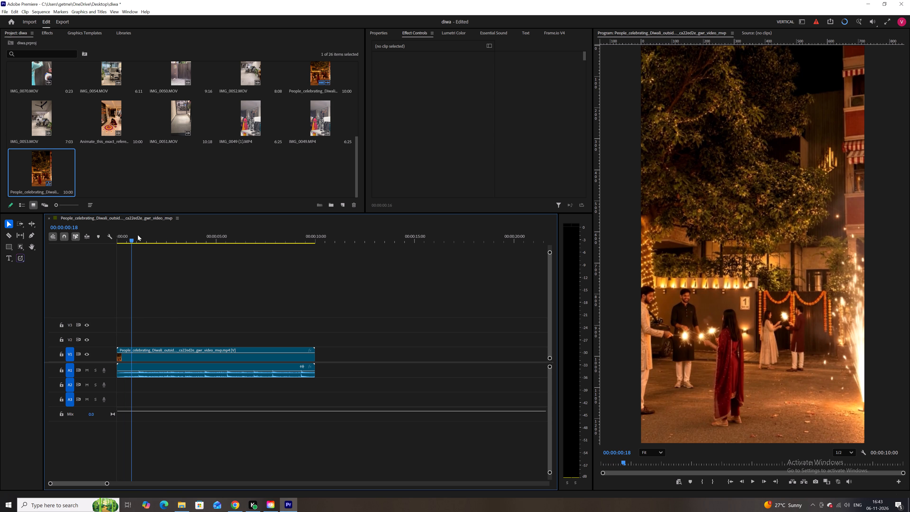
pyautogui.moveTo(138, 235); pyautogui.dragTo(219, 241)
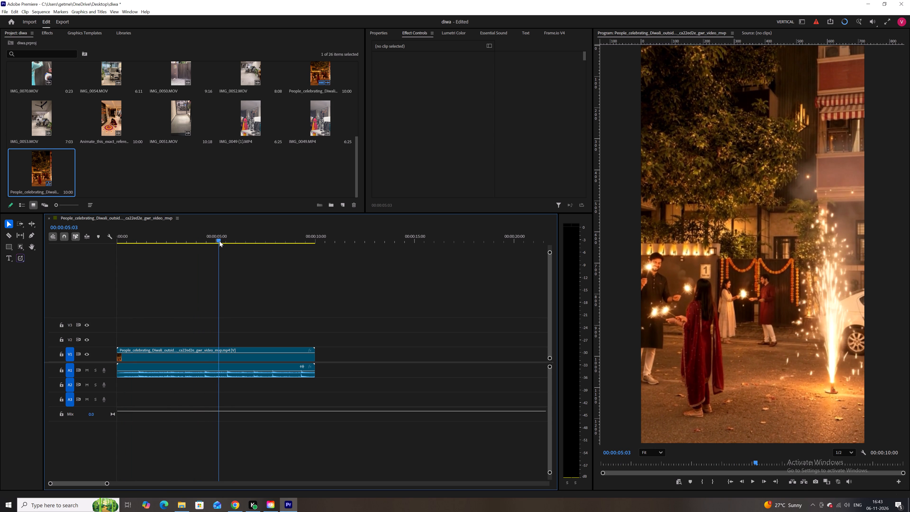
pyautogui.moveTo(219, 241); pyautogui.dragTo(249, 239)
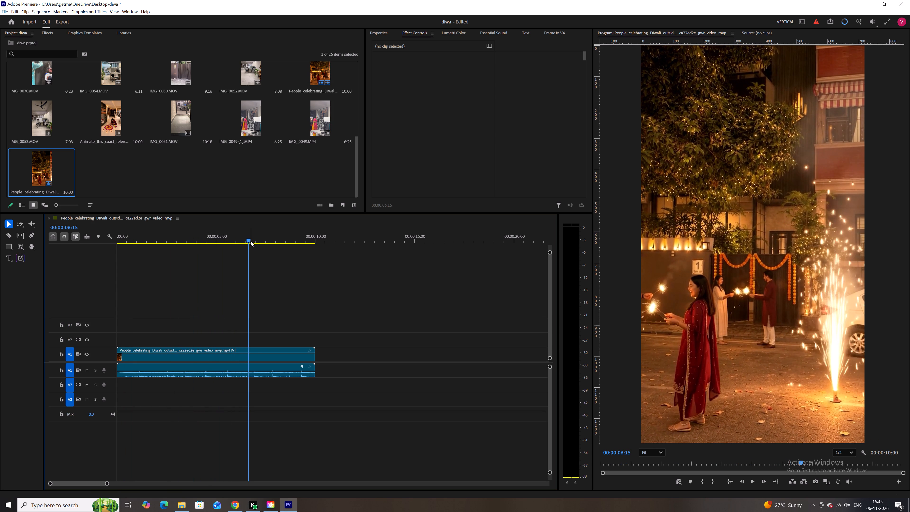
pyautogui.press('c')
pyautogui.click(249, 351)
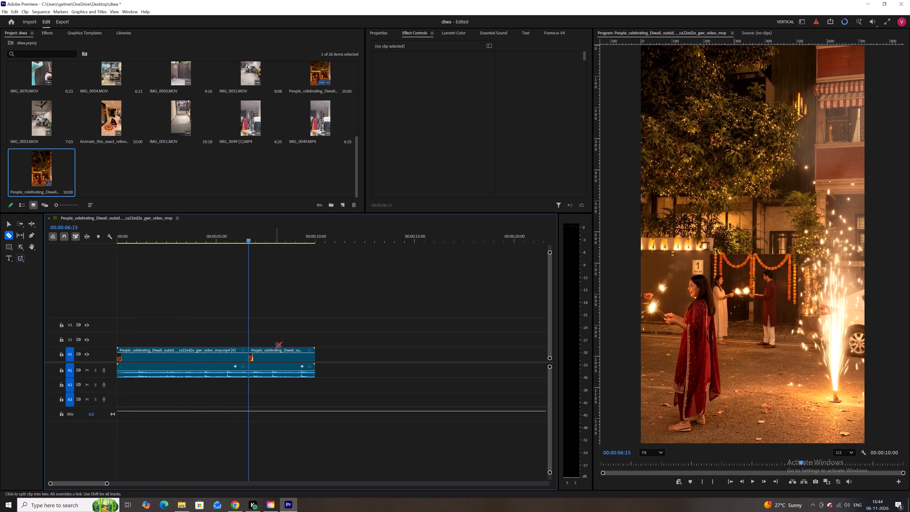
pyautogui.press('v')
pyautogui.moveTo(285, 326); pyautogui.dragTo(280, 407)
pyautogui.press('BackSpace')
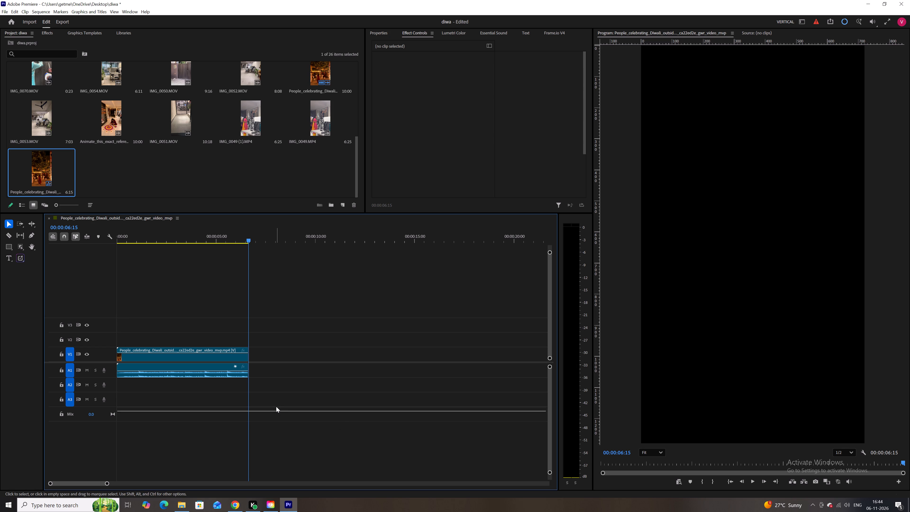
# Place IMG_0065.MOV on V1 directly after the People_celebrating_Diwali clip, at 00:00:06:15.
pyautogui.click(217, 172)
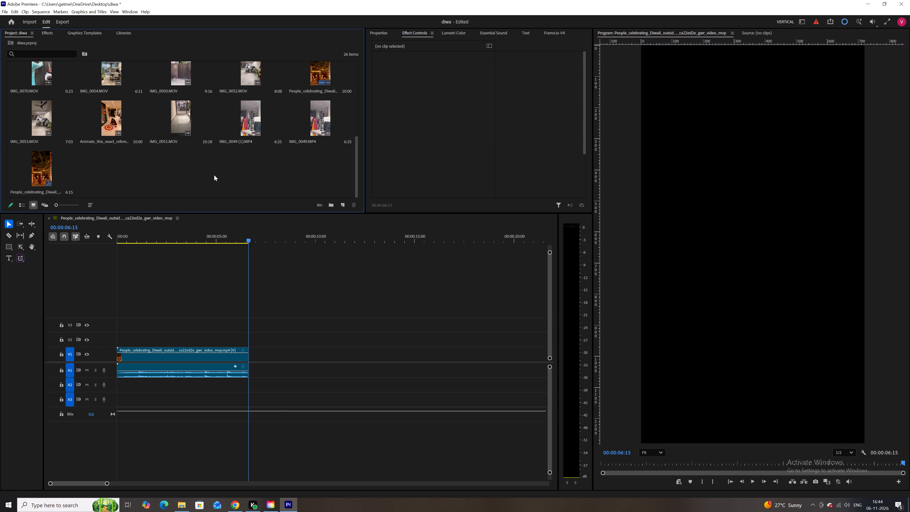
pyautogui.scroll(1, 198, 160)
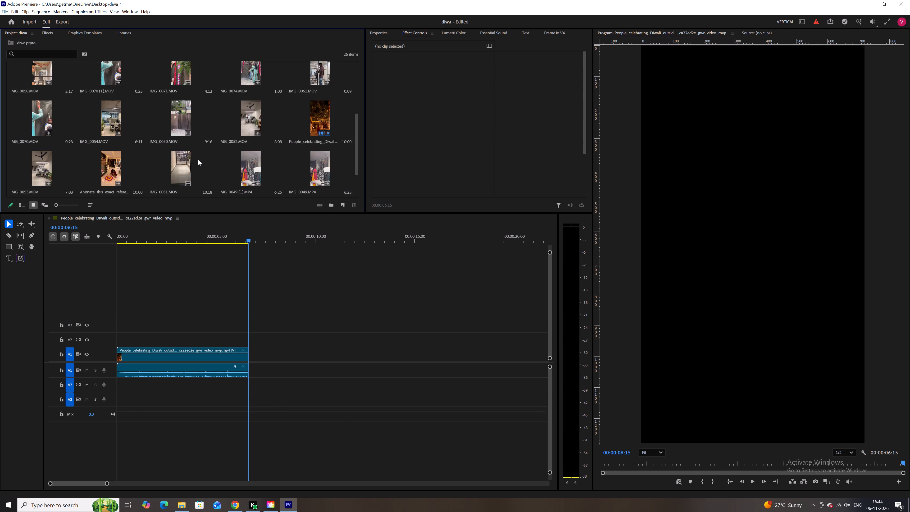
pyautogui.scroll(1, 198, 160)
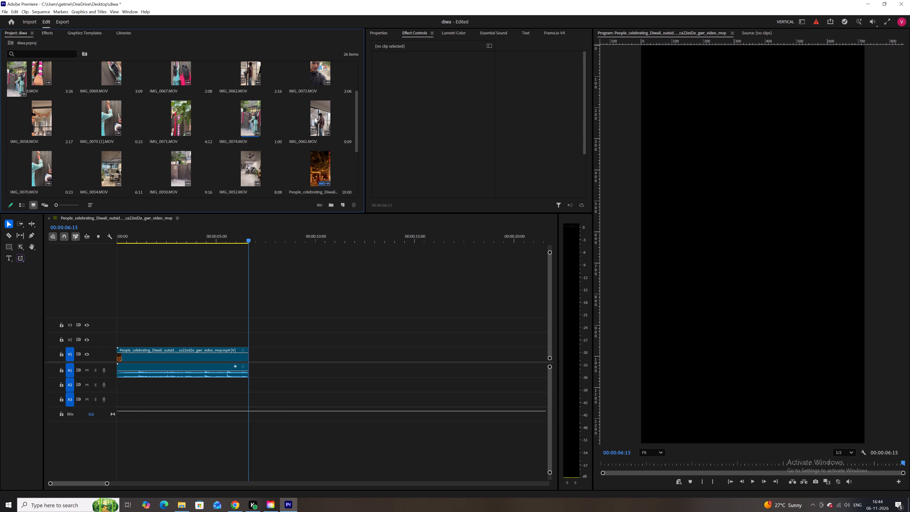
pyautogui.scroll(1, 316, 88)
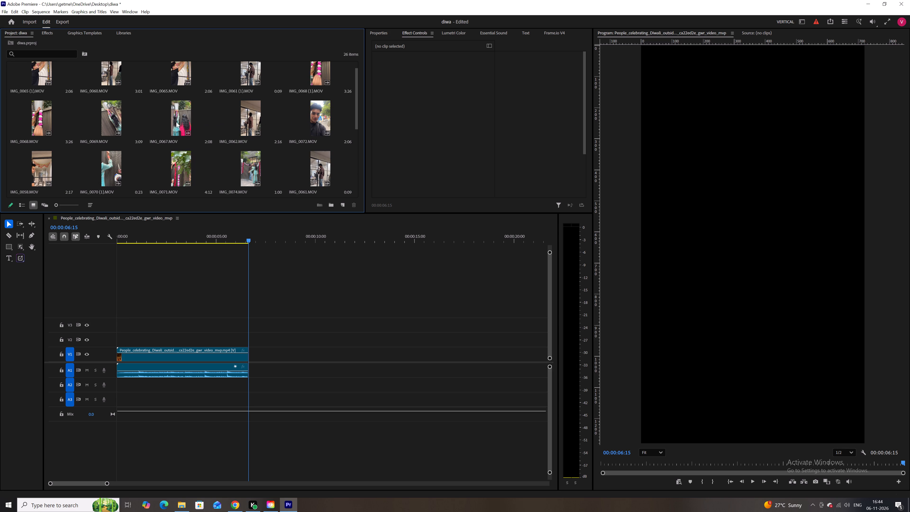
pyautogui.scroll(1, 247, 95)
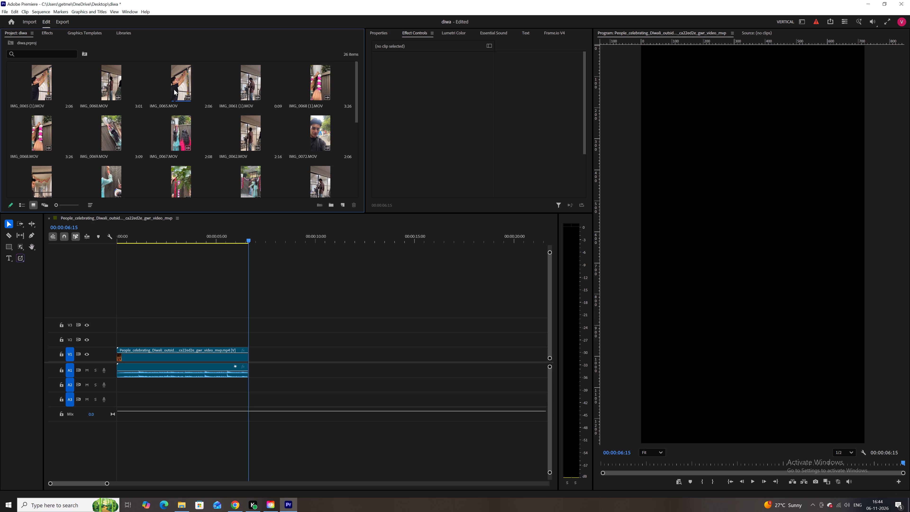
pyautogui.moveTo(181, 85); pyautogui.dragTo(215, 283)
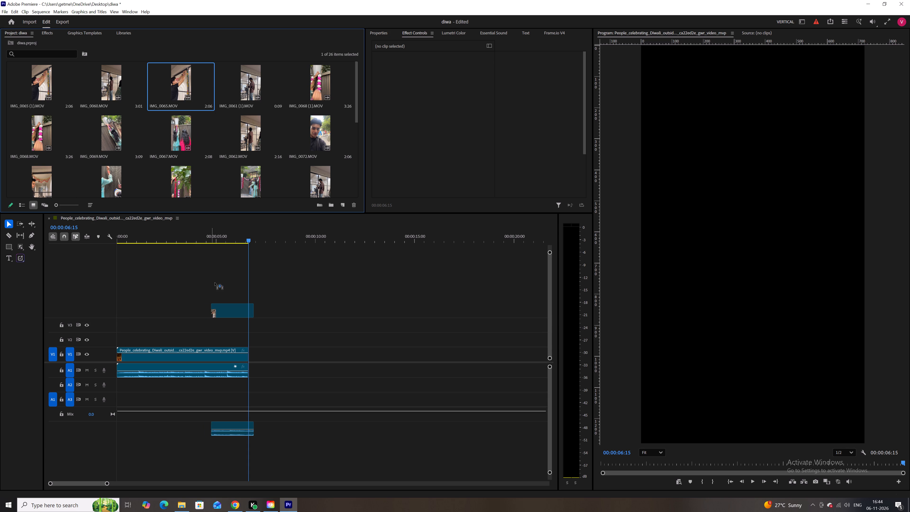
pyautogui.moveTo(215, 283); pyautogui.dragTo(251, 351)
# Set the scale of the IMG_0065.MOV clip to 39 so it fits the vertical frame, and play back the cut into it.
pyautogui.click(249, 240)
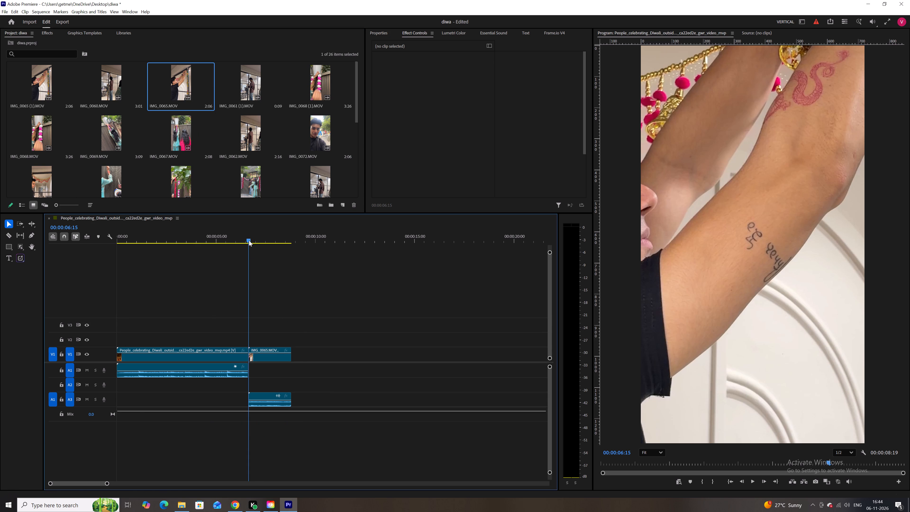
pyautogui.click(277, 351)
pyautogui.moveTo(438, 85); pyautogui.dragTo(423, 84)
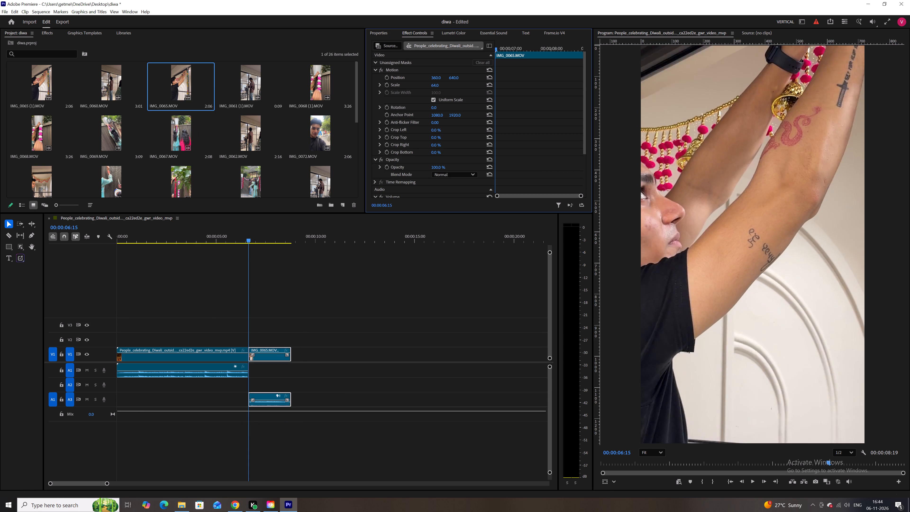
pyautogui.moveTo(423, 84); pyautogui.dragTo(415, 83)
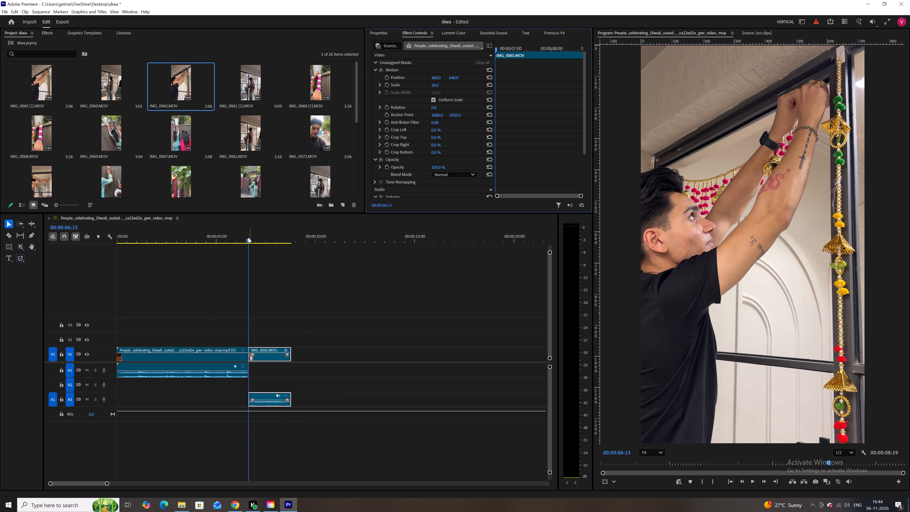
pyautogui.moveTo(248, 237); pyautogui.dragTo(237, 239)
pyautogui.press('space')
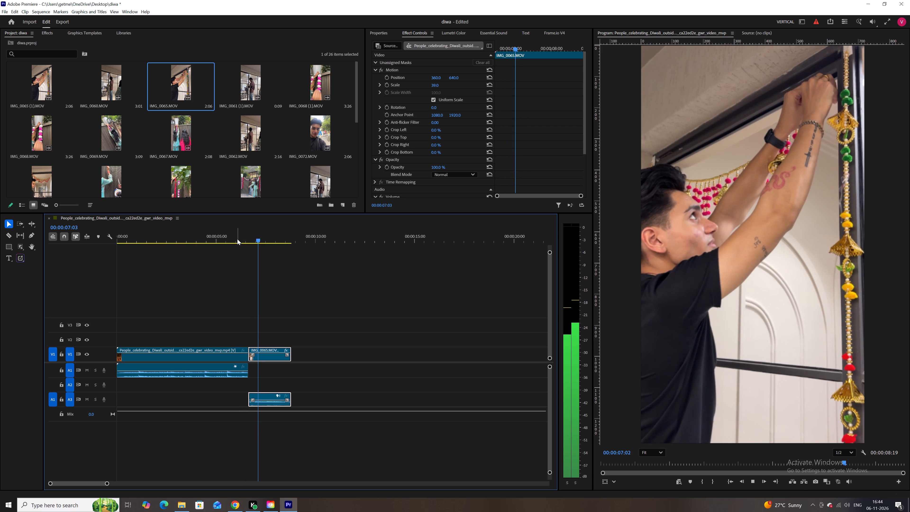
pyautogui.press('space')
# Mute audio tracks A1 and A3, and play the sequence from about 00:00:04:12 to its end.
pyautogui.click(86, 373)
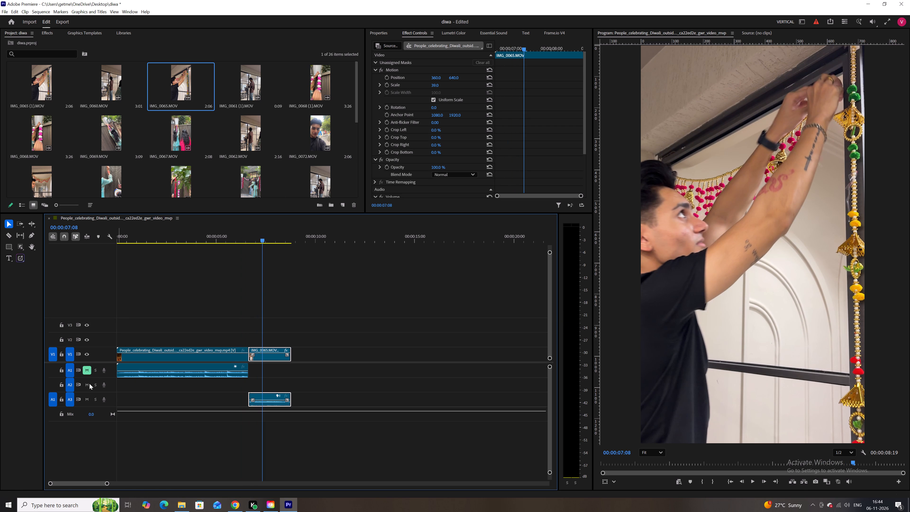
pyautogui.click(87, 398)
pyautogui.moveTo(256, 240); pyautogui.dragTo(207, 242)
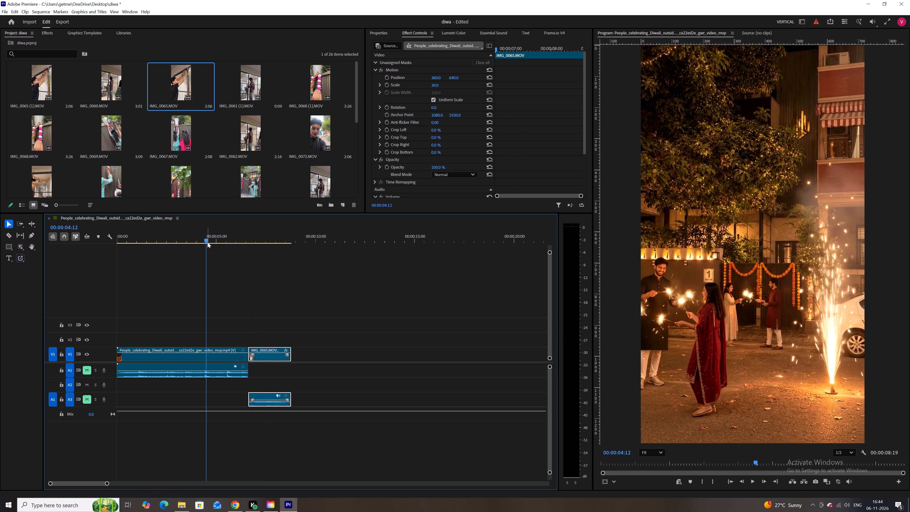
pyautogui.press('space')
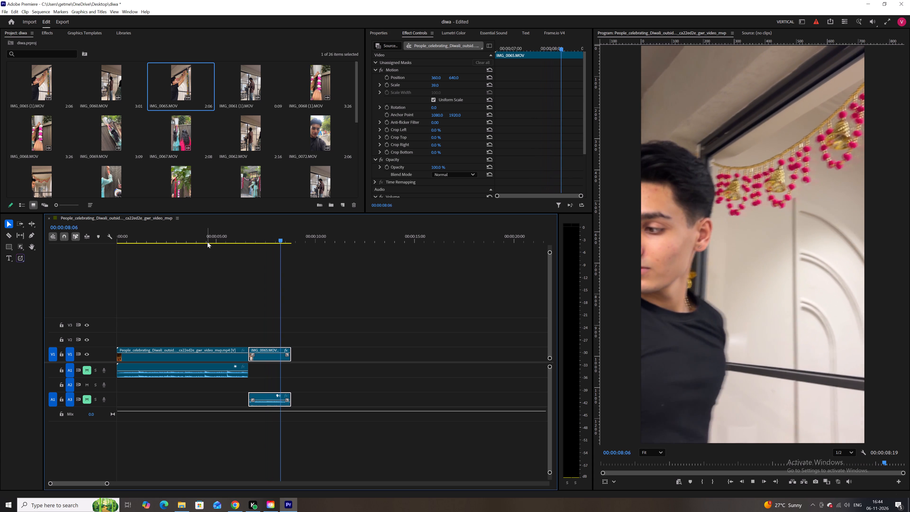
pyautogui.press('space')
pyautogui.press('space')
pyautogui.press('space')
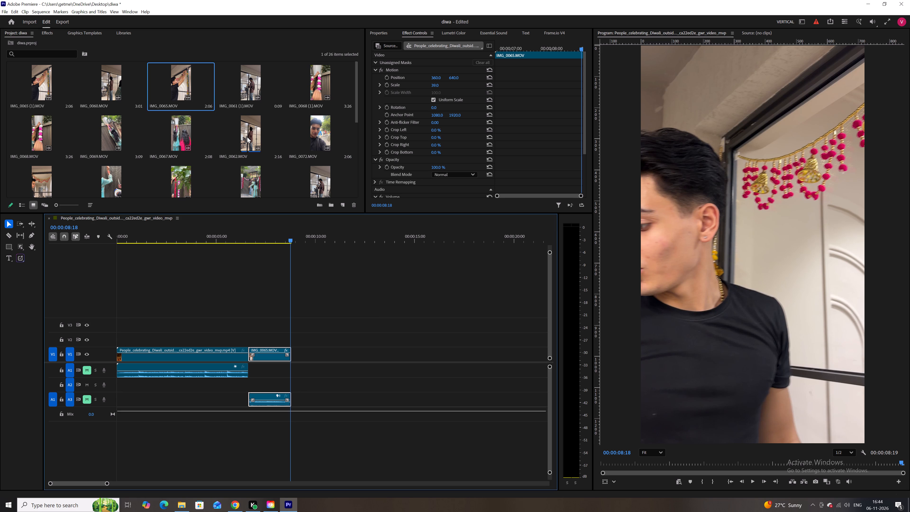
# Place IMG_0062.MOV on V1 directly after the IMG_0065.MOV clip.
pyautogui.moveTo(247, 137); pyautogui.dragTo(292, 356)
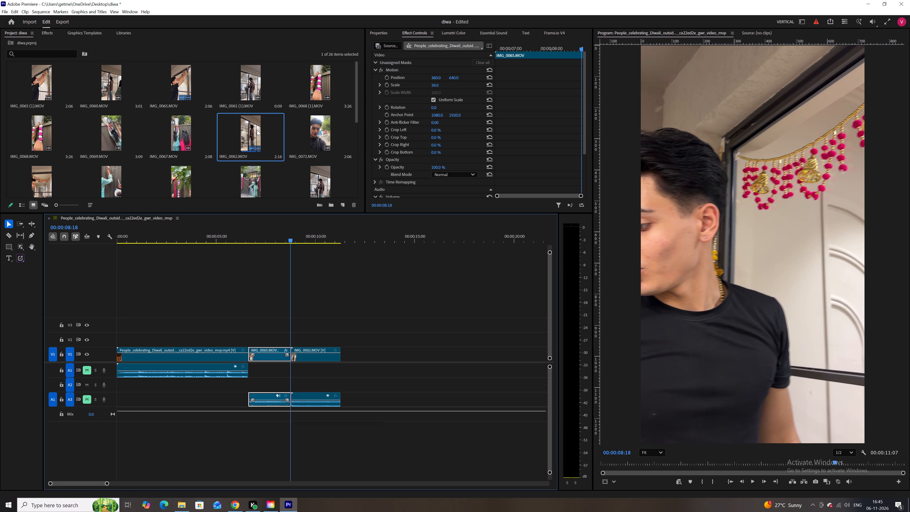
# Set the scale of the IMG_0062.MOV clip to 38 so it fits the vertical frame, and scrub near its start.
pyautogui.moveTo(289, 240); pyautogui.dragTo(301, 239)
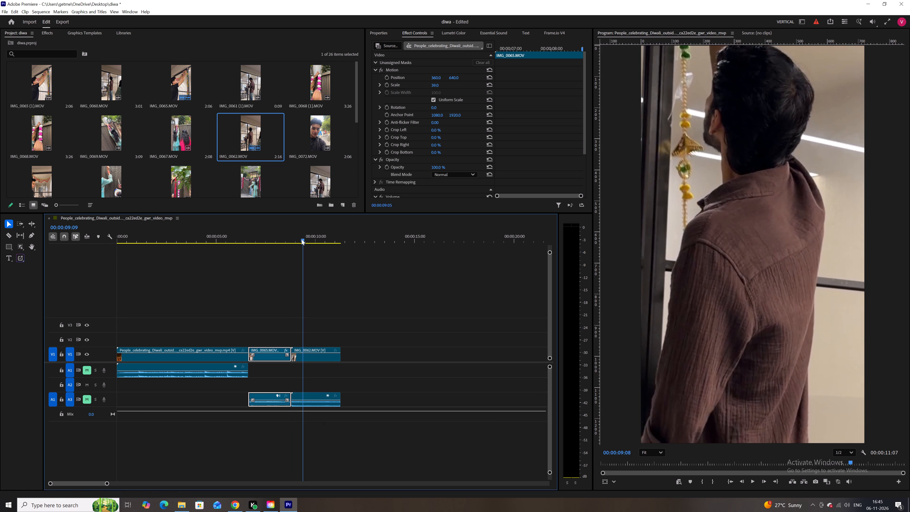
pyautogui.moveTo(301, 239); pyautogui.dragTo(302, 239)
pyautogui.click(322, 354)
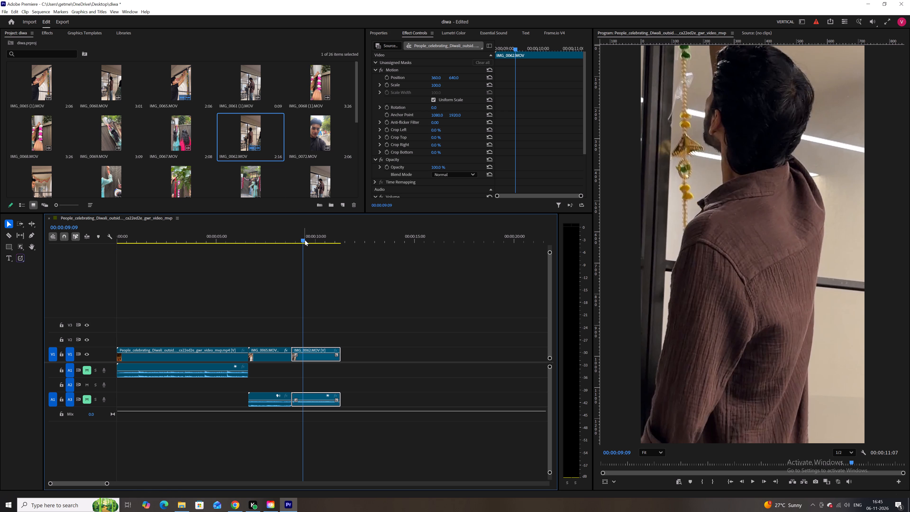
pyautogui.moveTo(437, 86); pyautogui.dragTo(419, 89)
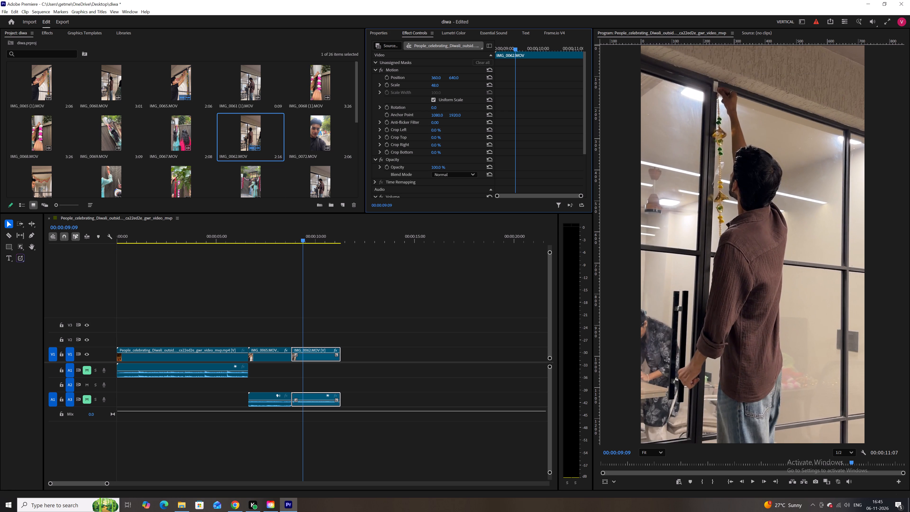
pyautogui.moveTo(419, 89); pyautogui.dragTo(415, 90)
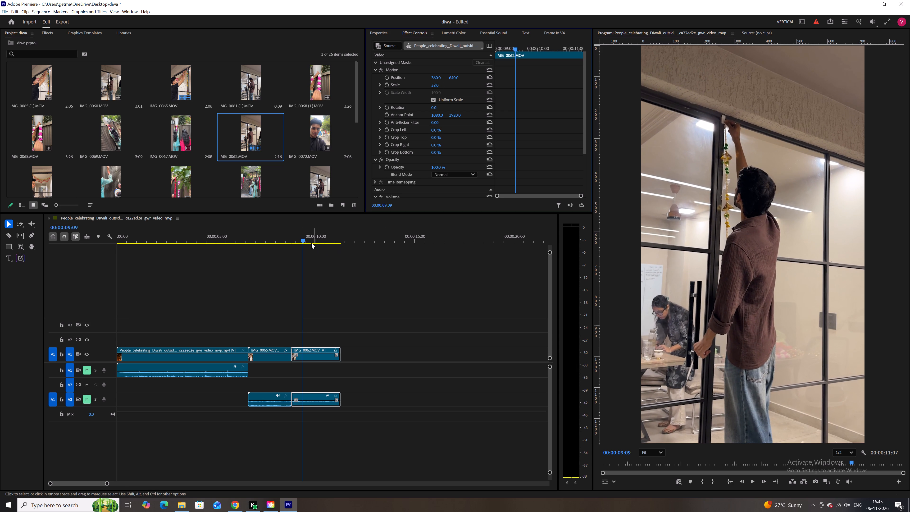
pyautogui.moveTo(303, 238); pyautogui.dragTo(300, 236)
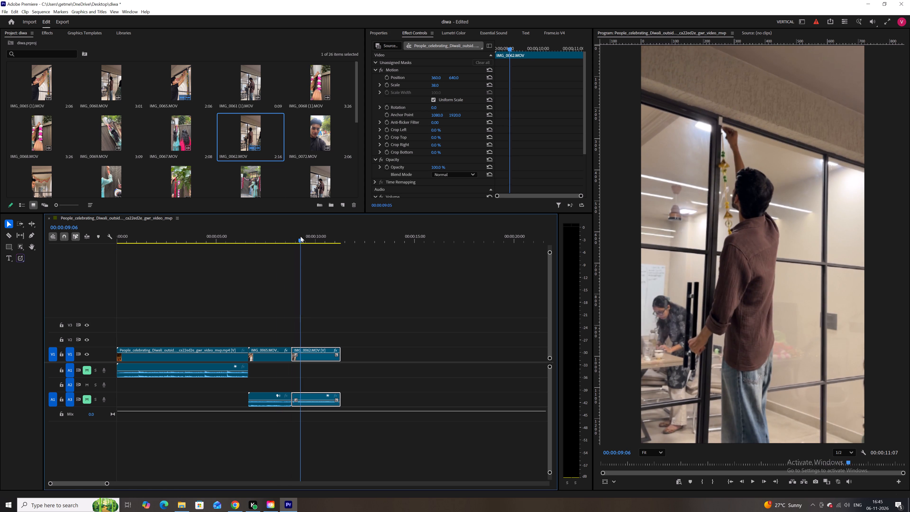
# Cut the IMG_0062.MOV clip at 00:00:10:17 and delete the remainder after the cut.
pyautogui.moveTo(300, 236); pyautogui.dragTo(330, 233)
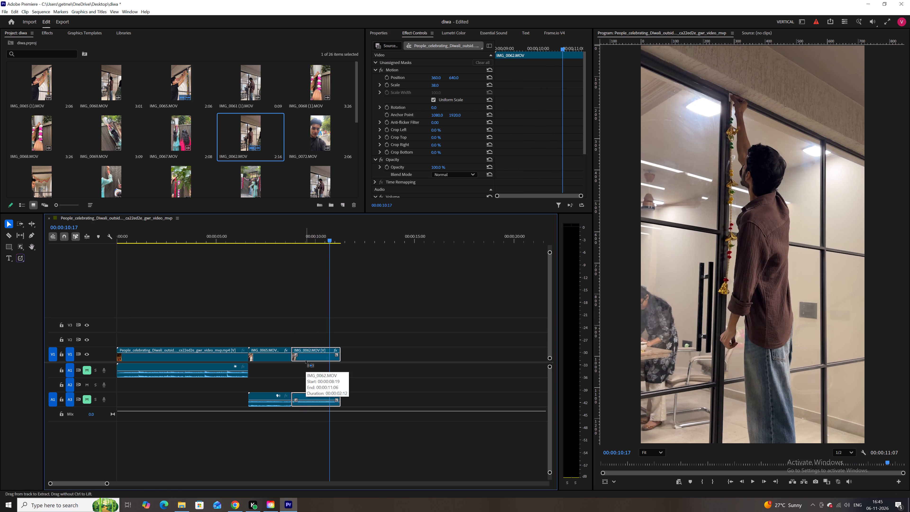
pyautogui.hotkey('ctrl', 'k')
pyautogui.moveTo(364, 345); pyautogui.dragTo(332, 363)
pyautogui.press('BackSpace')
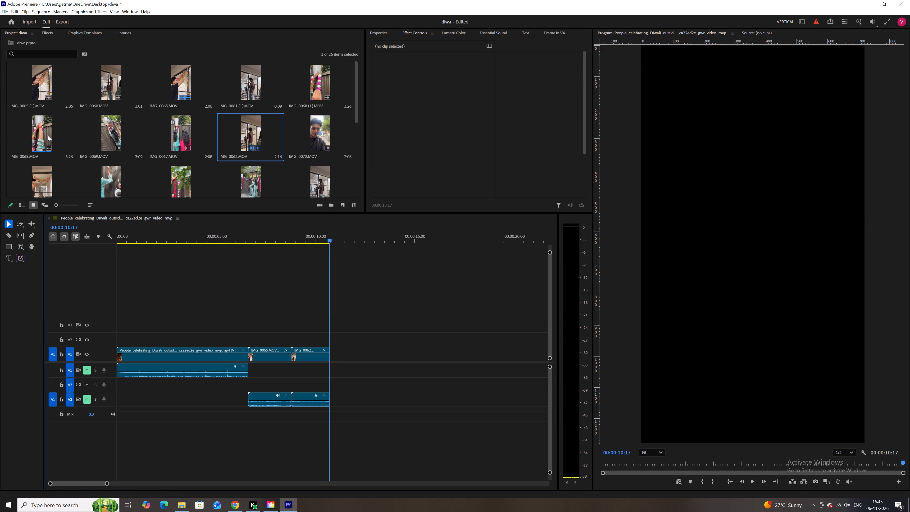
# Place IMG_0068.MOV on V1 directly after the trimmed IMG_0062.MOV clip.
pyautogui.moveTo(42, 131); pyautogui.dragTo(363, 320)
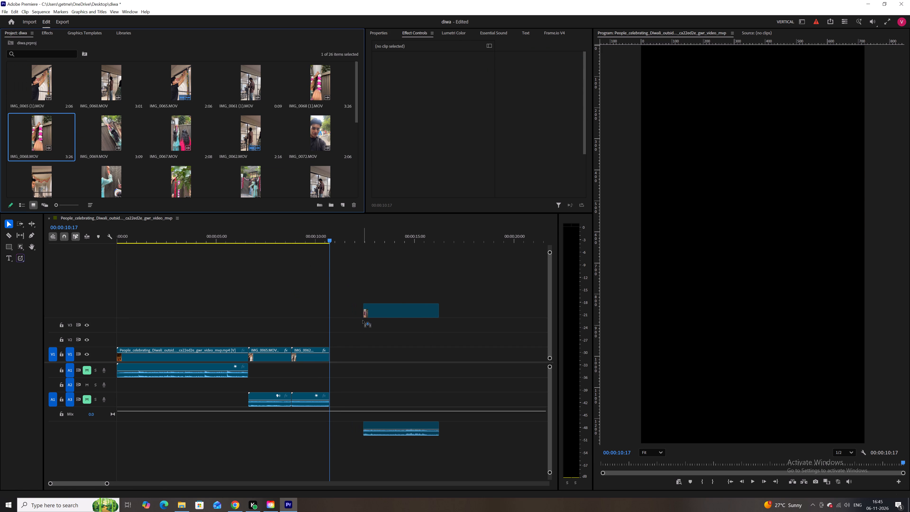
pyautogui.moveTo(363, 320); pyautogui.dragTo(332, 362)
# Set the scale of the IMG_0068.MOV clip to 36 so it fits the vertical frame.
pyautogui.moveTo(328, 239); pyautogui.dragTo(349, 241)
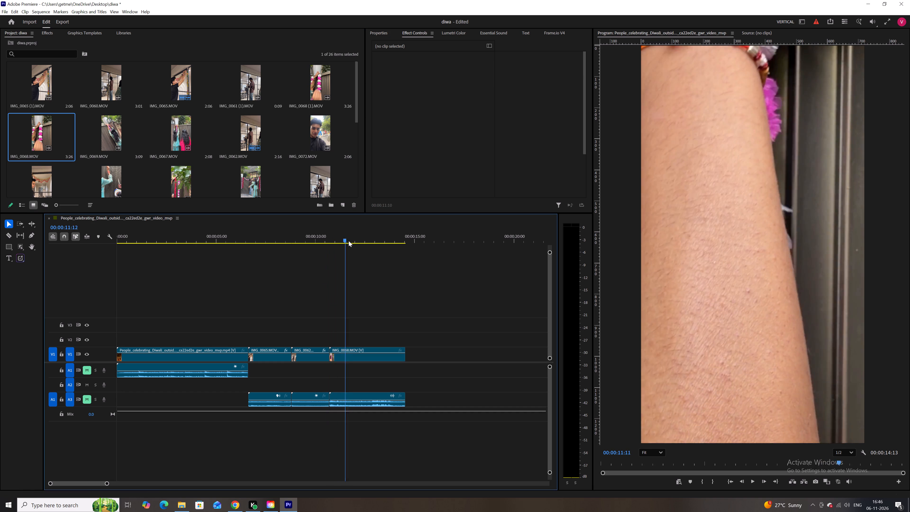
pyautogui.moveTo(349, 241); pyautogui.dragTo(353, 241)
pyautogui.click(390, 350)
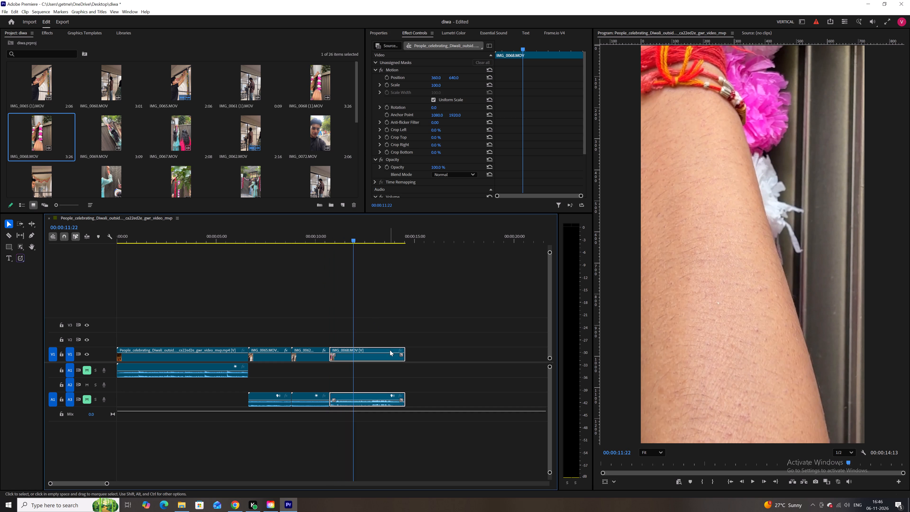
pyautogui.moveTo(435, 85); pyautogui.dragTo(415, 84)
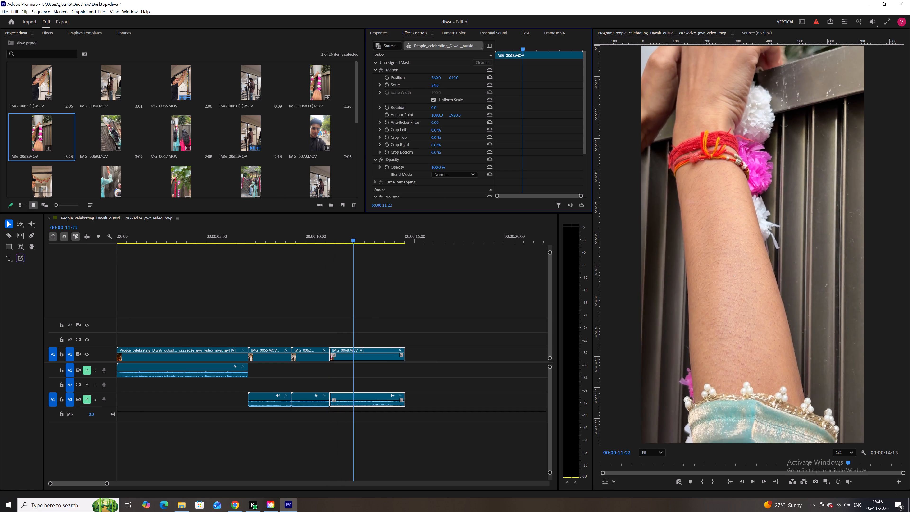
pyautogui.moveTo(415, 84); pyautogui.dragTo(414, 85)
# Play through the IMG_0068.MOV clip, cut it at 00:00:12:02 and delete the remainder after the cut.
pyautogui.moveTo(353, 241); pyautogui.dragTo(319, 235)
pyautogui.press('space')
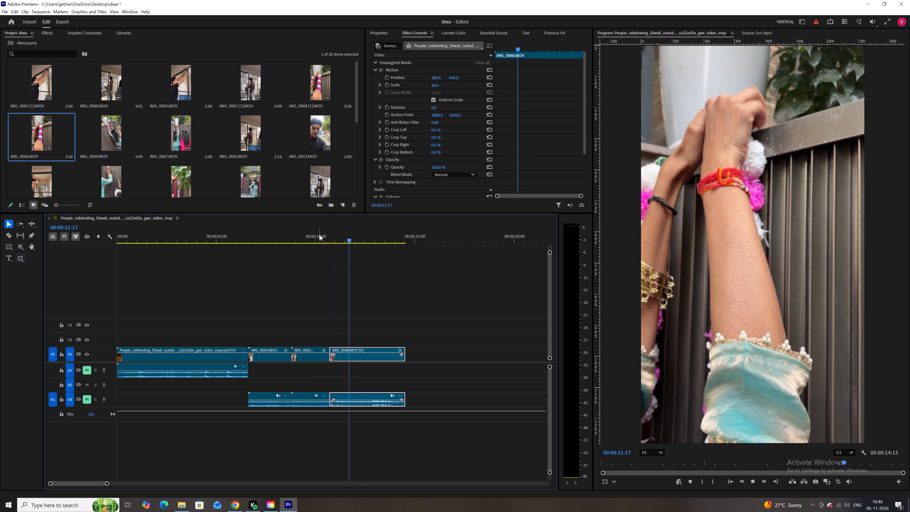
pyautogui.press('space')
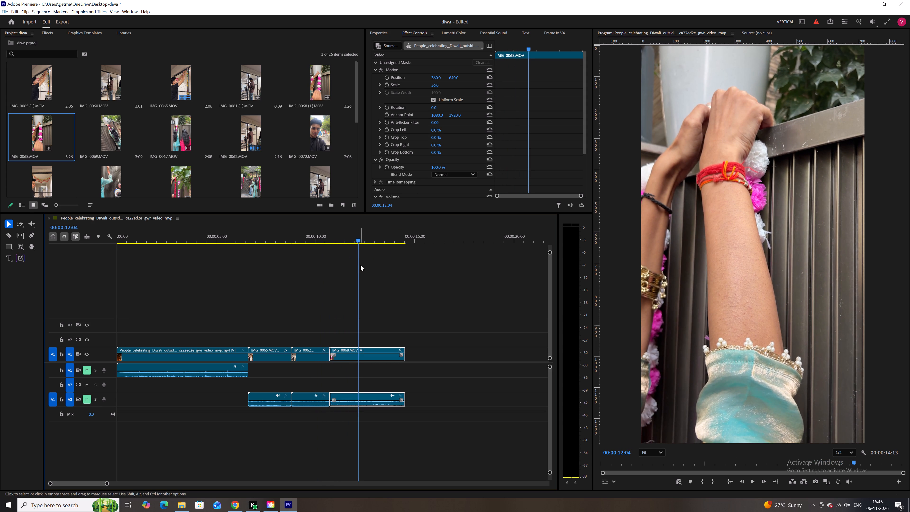
pyautogui.moveTo(360, 240); pyautogui.dragTo(379, 236)
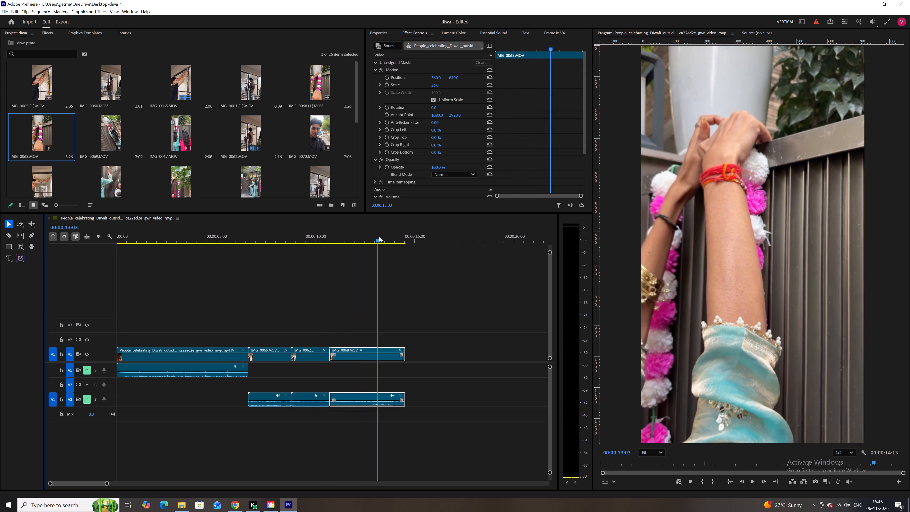
pyautogui.moveTo(379, 236); pyautogui.dragTo(339, 243)
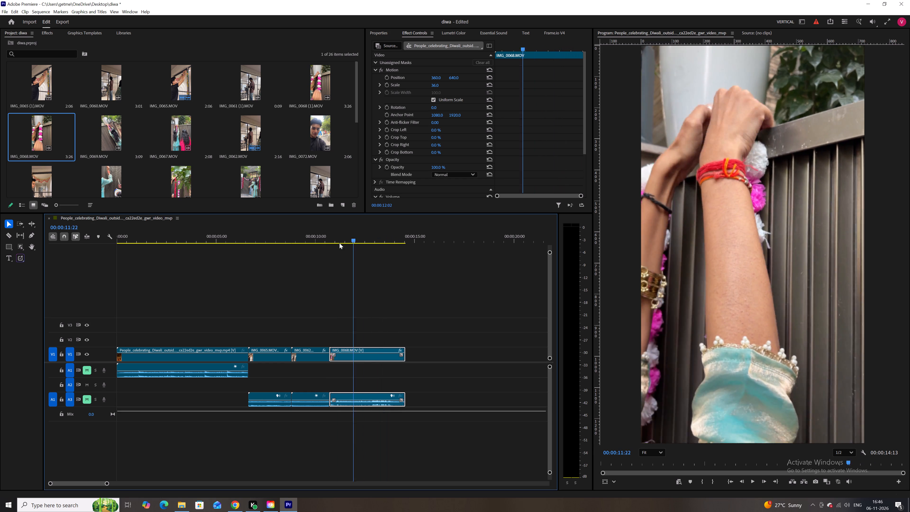
pyautogui.moveTo(339, 243); pyautogui.dragTo(331, 243)
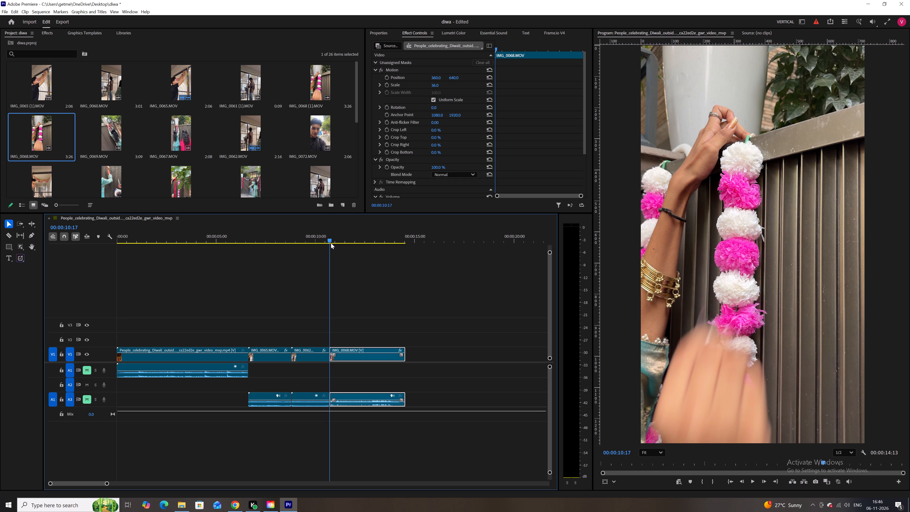
pyautogui.press('space')
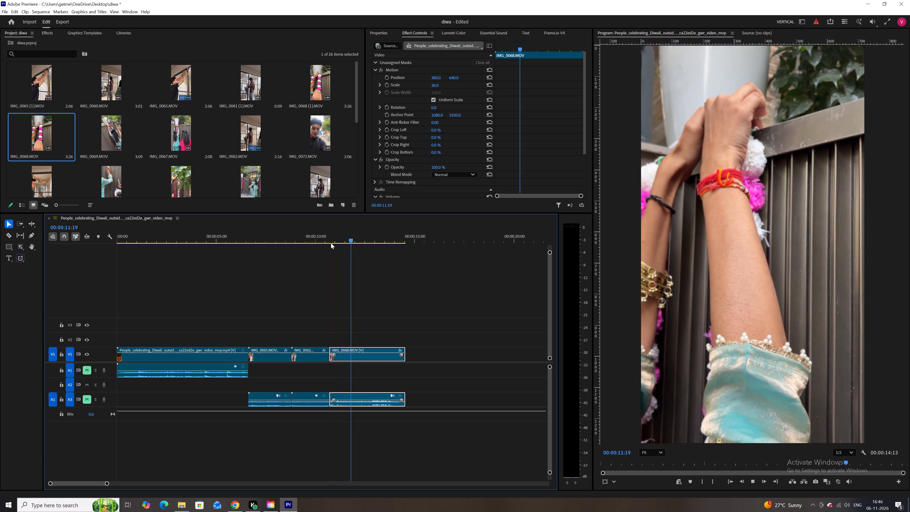
pyautogui.press('space')
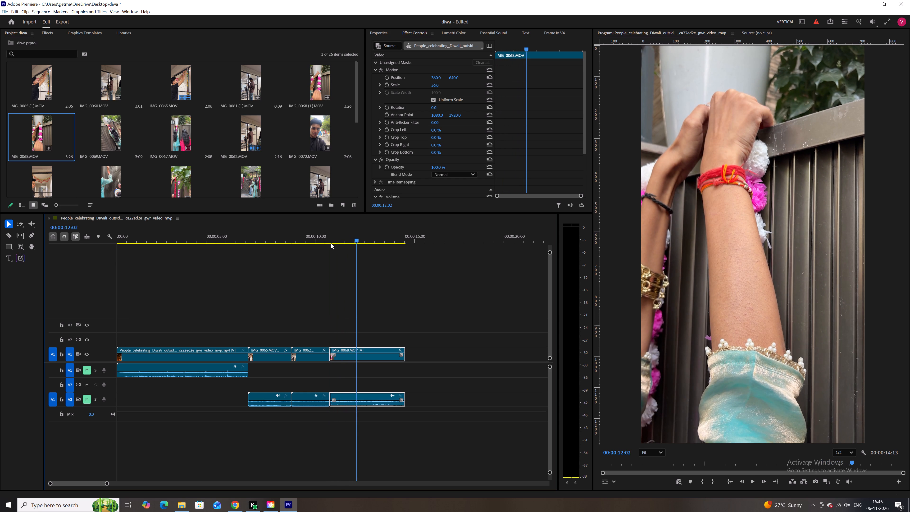
pyautogui.hotkey('ctrl', 'k')
pyautogui.moveTo(423, 298); pyautogui.dragTo(394, 447)
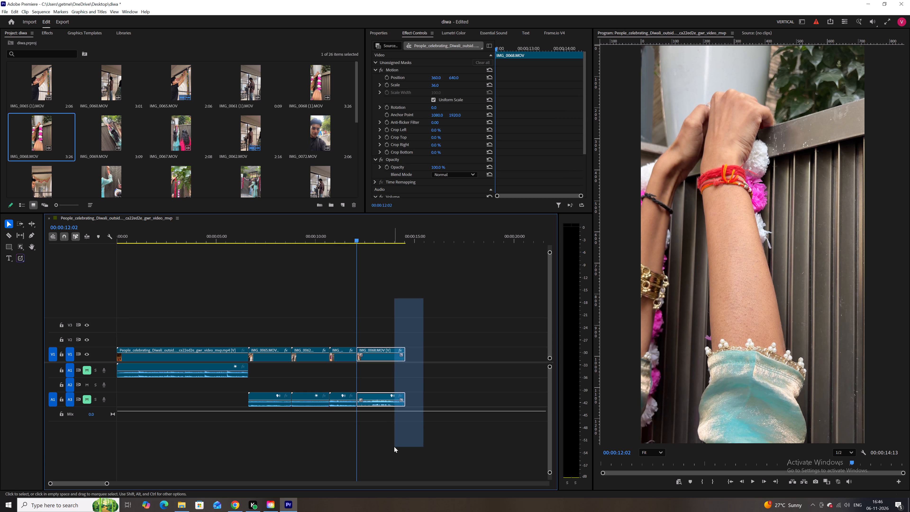
pyautogui.press('BackSpace')
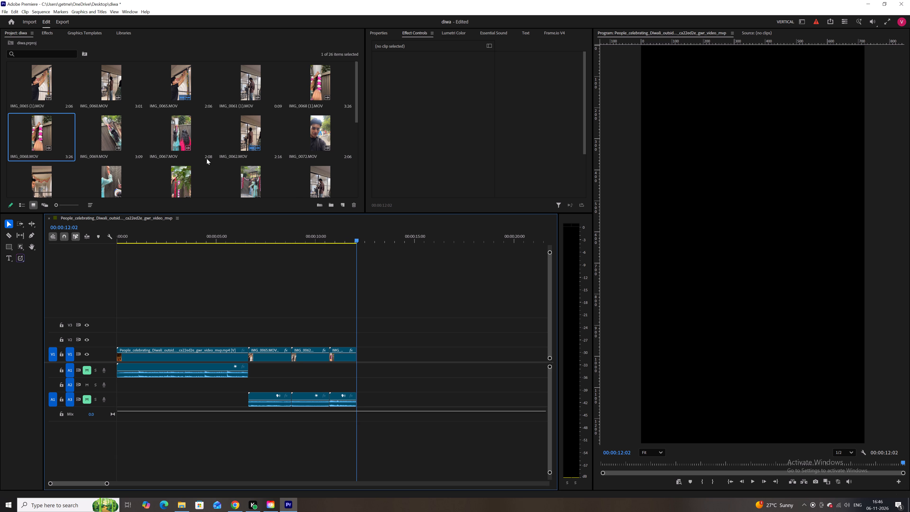
# Place IMG_0067.MOV on V1 directly after the trimmed IMG_0068.MOV clip.
pyautogui.moveTo(183, 135); pyautogui.dragTo(369, 318)
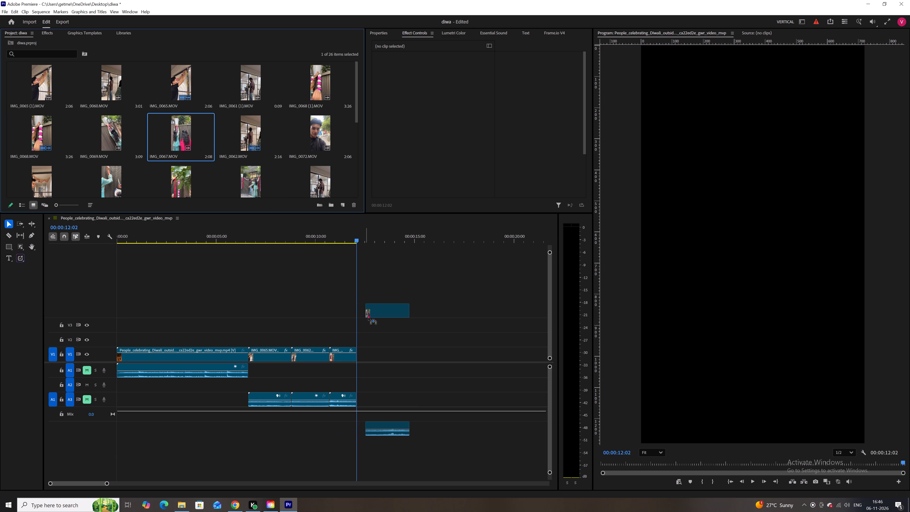
pyautogui.moveTo(369, 318); pyautogui.dragTo(359, 353)
# Set the scale of the IMG_0067.MOV clip to 35 so it fits the vertical frame.
pyautogui.moveTo(357, 242); pyautogui.dragTo(348, 241)
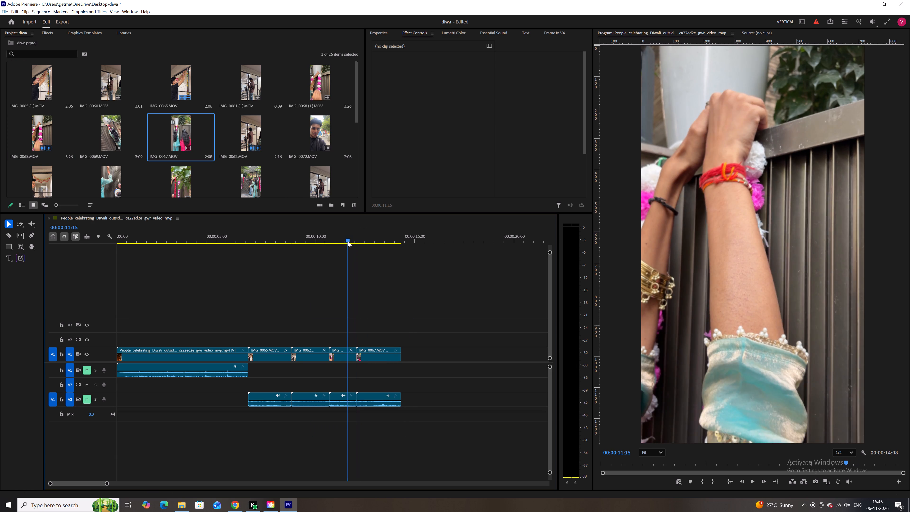
pyautogui.moveTo(348, 241); pyautogui.dragTo(373, 237)
pyautogui.moveTo(372, 299); pyautogui.dragTo(380, 354)
pyautogui.moveTo(392, 333); pyautogui.dragTo(387, 383)
pyautogui.moveTo(436, 86); pyautogui.dragTo(425, 87)
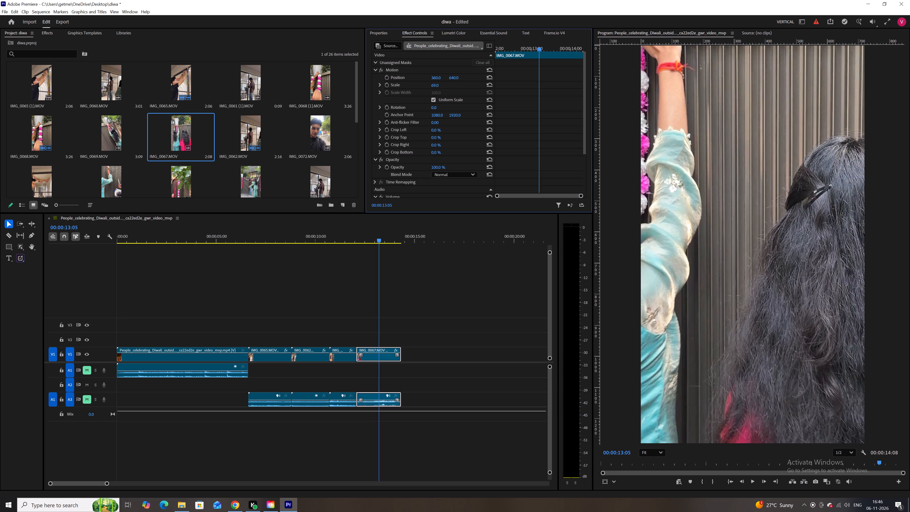
pyautogui.moveTo(425, 87); pyautogui.dragTo(413, 90)
# Play through the IMG_0067.MOV clip, cut it at 00:00:14:04 and delete the short remainder after the cut.
pyautogui.moveTo(371, 240); pyautogui.dragTo(348, 235)
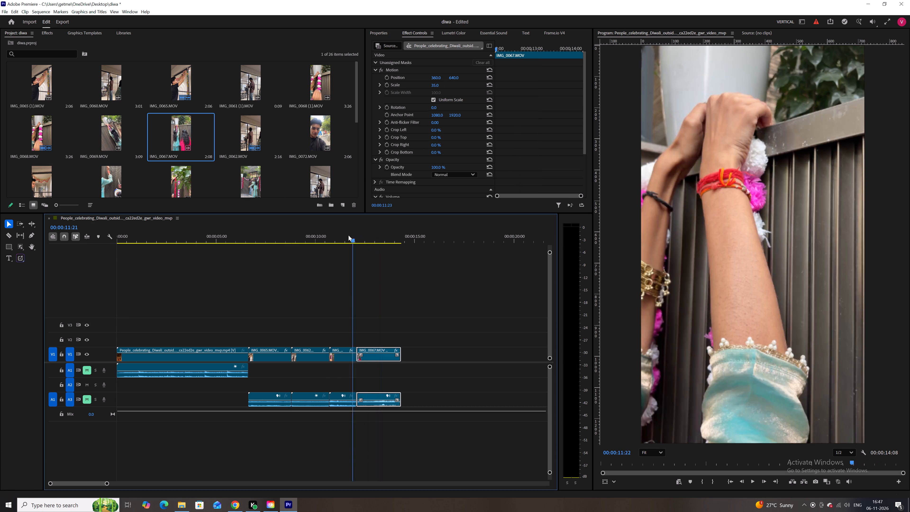
pyautogui.moveTo(348, 235); pyautogui.dragTo(330, 238)
pyautogui.press('space')
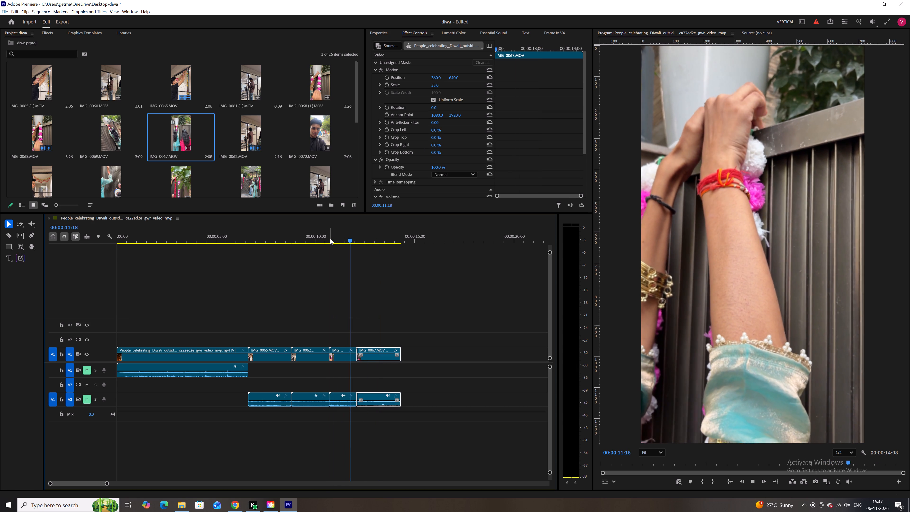
pyautogui.press('space')
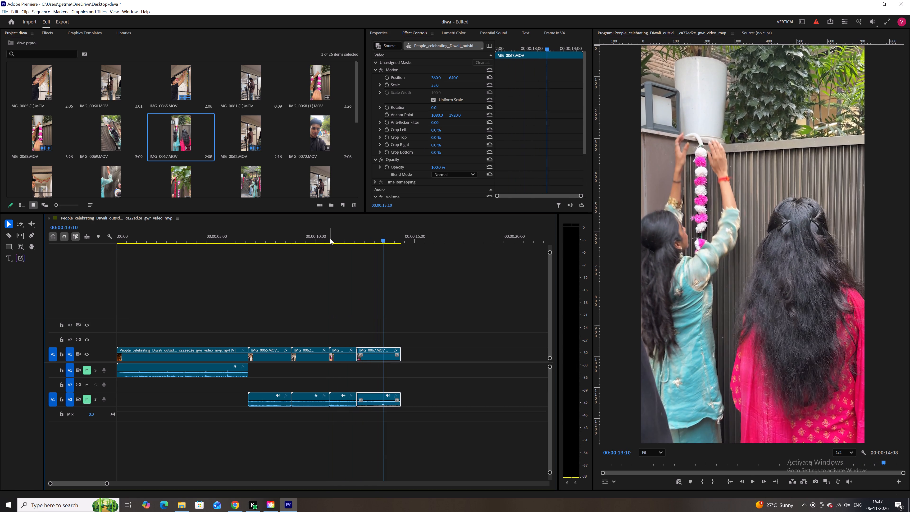
pyautogui.press('space')
pyautogui.press('space')
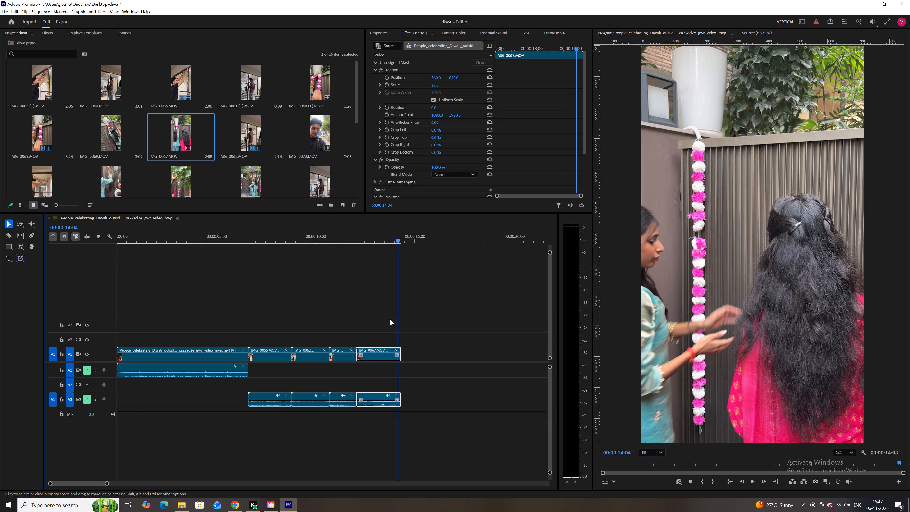
pyautogui.hotkey('ctrl', 'k')
pyautogui.click(400, 360)
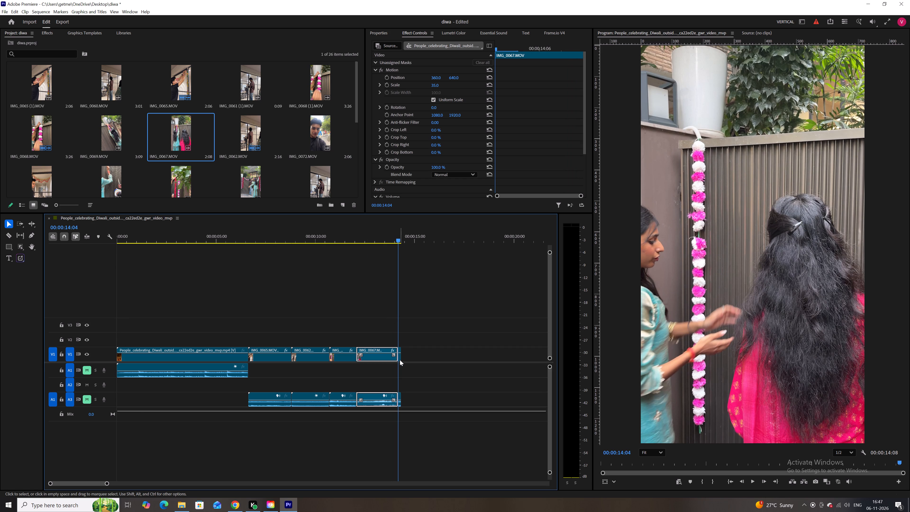
pyautogui.press('BackSpace')
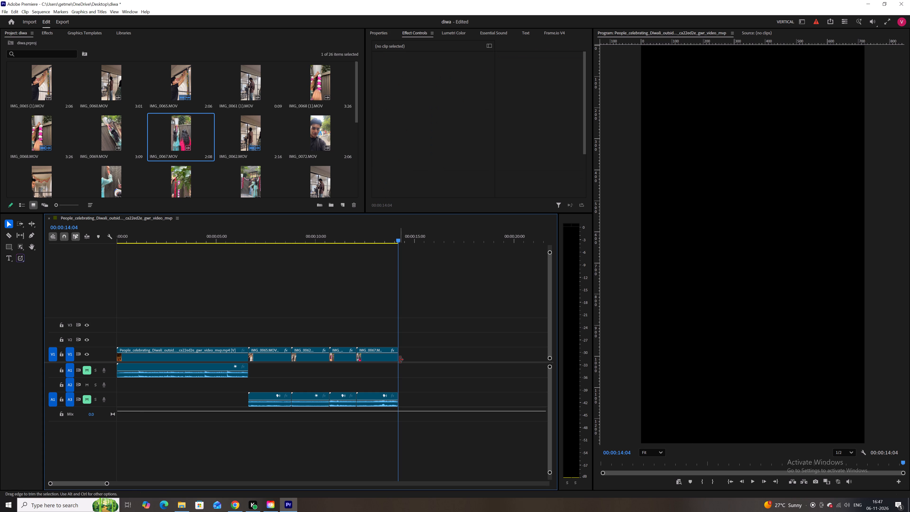
# Start the Jind Kad Ke (Remix) song on YouTube in Chrome and preview the IMG_0068.MOV and IMG_0067.MOV clips against it in Premiere.
pyautogui.moveTo(377, 237); pyautogui.dragTo(327, 230)
pyautogui.press('space')
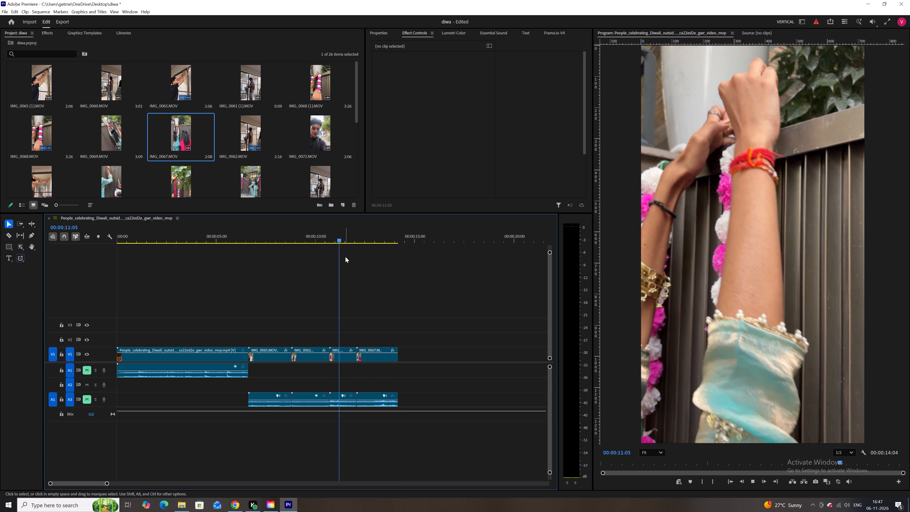
pyautogui.press('space')
pyautogui.click(233, 506)
pyautogui.click(152, 0)
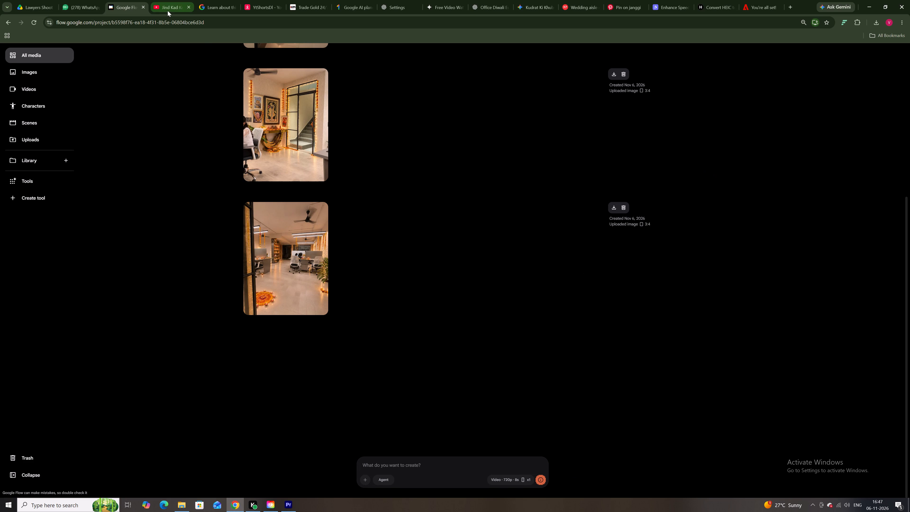
pyautogui.click(16, 418)
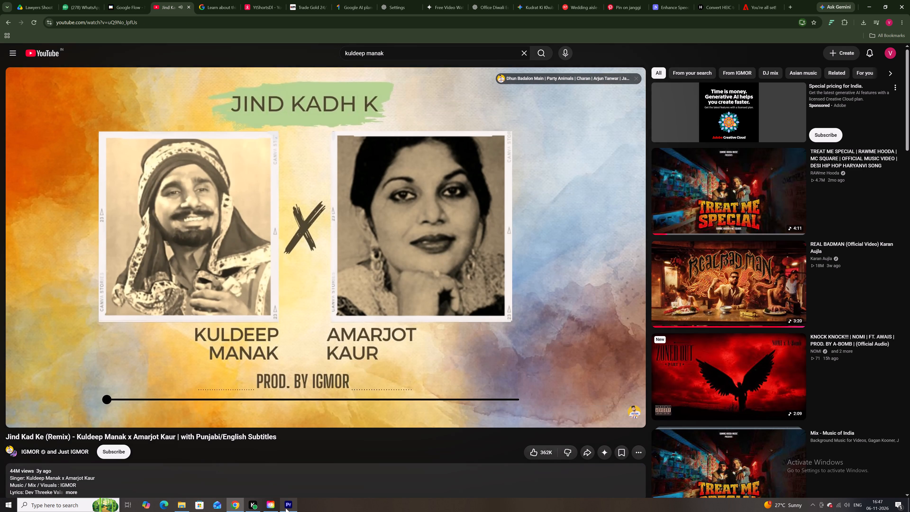
pyautogui.click(288, 508)
pyautogui.moveTo(340, 244); pyautogui.dragTo(328, 241)
pyautogui.press('space')
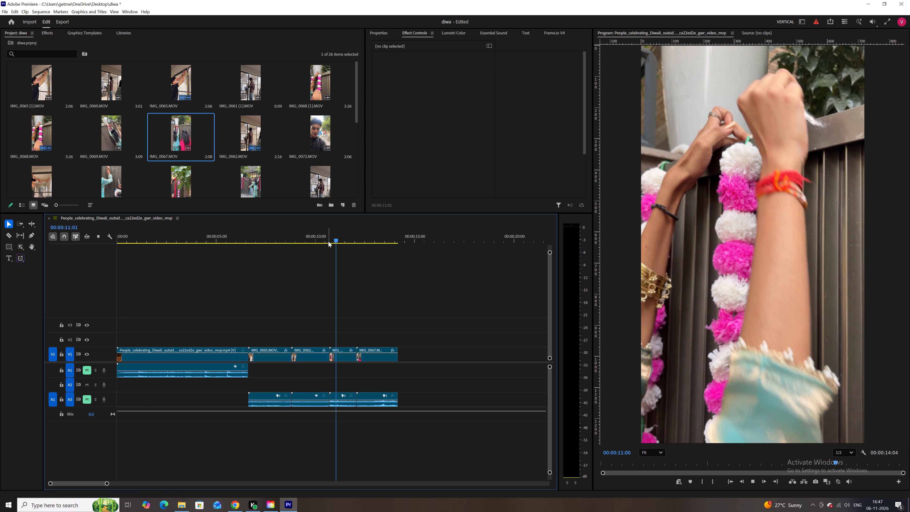
pyautogui.moveTo(373, 235); pyautogui.dragTo(396, 233)
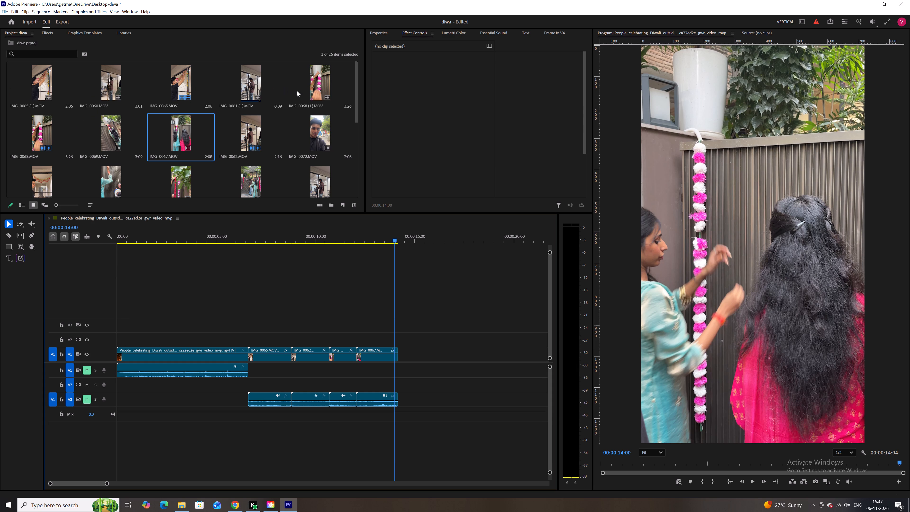
# Place IMG_0058.MOV on V1 directly after the trimmed IMG_0067.MOV clip.
pyautogui.scroll(-1, 308, 156)
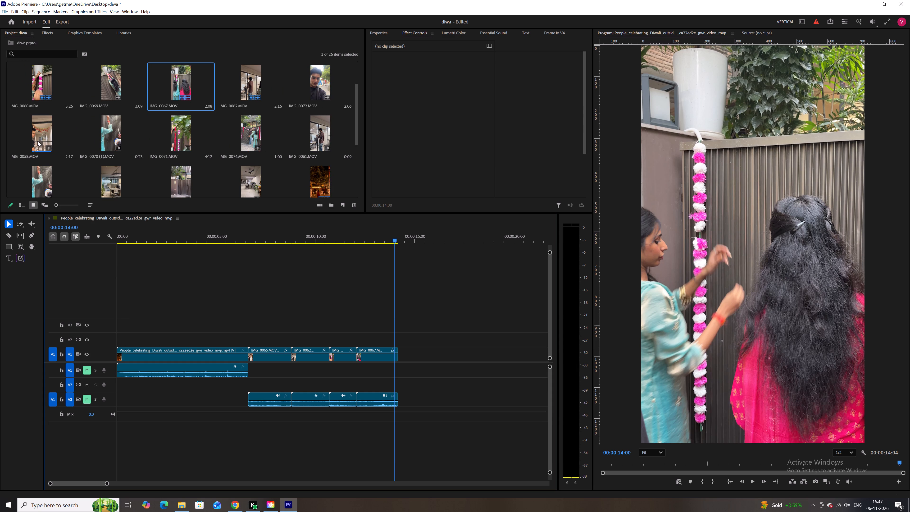
pyautogui.moveTo(42, 140); pyautogui.dragTo(416, 355)
pyautogui.moveTo(40, 140); pyautogui.dragTo(399, 357)
# Set the scale of the IMG_0058.MOV clip to 36 so it fits the vertical frame.
pyautogui.moveTo(394, 241); pyautogui.dragTo(409, 238)
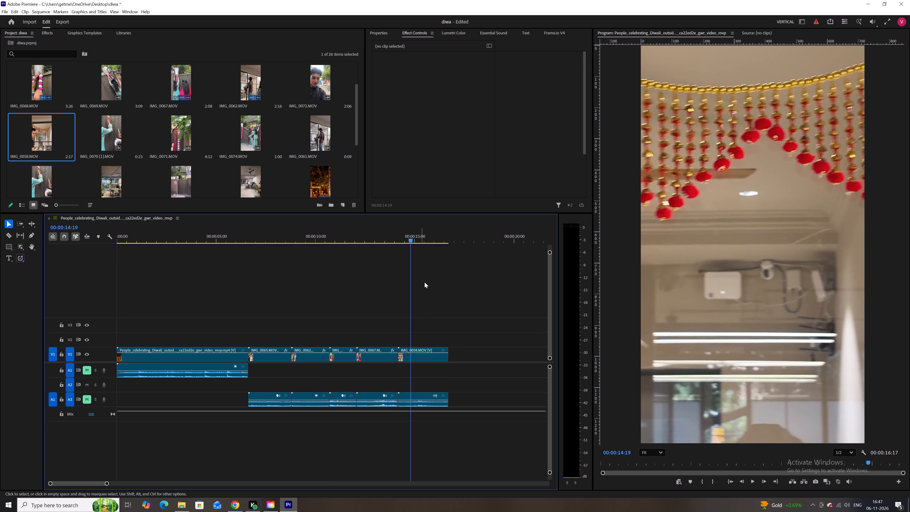
pyautogui.click(432, 349)
pyautogui.moveTo(439, 86); pyautogui.dragTo(419, 86)
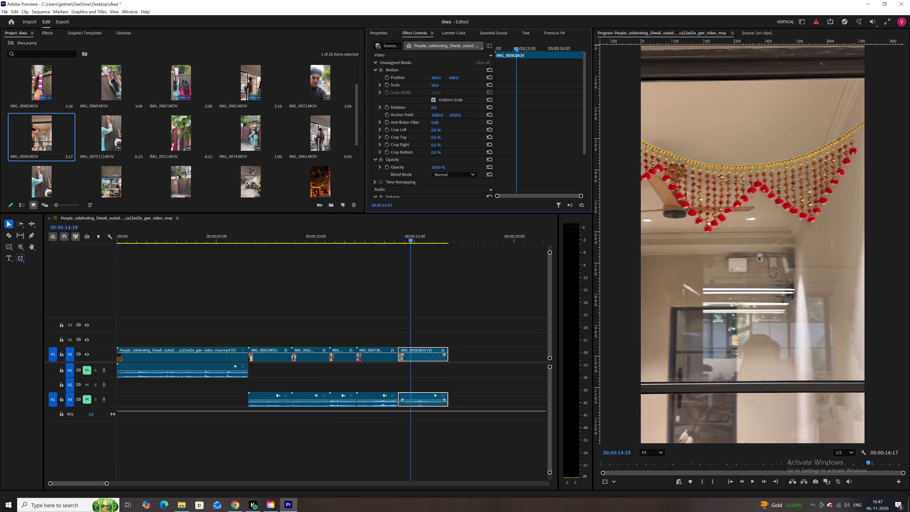
pyautogui.moveTo(419, 86); pyautogui.dragTo(415, 87)
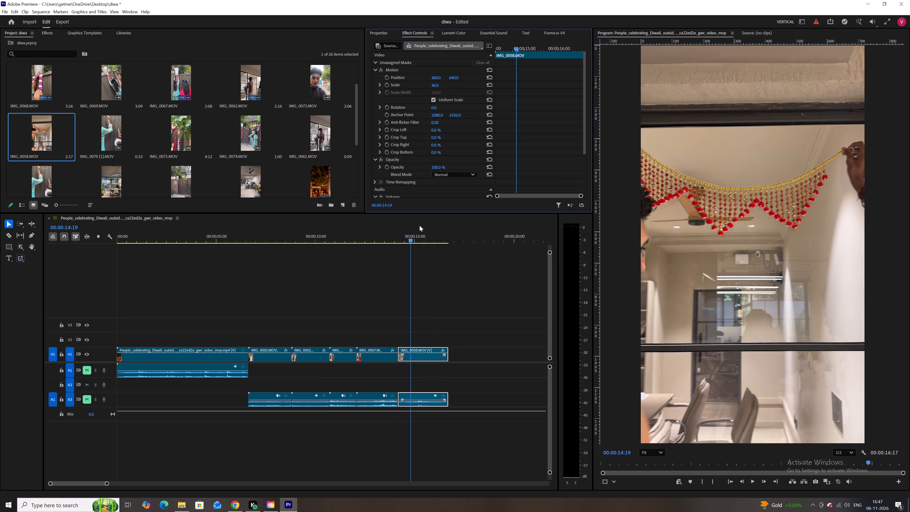
# Play back the IMG_0058.MOV clip and the earlier filmed clips on V1 to check how the shots follow each other.
pyautogui.moveTo(413, 238); pyautogui.dragTo(391, 238)
pyautogui.press('space')
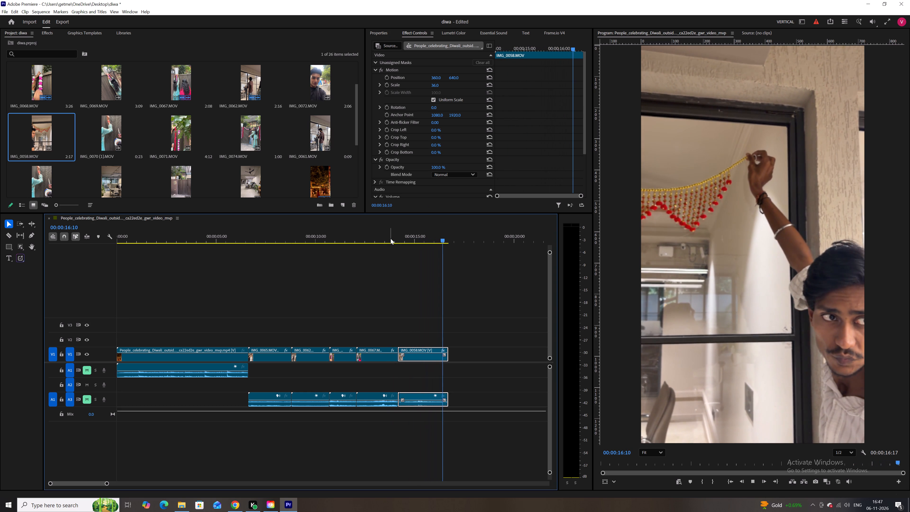
pyautogui.press('space')
pyautogui.moveTo(421, 239); pyautogui.dragTo(444, 234)
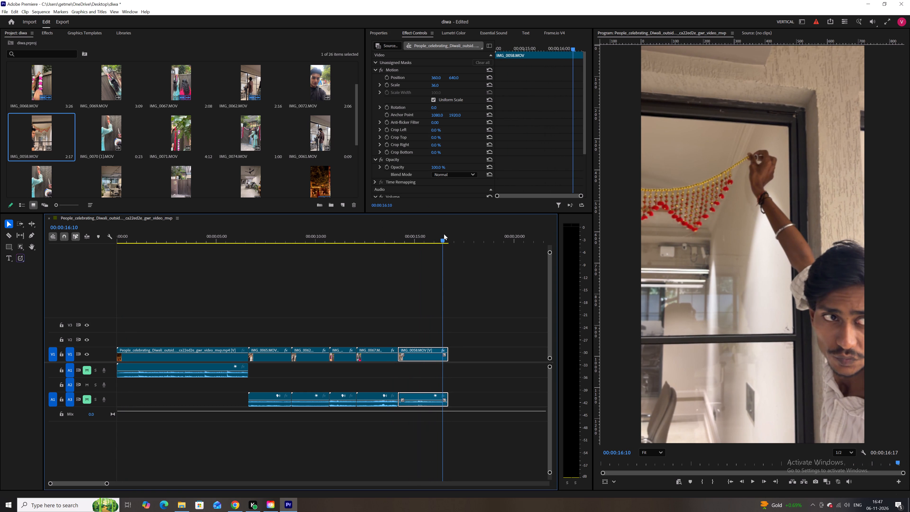
pyautogui.moveTo(444, 234); pyautogui.dragTo(441, 234)
pyautogui.moveTo(387, 236); pyautogui.dragTo(288, 235)
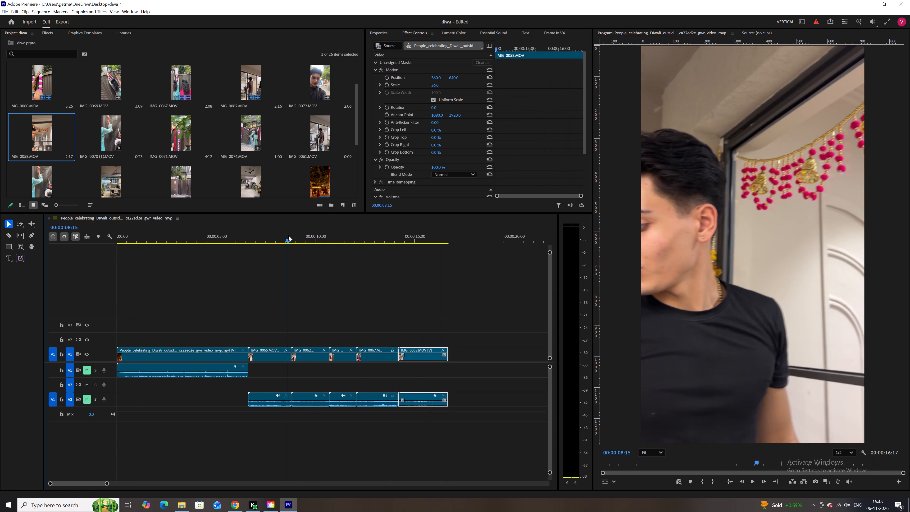
pyautogui.moveTo(288, 235); pyautogui.dragTo(268, 227)
pyautogui.press('space')
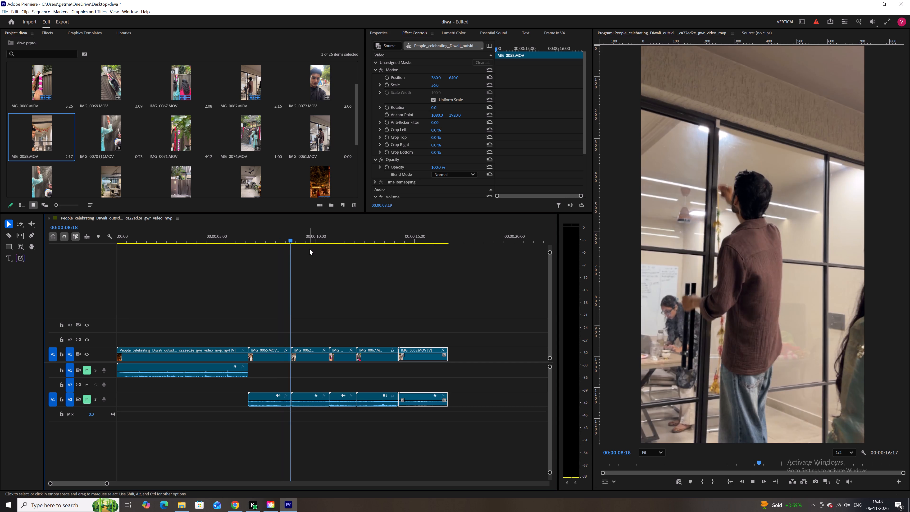
pyautogui.press('space')
pyautogui.moveTo(492, 298); pyautogui.dragTo(490, 300)
pyautogui.press('space')
pyautogui.press('space')
# Move the last three filmed clips on V1 to start at about 16 seconds, leaving a gap after IMG_0062.MOV.
pyautogui.moveTo(493, 312); pyautogui.dragTo(334, 406)
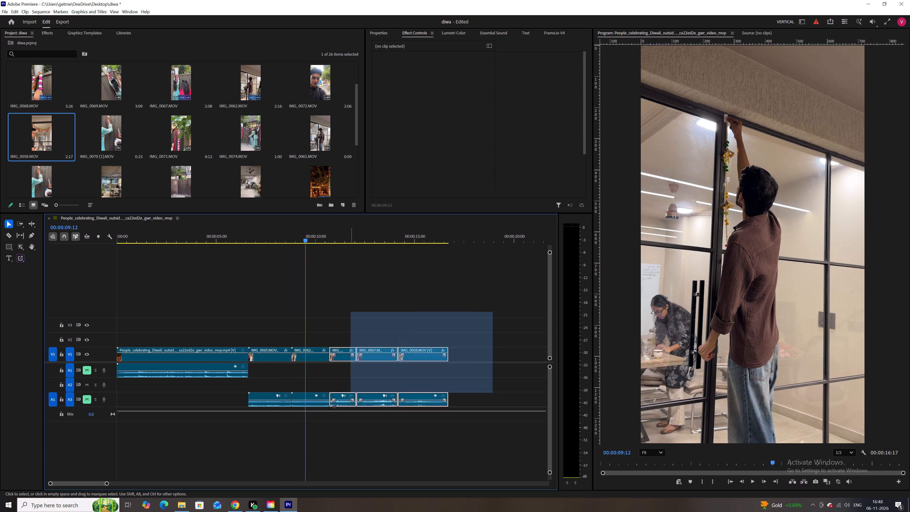
pyautogui.moveTo(334, 406); pyautogui.dragTo(331, 411)
pyautogui.moveTo(342, 349); pyautogui.dragTo(407, 344)
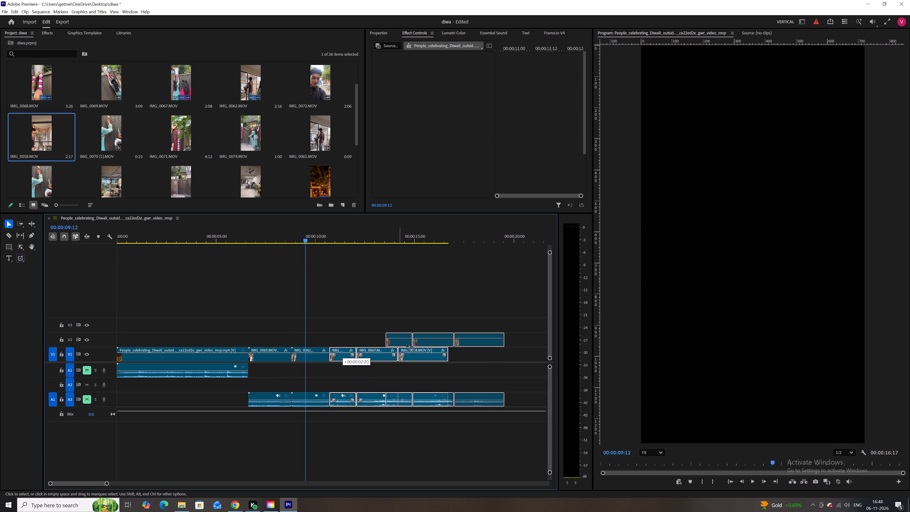
pyautogui.moveTo(407, 344); pyautogui.dragTo(450, 354)
pyautogui.click(440, 305)
# Place the Animate_this_exact_reference_image rangoli video on V2, starting where IMG_0062.MOV ends.
pyautogui.scroll(-1, 272, 167)
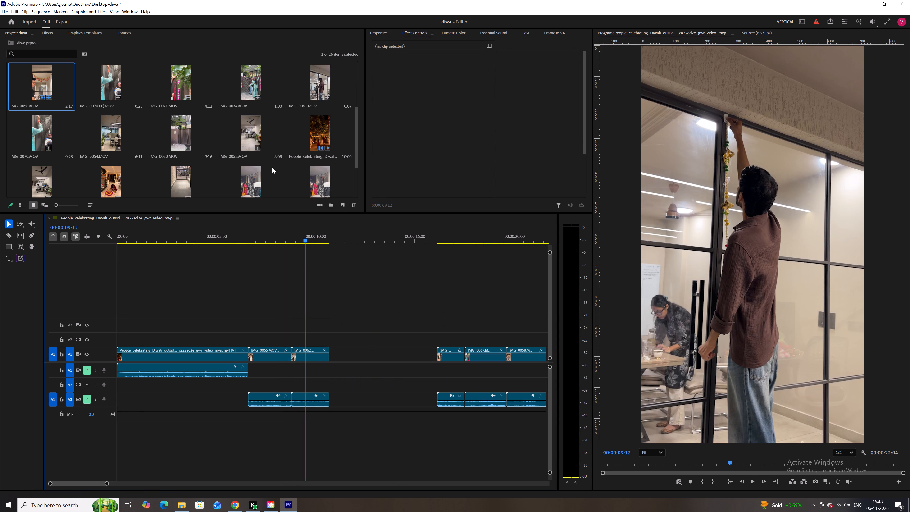
pyautogui.moveTo(114, 182); pyautogui.dragTo(329, 335)
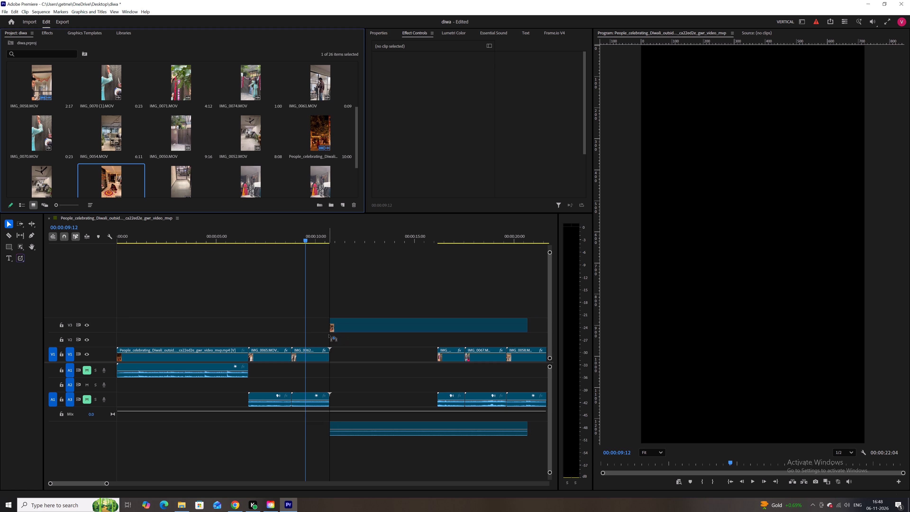
pyautogui.moveTo(329, 335); pyautogui.dragTo(329, 335)
pyautogui.click(376, 300)
# Shift the last three filmed clips to about 23 seconds on V2 and move the rangoli clip down to V1 directly after IMG_0062.MOV.
pyautogui.keyDown('alt'); pyautogui.scroll(-4, 422, 357); pyautogui.keyUp('alt')
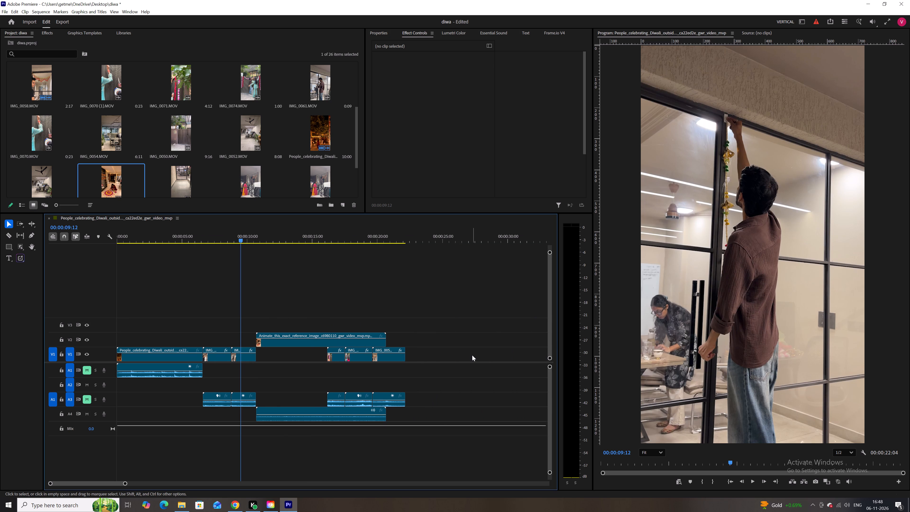
pyautogui.moveTo(468, 353); pyautogui.dragTo(325, 370)
pyautogui.moveTo(329, 354); pyautogui.dragTo(379, 342)
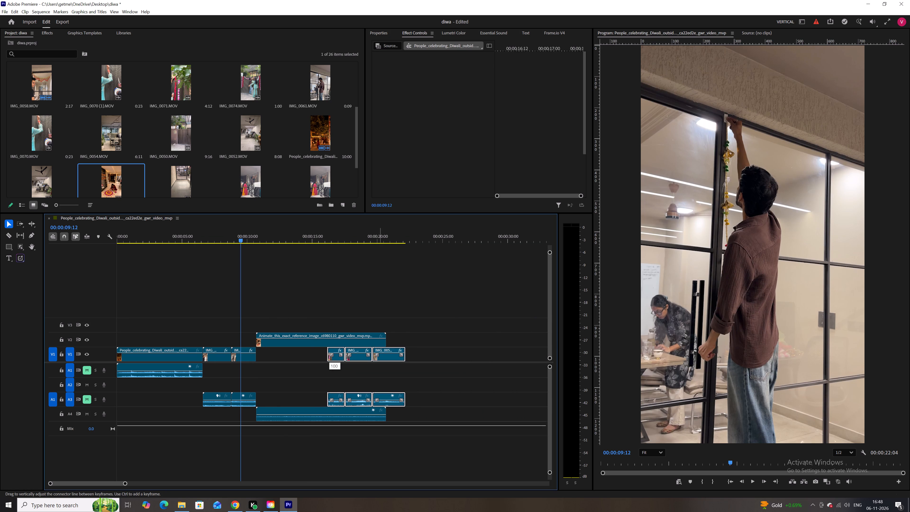
pyautogui.moveTo(379, 342); pyautogui.dragTo(379, 341)
pyautogui.moveTo(333, 349); pyautogui.dragTo(419, 347)
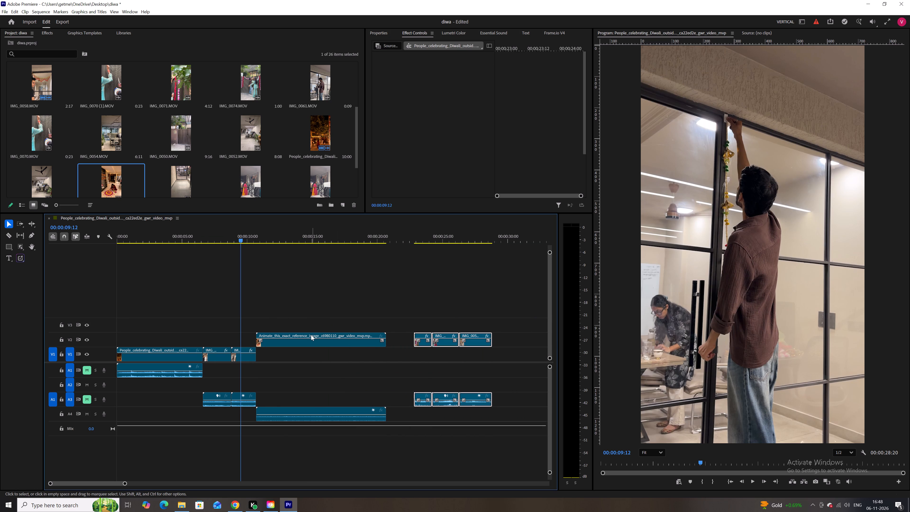
pyautogui.moveTo(311, 335); pyautogui.dragTo(311, 352)
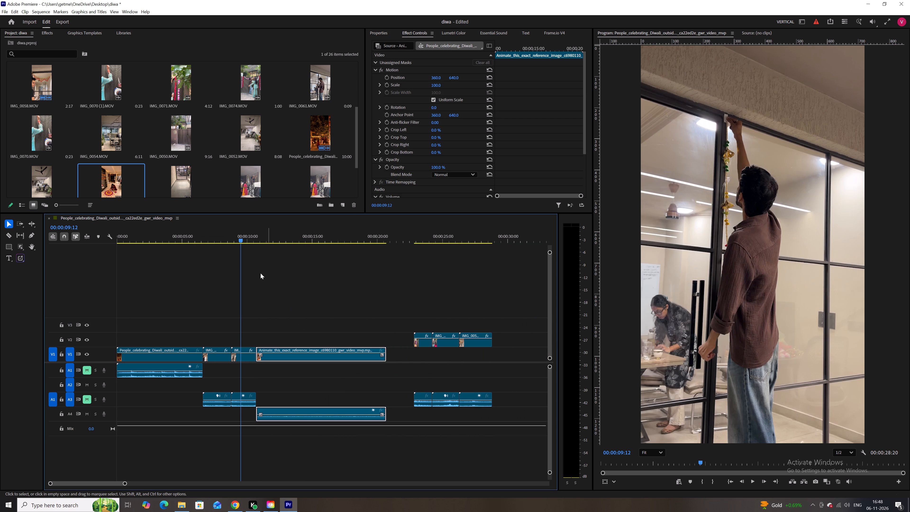
# Mute audio track A4 and play the beginning of the rangoli clip.
pyautogui.press('space')
pyautogui.press('space')
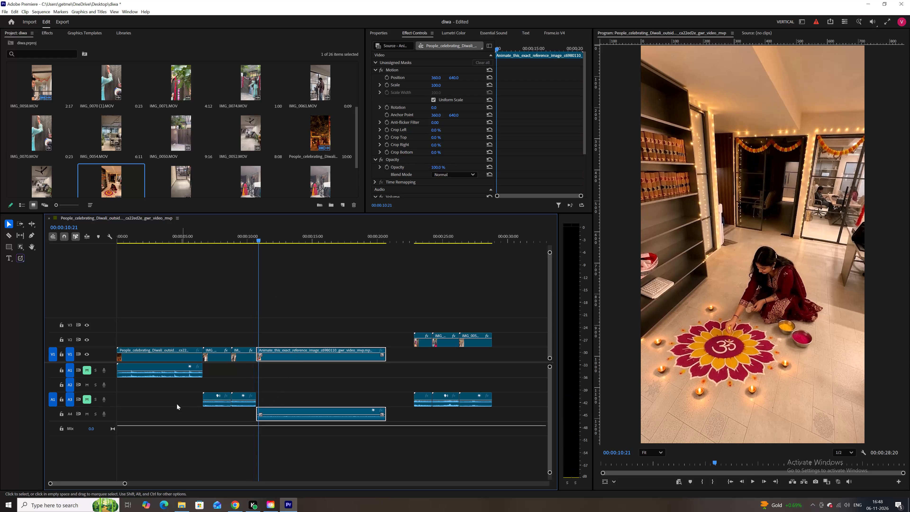
pyautogui.click(86, 415)
pyautogui.press('space')
pyautogui.press('space')
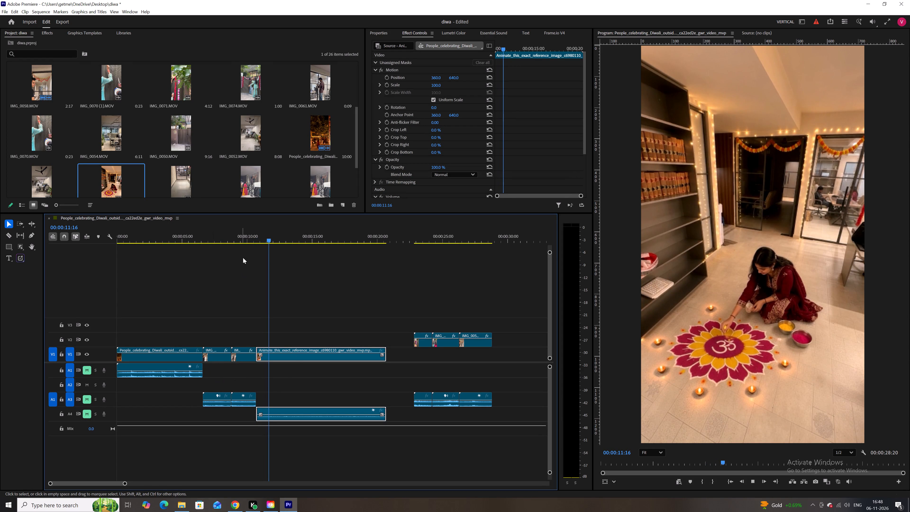
# Animate a slow zoom on the rangoli clip with scale keyframes of 100 at 00:00:10:17 and about 130 at 00:00:16:05.
pyautogui.moveTo(270, 241); pyautogui.dragTo(257, 237)
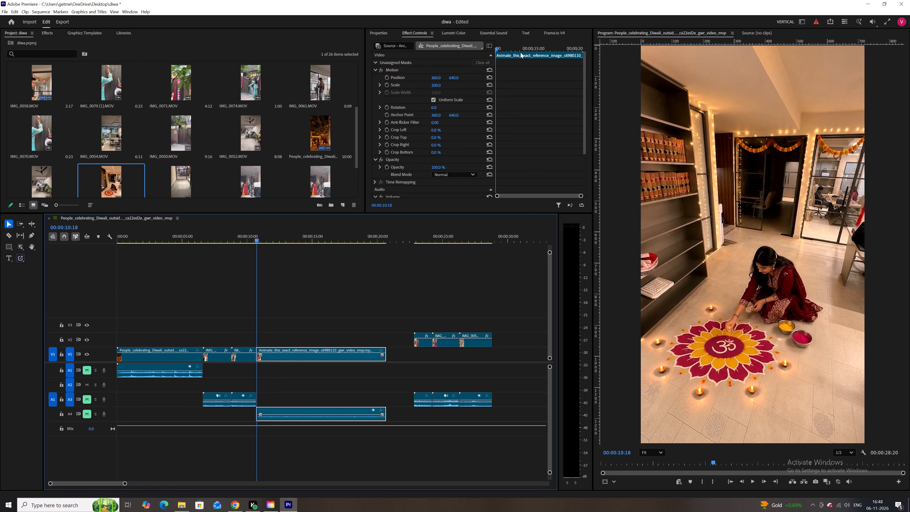
pyautogui.moveTo(508, 46); pyautogui.dragTo(466, 47)
pyautogui.click(386, 82)
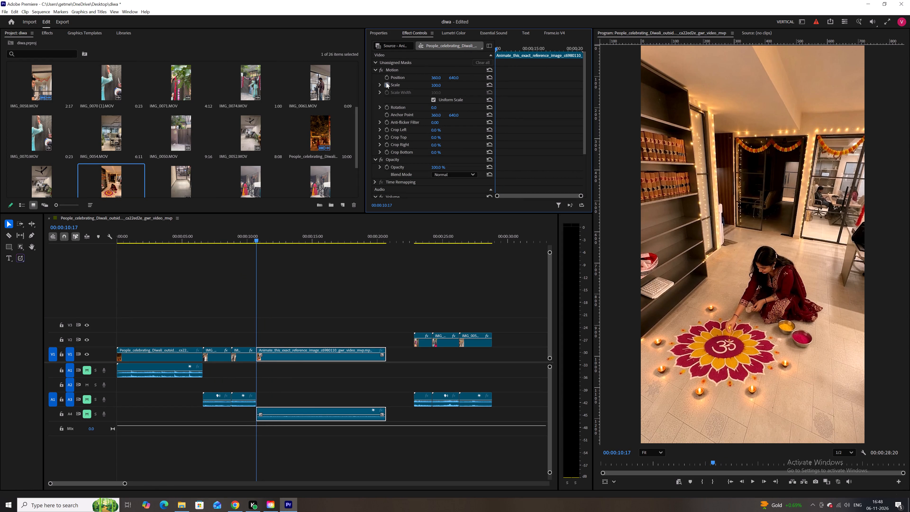
pyautogui.moveTo(498, 51); pyautogui.dragTo(536, 45)
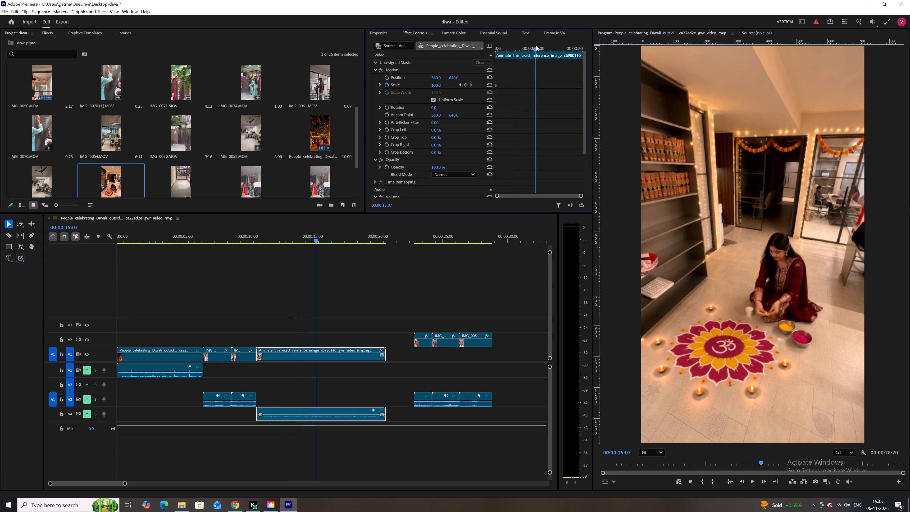
pyautogui.moveTo(536, 45); pyautogui.dragTo(544, 45)
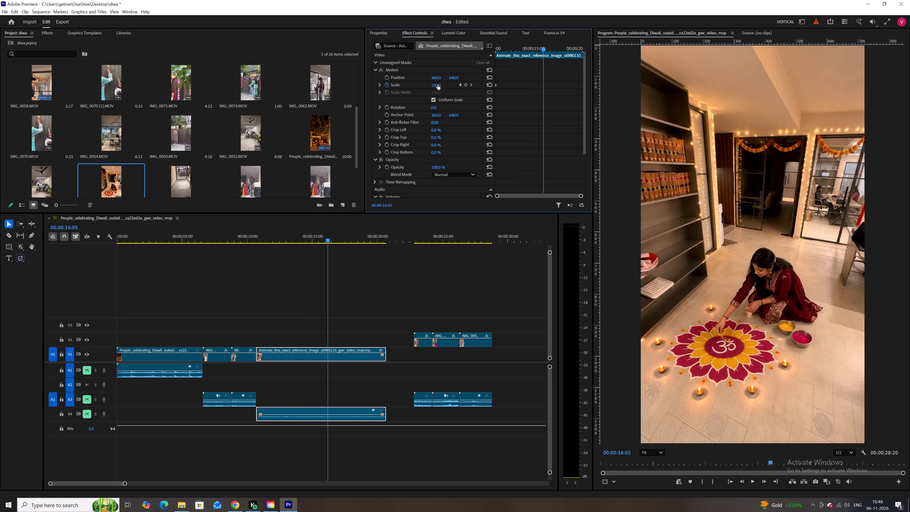
pyautogui.moveTo(438, 85); pyautogui.dragTo(448, 83)
# Play through the rangoli clip's zoom, cut the clip at 00:00:16:03 and delete the remainder after the cut.
pyautogui.moveTo(513, 47); pyautogui.dragTo(482, 47)
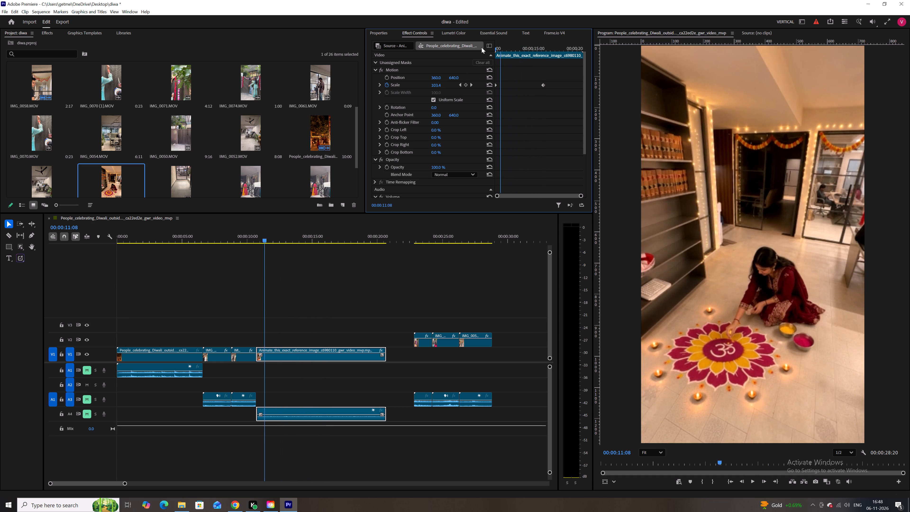
pyautogui.moveTo(482, 47); pyautogui.dragTo(447, 47)
pyautogui.press('space')
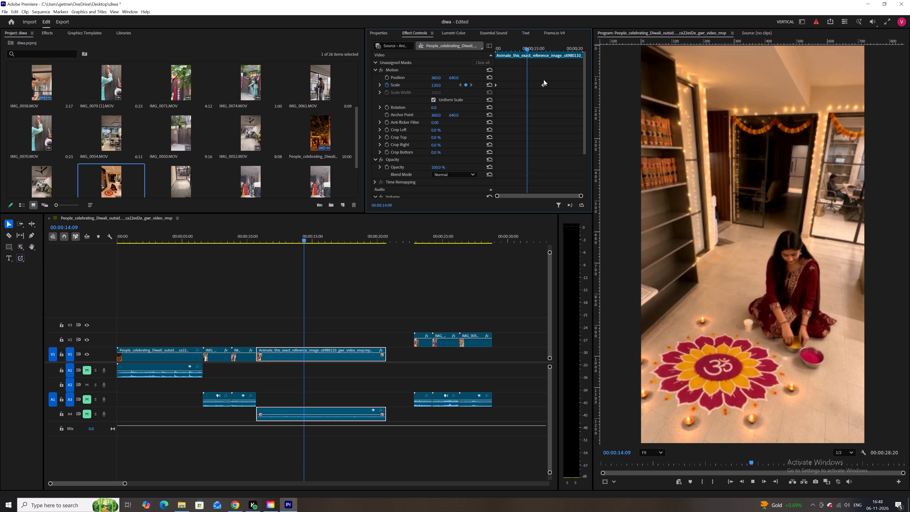
pyautogui.press('space')
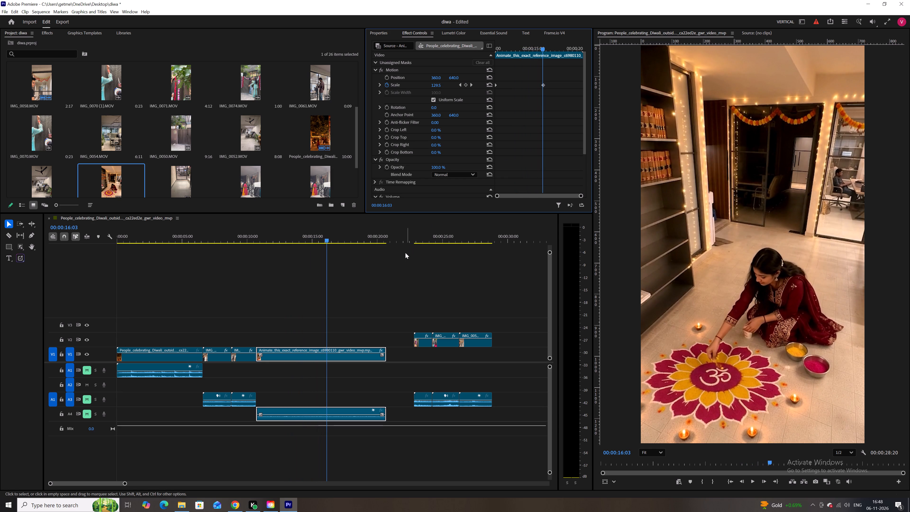
pyautogui.press('c')
pyautogui.click(324, 355)
pyautogui.press('v')
pyautogui.click(337, 355)
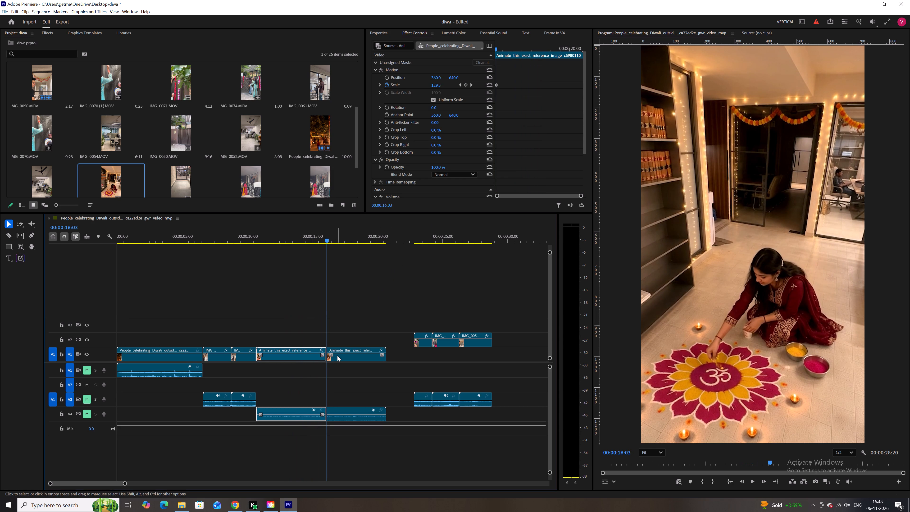
pyautogui.press('BackSpace')
pyautogui.click(338, 353)
# Move the last three filmed clips down to V1 and close the gap between them and the rangoli clip.
pyautogui.moveTo(524, 306); pyautogui.dragTo(388, 388)
pyautogui.moveTo(421, 334); pyautogui.dragTo(420, 361)
pyautogui.click(397, 358)
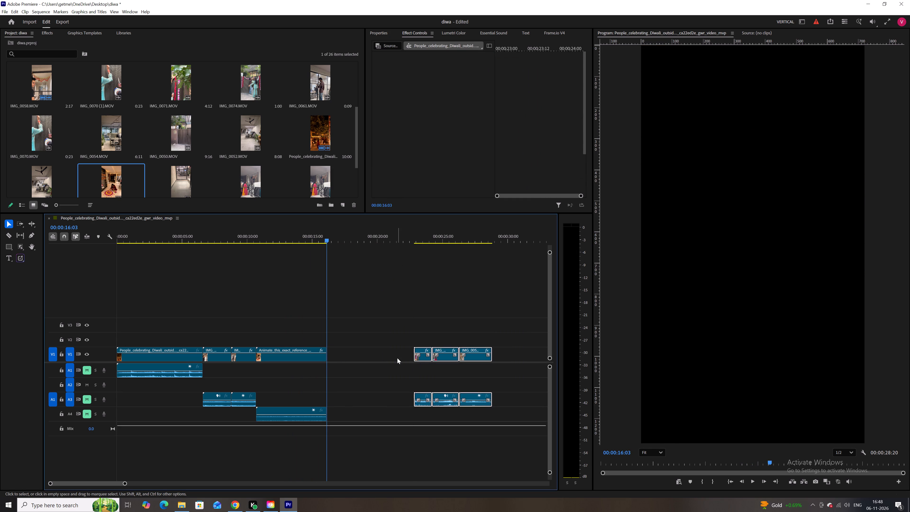
pyautogui.press('BackSpace')
# Play back the assembled sequence from about 9 seconds through the last filmed clips to check the flow.
pyautogui.moveTo(300, 236); pyautogui.dragTo(233, 227)
pyautogui.press('space')
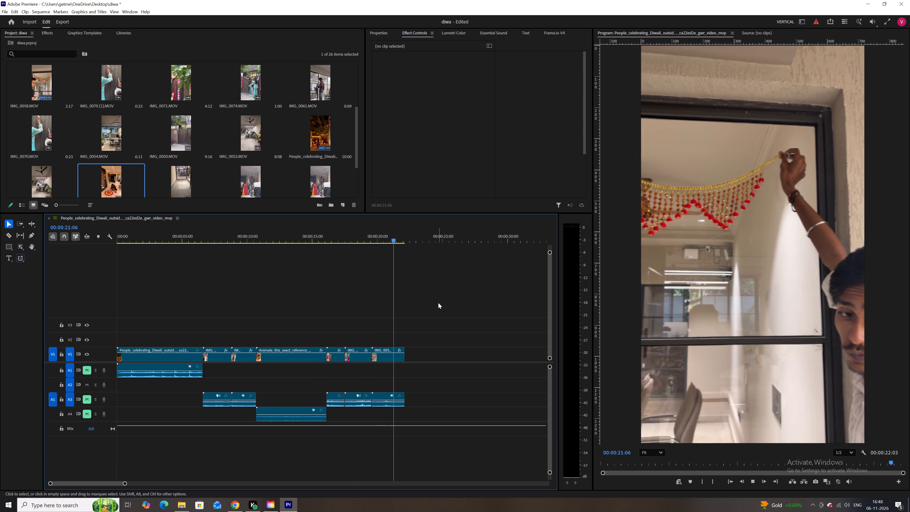
pyautogui.press('space')
pyautogui.press('space')
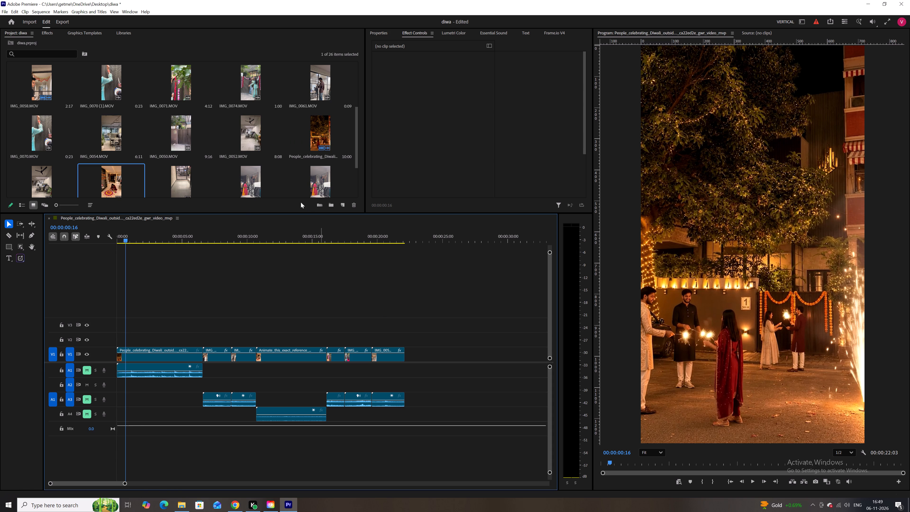
# Import the Create_continuous_office_video MP4 from the Downloads folder into the Premiere project.
pyautogui.click(181, 501)
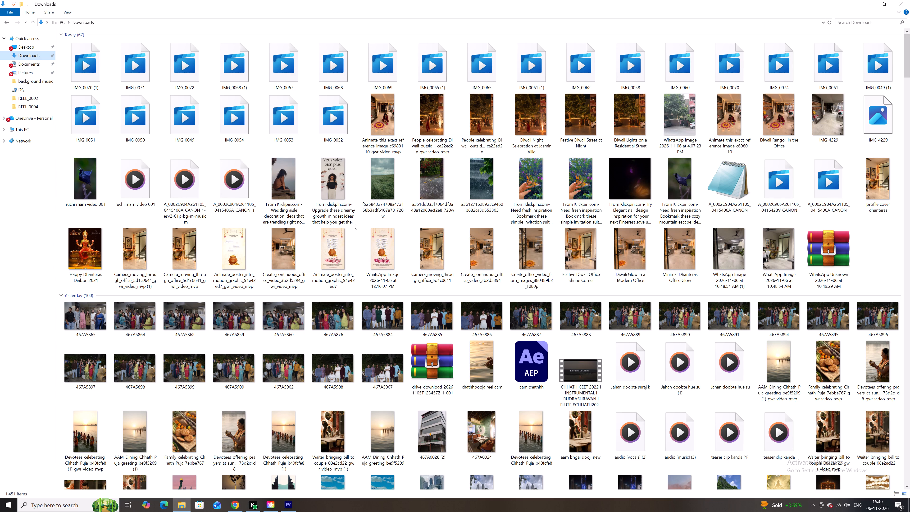
pyautogui.scroll(-2, 354, 224)
pyautogui.scroll(7, 354, 224)
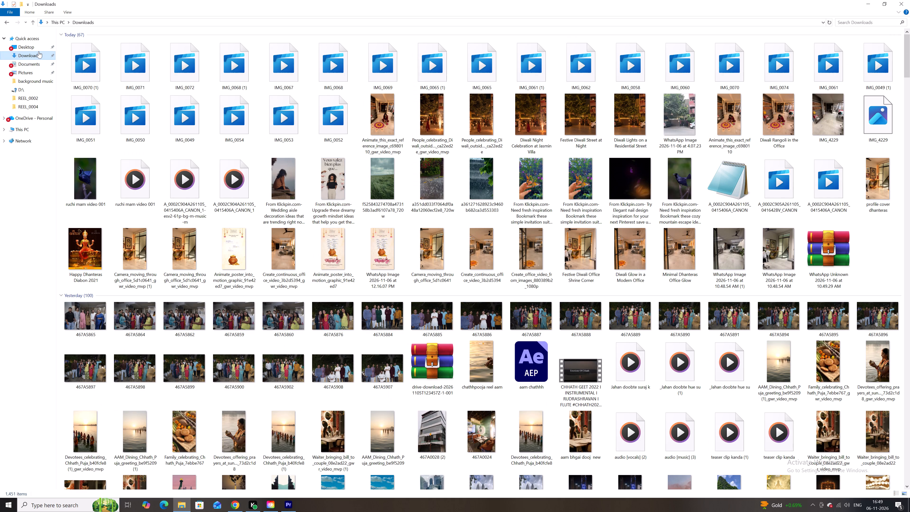
pyautogui.click(38, 51)
pyautogui.click(35, 55)
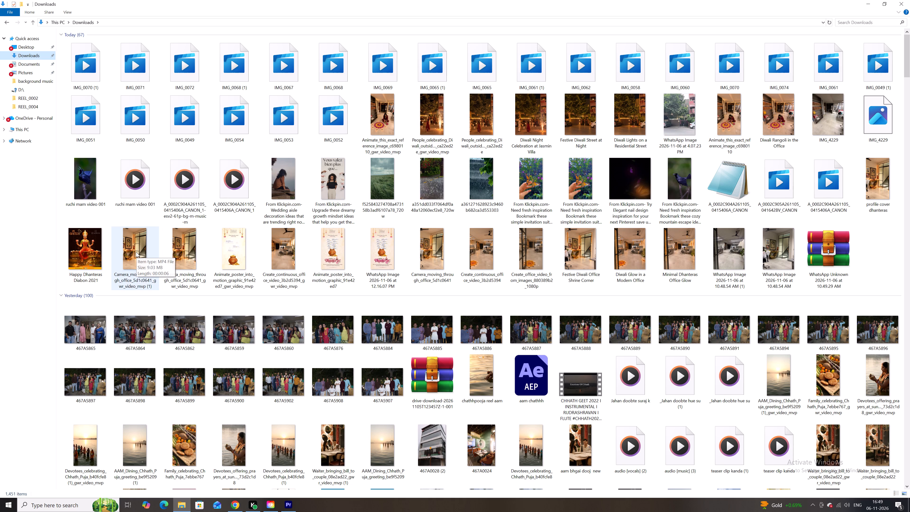
pyautogui.click(296, 252)
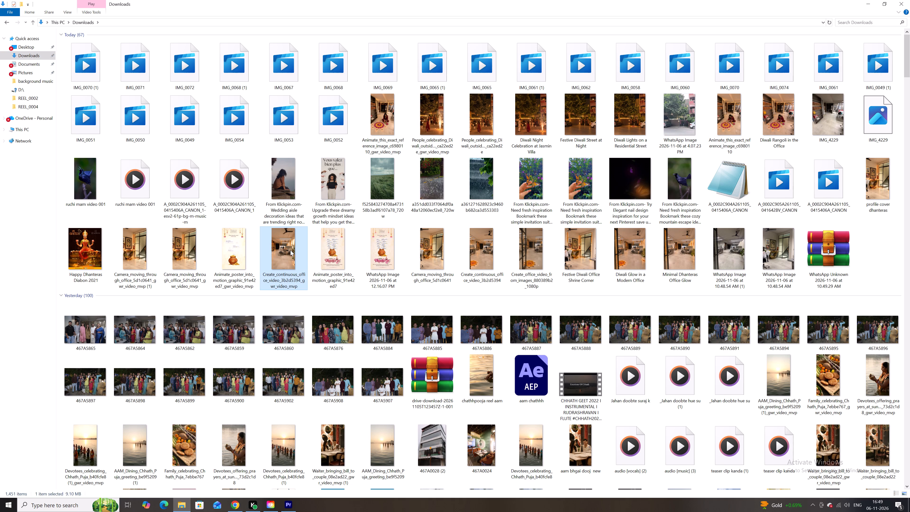
pyautogui.moveTo(290, 250); pyautogui.dragTo(278, 167)
pyautogui.hotkey('alt', 'Tab')
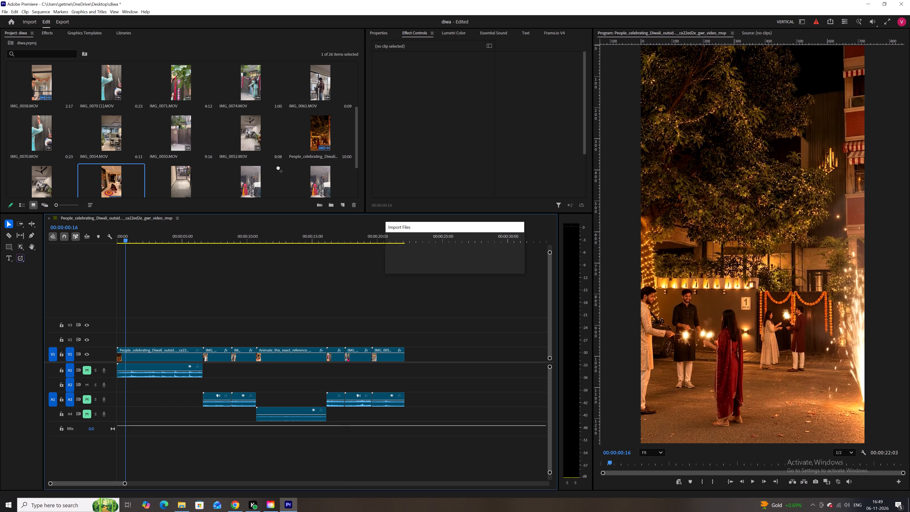
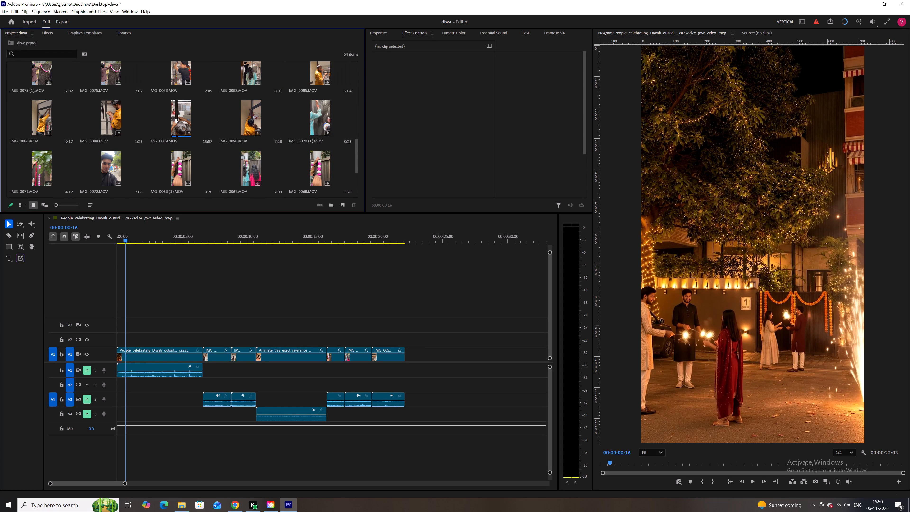
# Add IMG_0089.MOV to the end of the V1 sequence and set its scale to 34.
pyautogui.moveTo(182, 117); pyautogui.dragTo(262, 193)
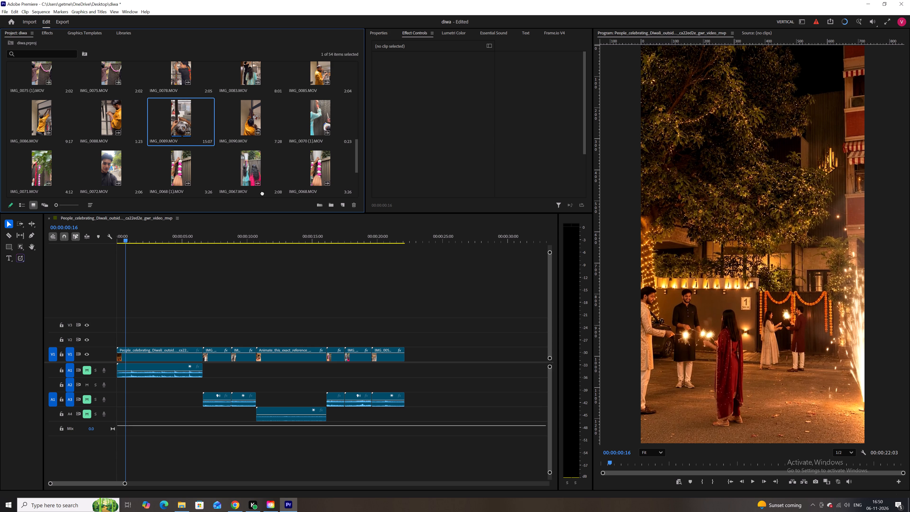
pyautogui.moveTo(262, 193); pyautogui.dragTo(408, 355)
pyautogui.moveTo(398, 237); pyautogui.dragTo(403, 236)
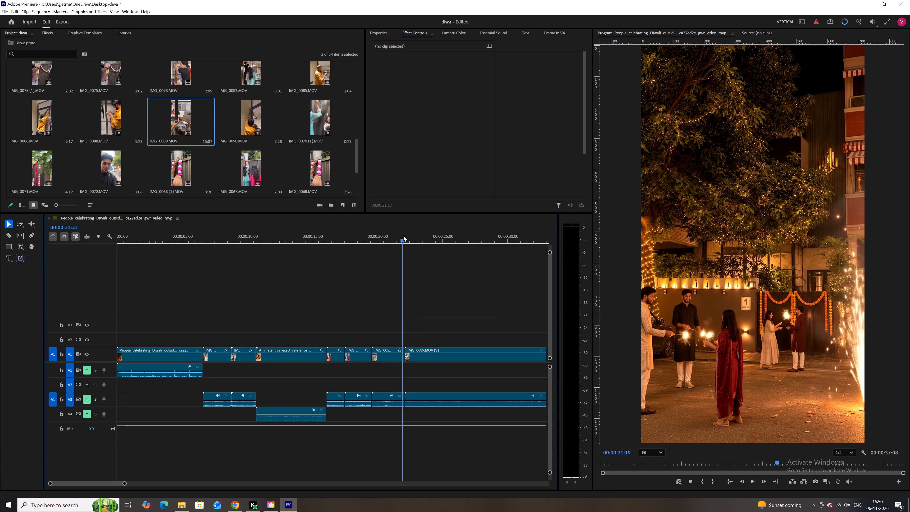
pyautogui.moveTo(403, 236); pyautogui.dragTo(414, 235)
pyautogui.click(438, 353)
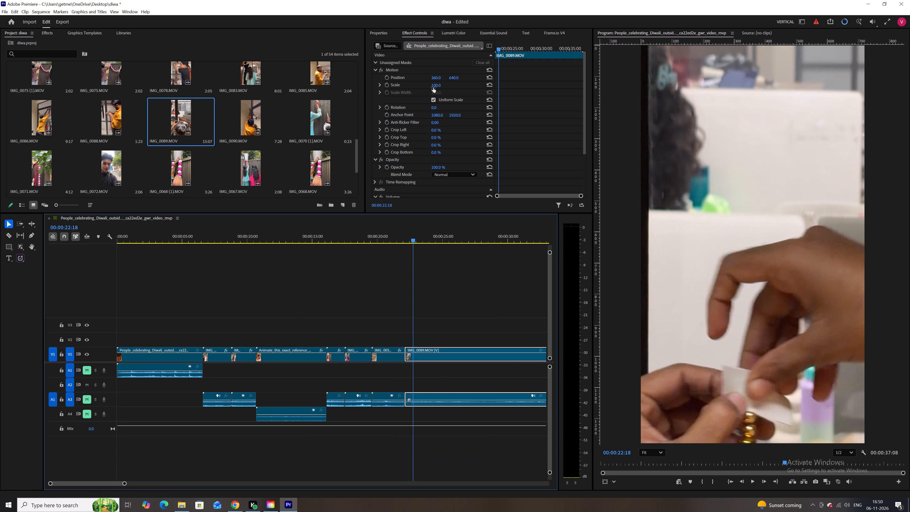
pyautogui.moveTo(434, 87); pyautogui.dragTo(404, 92)
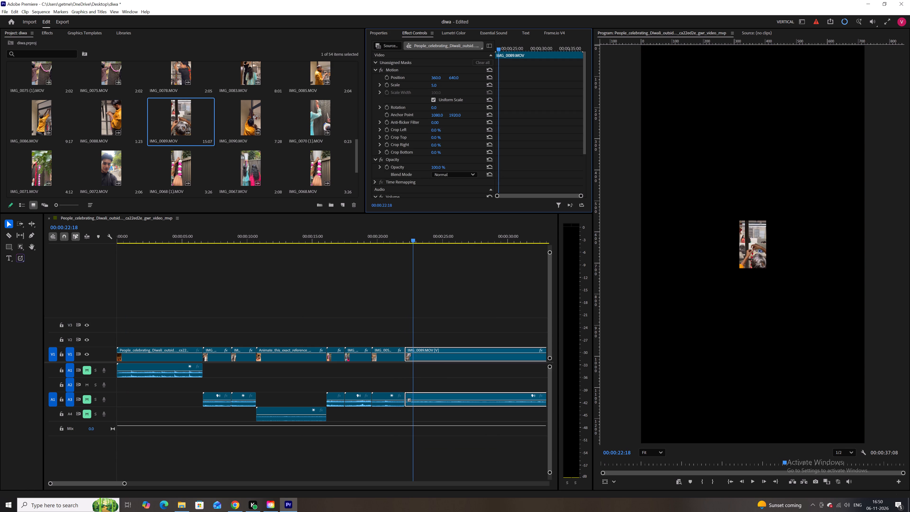
pyautogui.moveTo(404, 92); pyautogui.dragTo(407, 92)
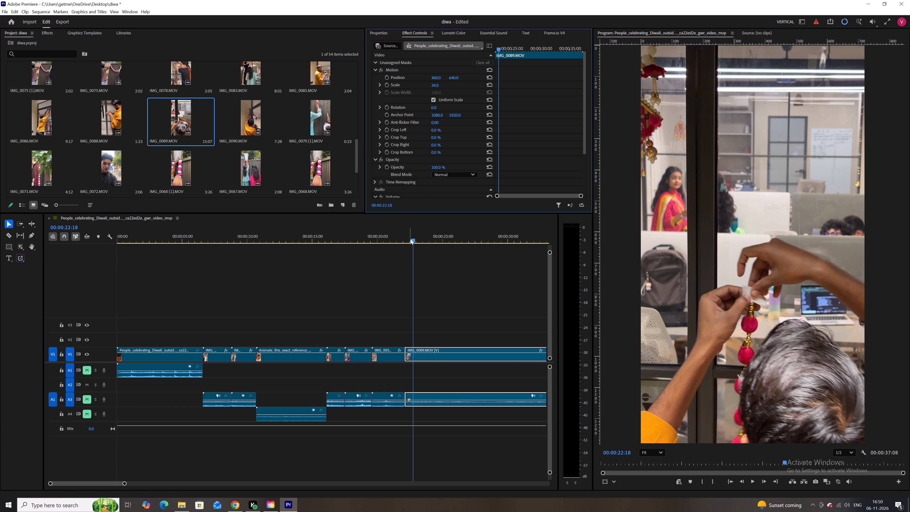
# Cut the IMG_0089 clip at 00:00:23:20, delete the part before the cut and close the gap.
pyautogui.moveTo(415, 239); pyautogui.dragTo(399, 237)
pyautogui.press('space')
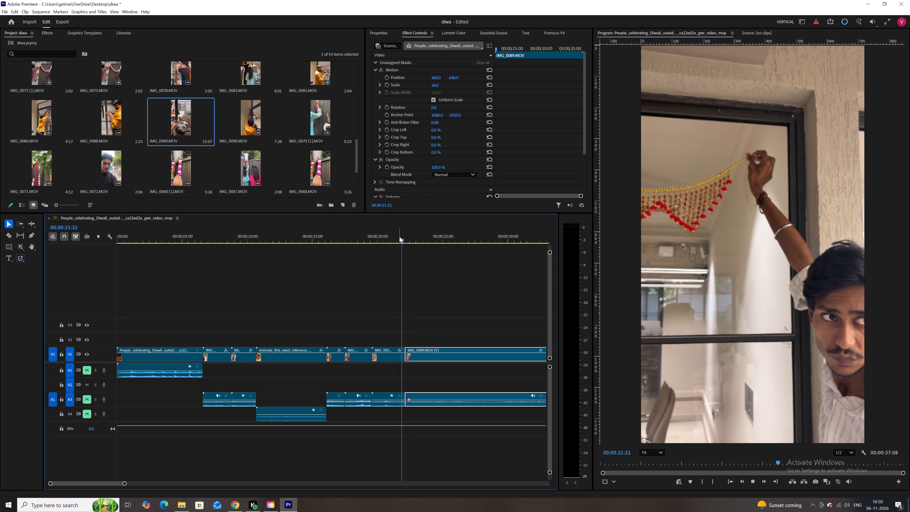
pyautogui.press('space')
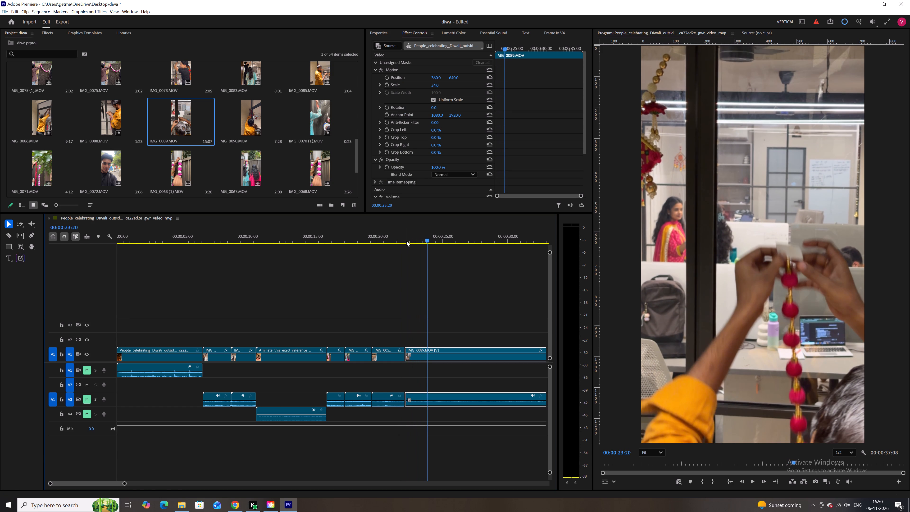
pyautogui.press('c')
pyautogui.click(429, 353)
pyautogui.press('v')
pyautogui.click(421, 353)
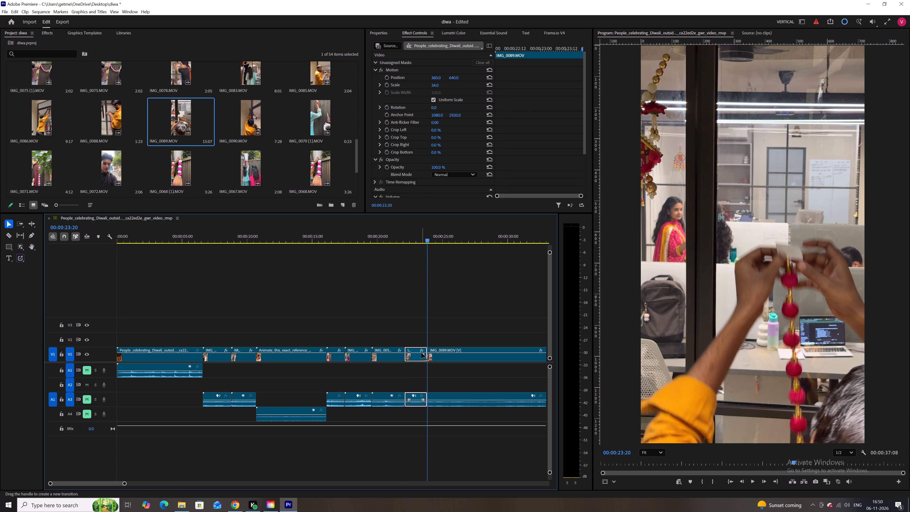
pyautogui.press('BackSpace')
pyautogui.click(421, 353)
pyautogui.press('BackSpace')
# Play the shortened IMG_0089 clip, cut it at 00:00:24:16, remove the part before the cut and close the gap.
pyautogui.click(403, 240)
pyautogui.press('space')
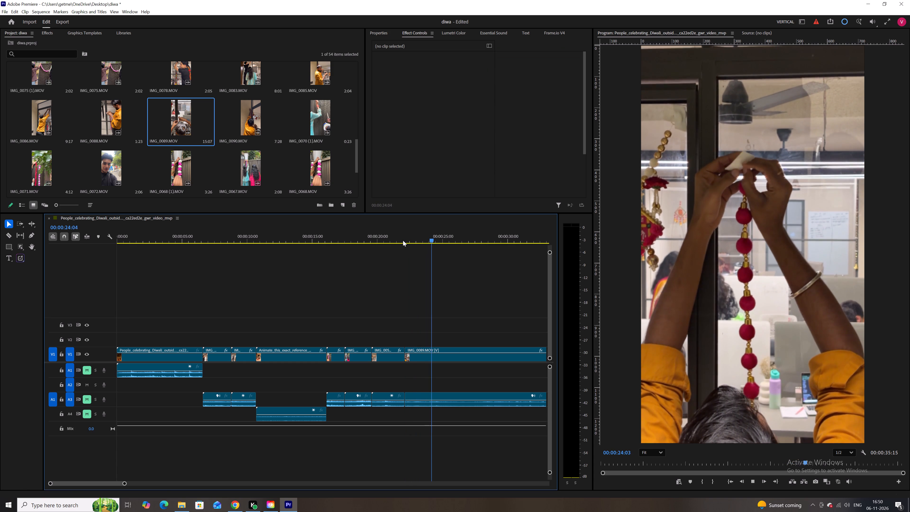
pyautogui.press('space')
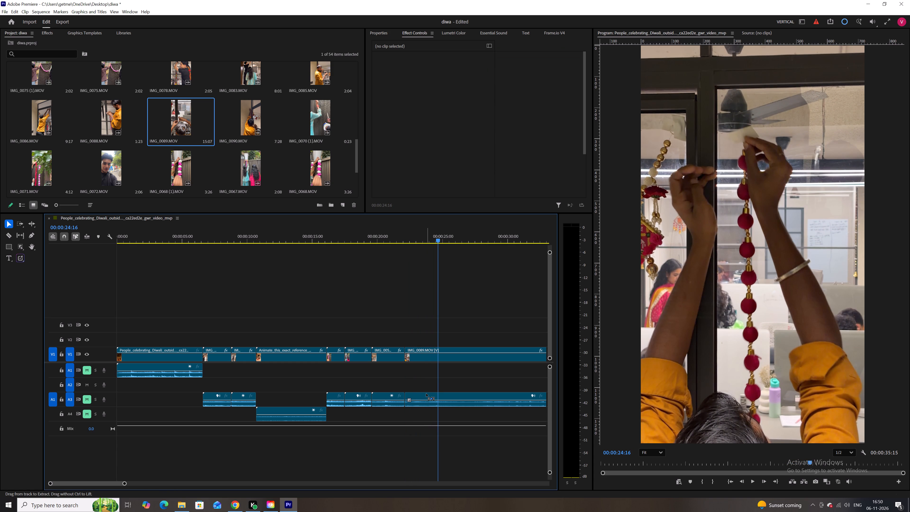
pyautogui.hotkey('ctrl', 'k')
pyautogui.click(411, 356)
pyautogui.press('BackSpace')
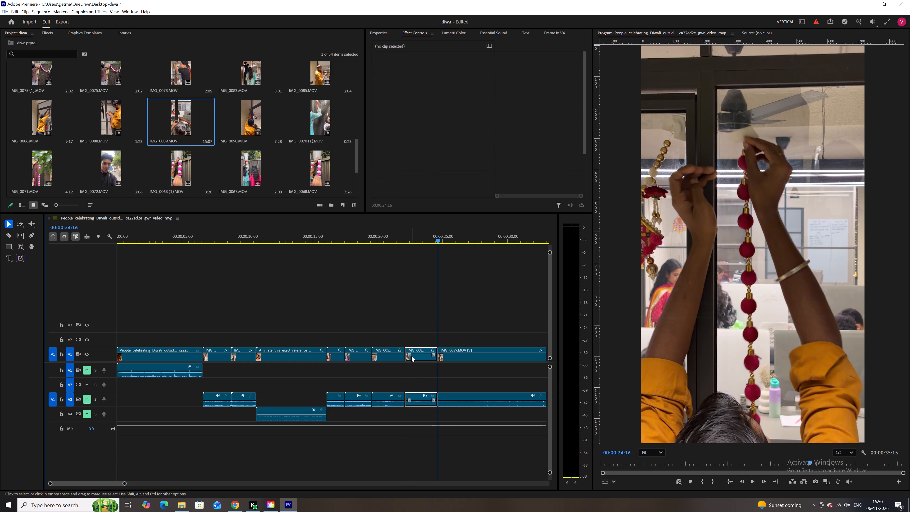
pyautogui.click(411, 356)
pyautogui.press('BackSpace')
# Trim the start of the IMG_0089 clip again by cutting at 00:00:24:21, deleting the earlier part and closing the gap.
pyautogui.click(397, 240)
pyautogui.press('space')
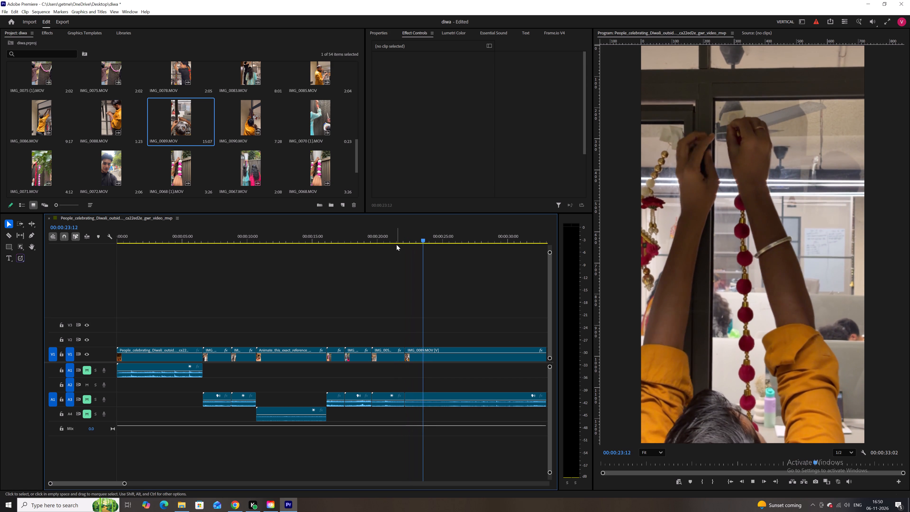
pyautogui.press('space')
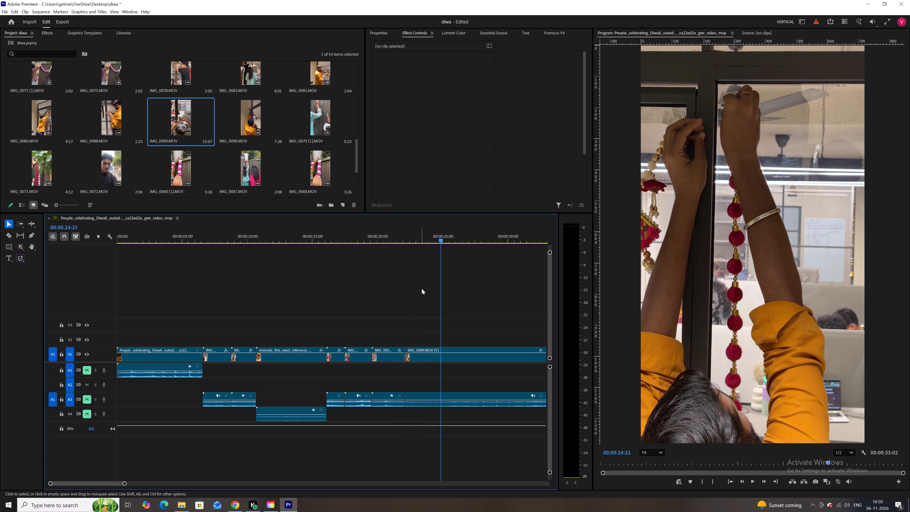
pyautogui.click(439, 356)
pyautogui.hotkey('ctrl', 'k')
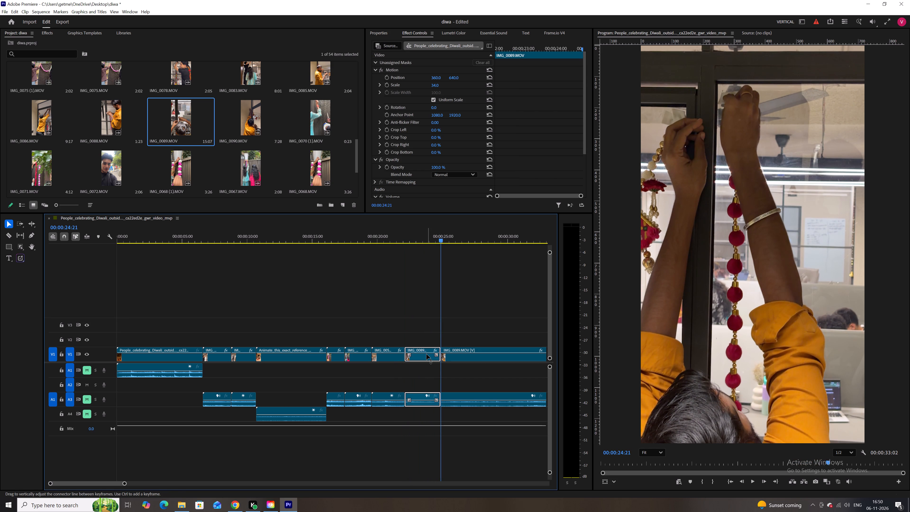
pyautogui.press('BackSpace')
pyautogui.click(427, 354)
pyautogui.press('BackSpace')
# Cut the IMG_0089 clip at 00:00:28:02, keep only the part after the cut and close the gap.
pyautogui.click(387, 237)
pyautogui.press('space')
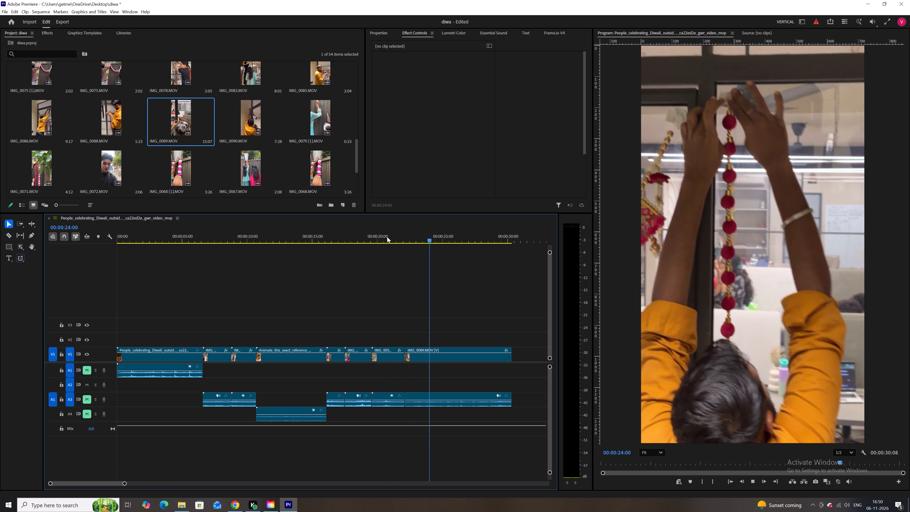
pyautogui.press('space')
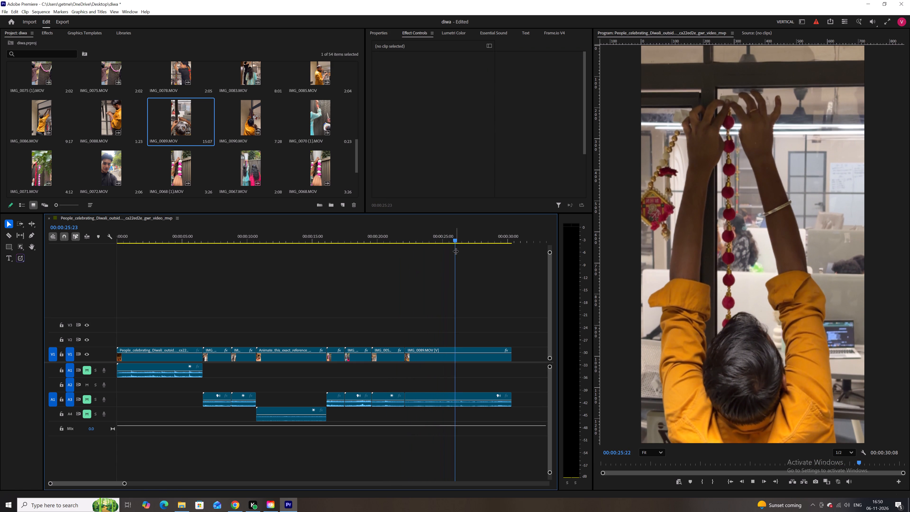
pyautogui.moveTo(458, 242); pyautogui.dragTo(494, 234)
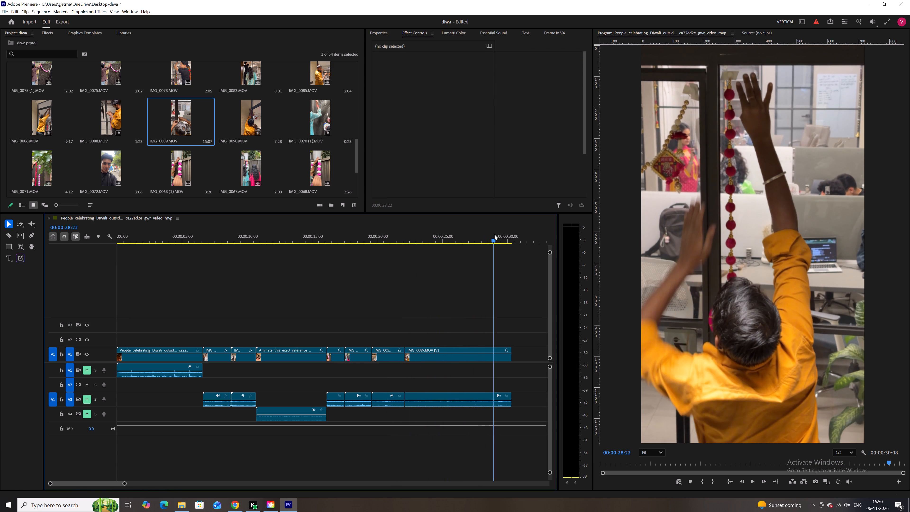
pyautogui.moveTo(494, 234); pyautogui.dragTo(483, 236)
pyautogui.click(496, 357)
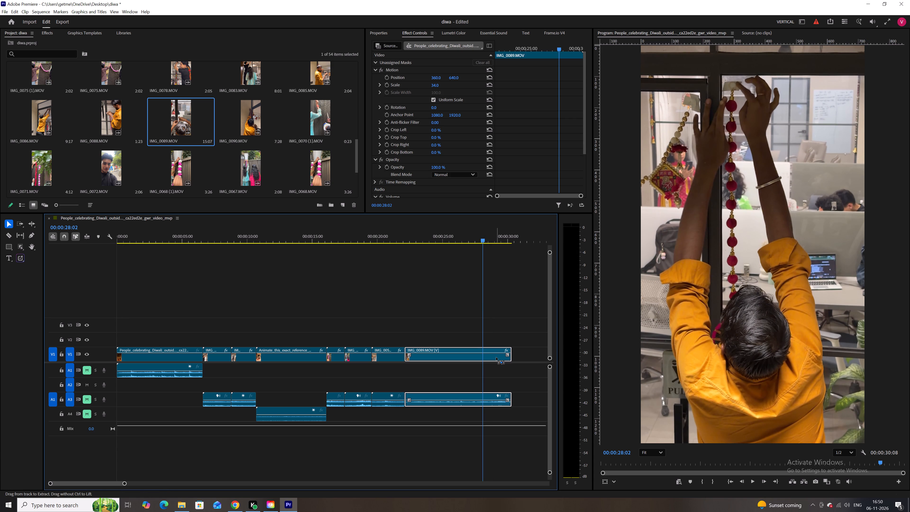
pyautogui.hotkey('ctrl', 'k')
pyautogui.press('BackSpace')
pyautogui.click(451, 353)
pyautogui.press('BackSpace')
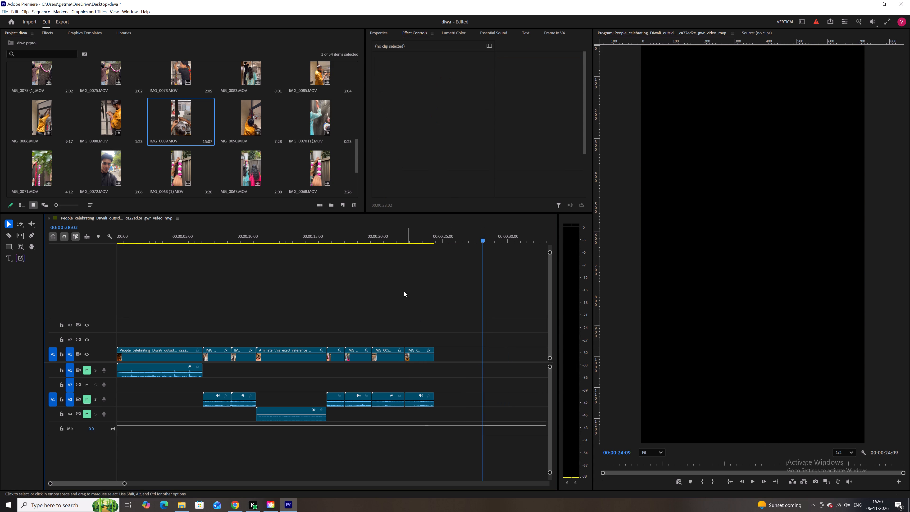
# Review the trimmed IMG_0089 clip, place IMG_0090.MOV on V1 at 00:00:24:03 over its tail, and set the new clip's scale to 41.
pyautogui.click(394, 241)
pyautogui.press('space')
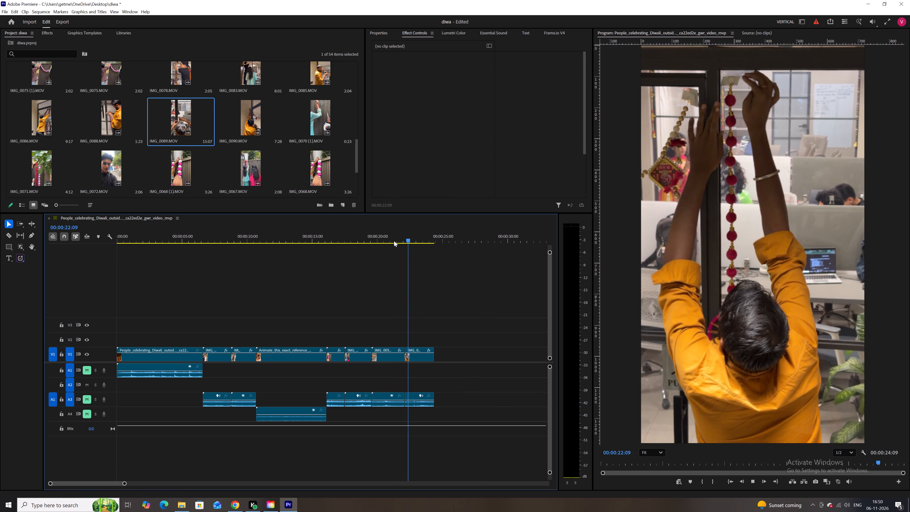
pyautogui.press('space')
pyautogui.press('space')
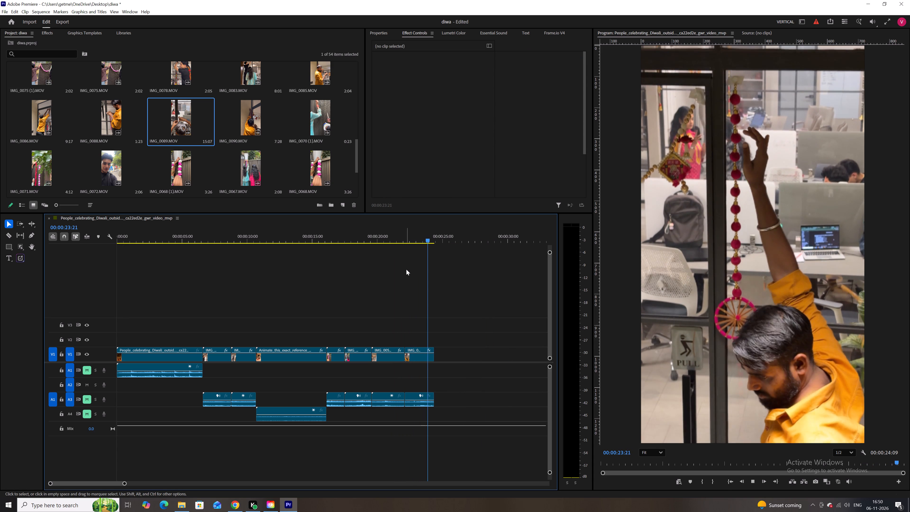
pyautogui.press('space')
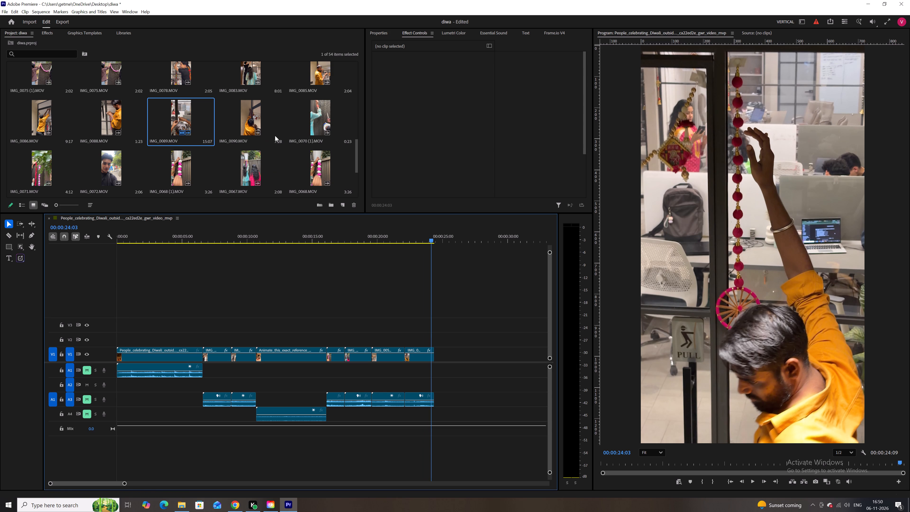
pyautogui.moveTo(250, 117); pyautogui.dragTo(432, 357)
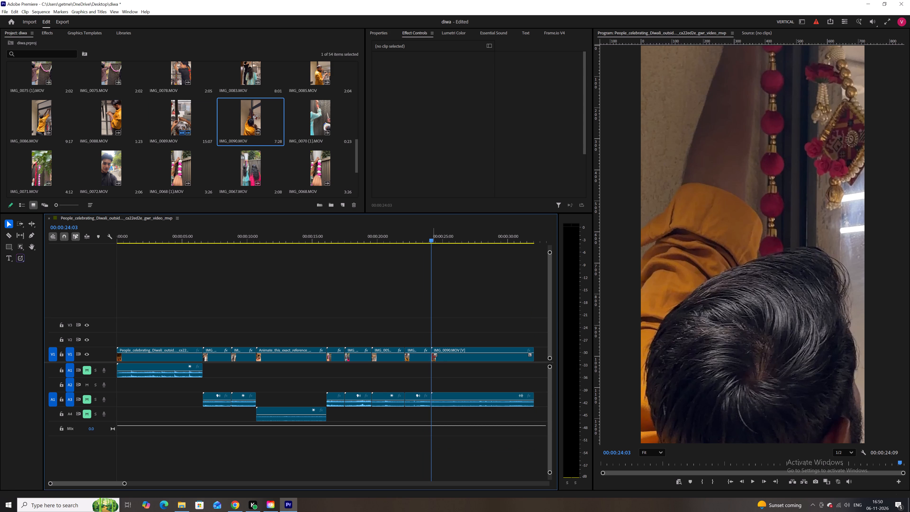
pyautogui.press('space')
pyautogui.press('space')
pyautogui.click(439, 351)
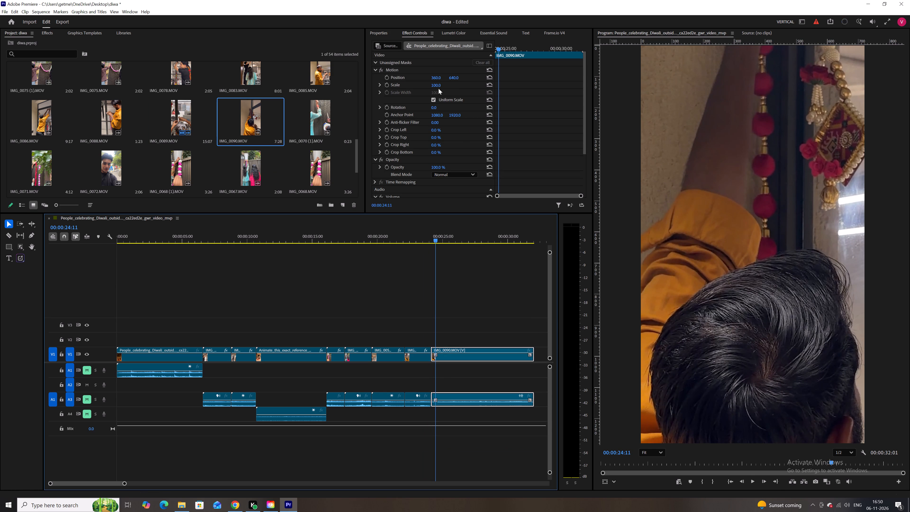
pyautogui.moveTo(437, 87); pyautogui.dragTo(416, 82)
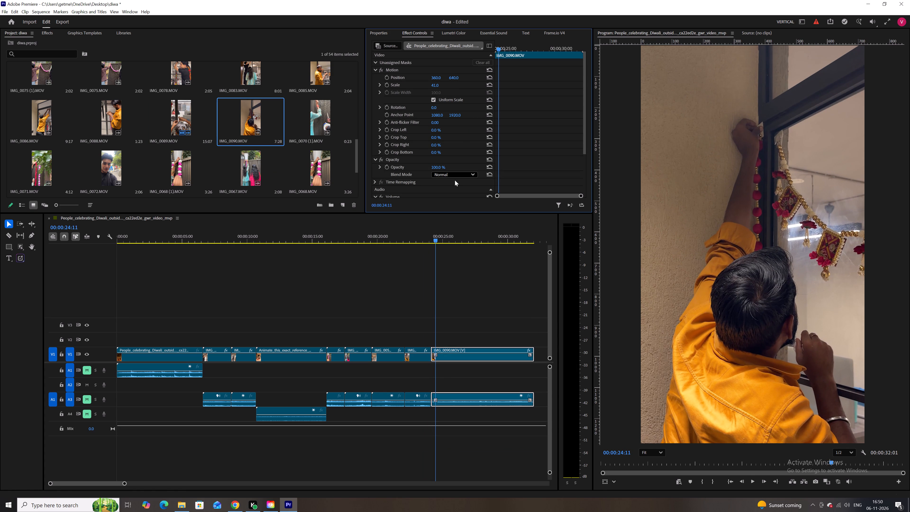
# Cut the IMG_0090 clip at 00:00:25:20, delete the part before the cut and close the gap.
pyautogui.moveTo(437, 242); pyautogui.dragTo(476, 242)
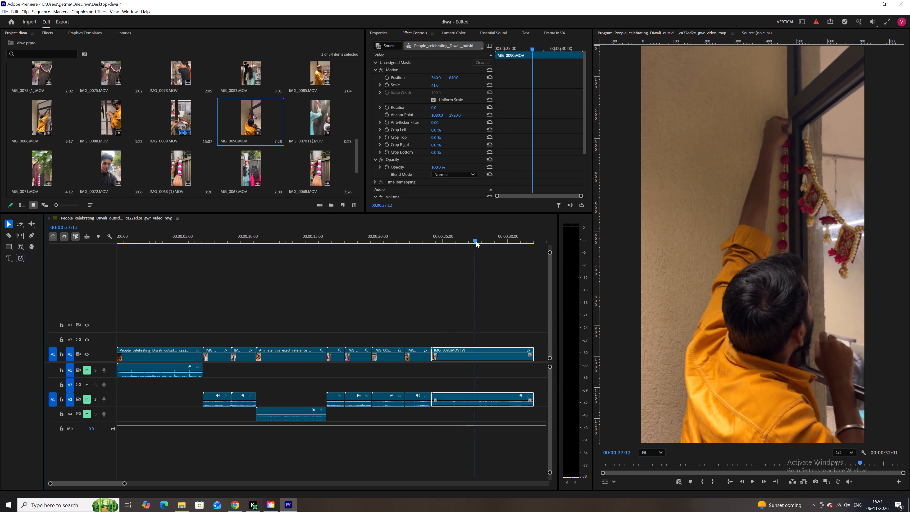
pyautogui.moveTo(476, 242); pyautogui.dragTo(455, 240)
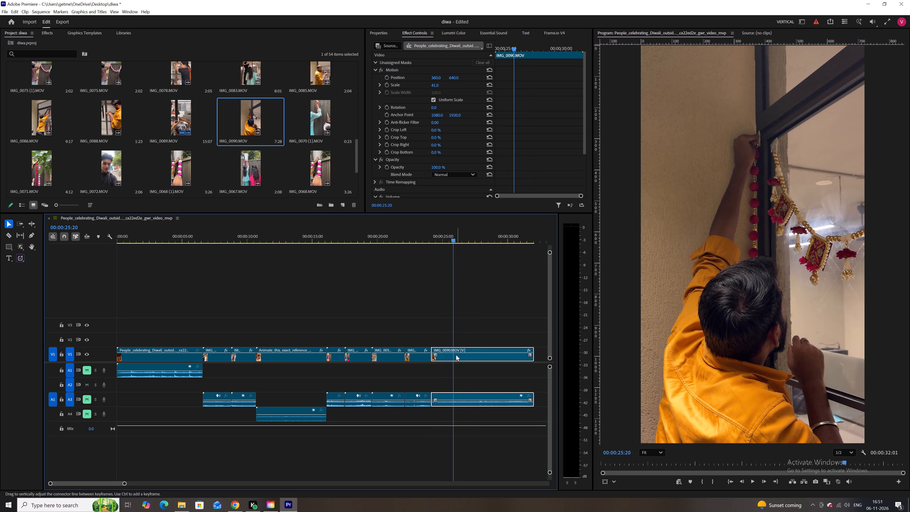
pyautogui.press('v')
pyautogui.click(455, 351)
pyautogui.press('c')
pyautogui.click(454, 350)
pyautogui.press('b')
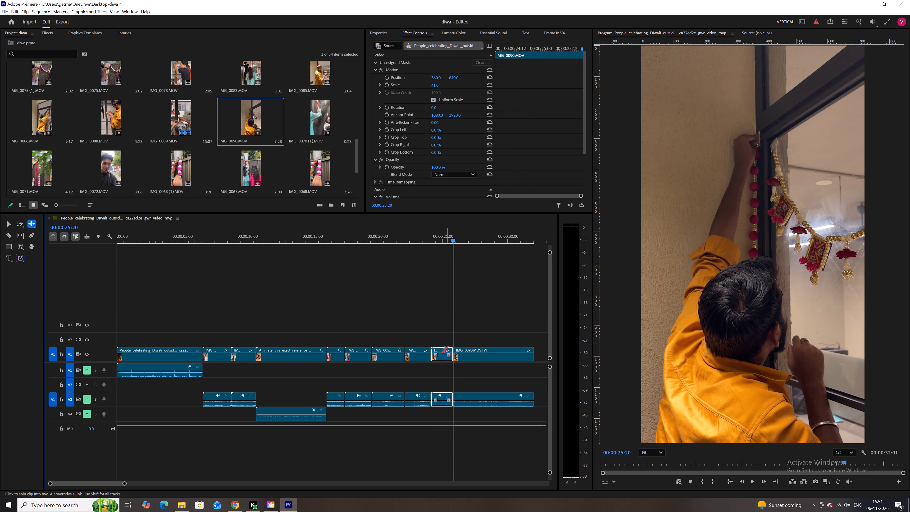
pyautogui.press('BackSpace')
pyautogui.press('v')
pyautogui.click(445, 350)
pyautogui.press('BackSpace')
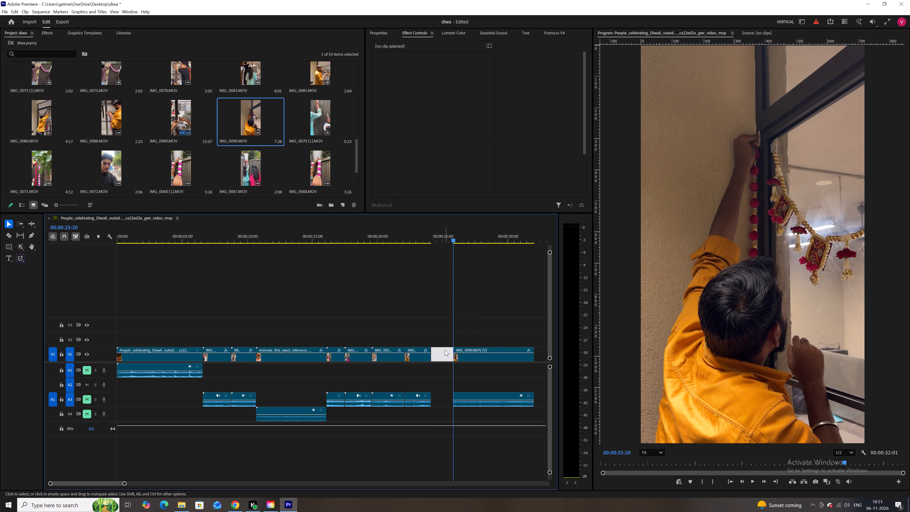
# Play the IMG_0090 clip, cut it at 00:00:26:20 and delete the remainder after the cut.
pyautogui.click(421, 232)
pyautogui.press('space')
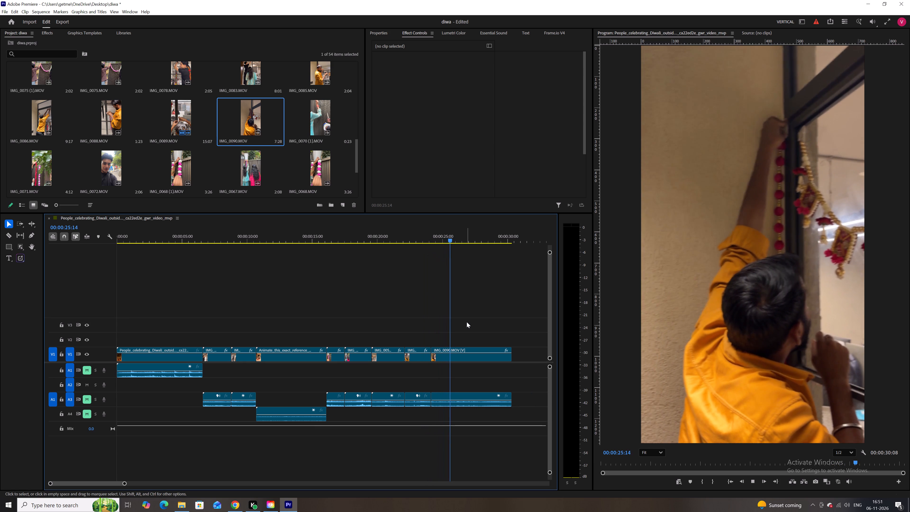
pyautogui.press('space')
pyautogui.click(471, 349)
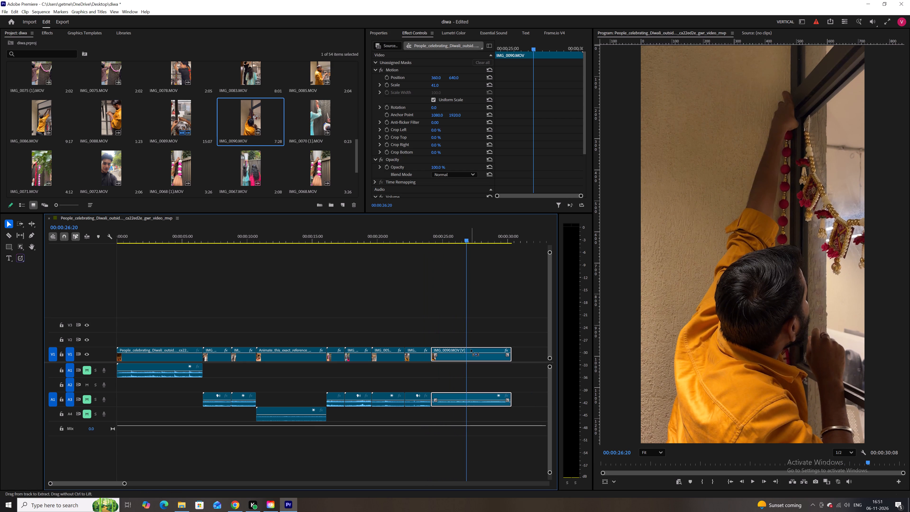
pyautogui.hotkey('ctrl', 'k')
pyautogui.click(480, 354)
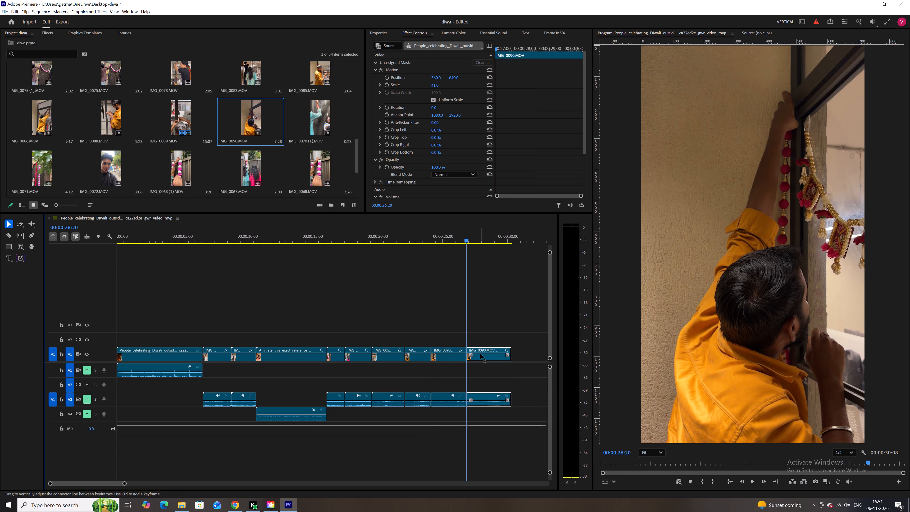
pyautogui.press('BackSpace')
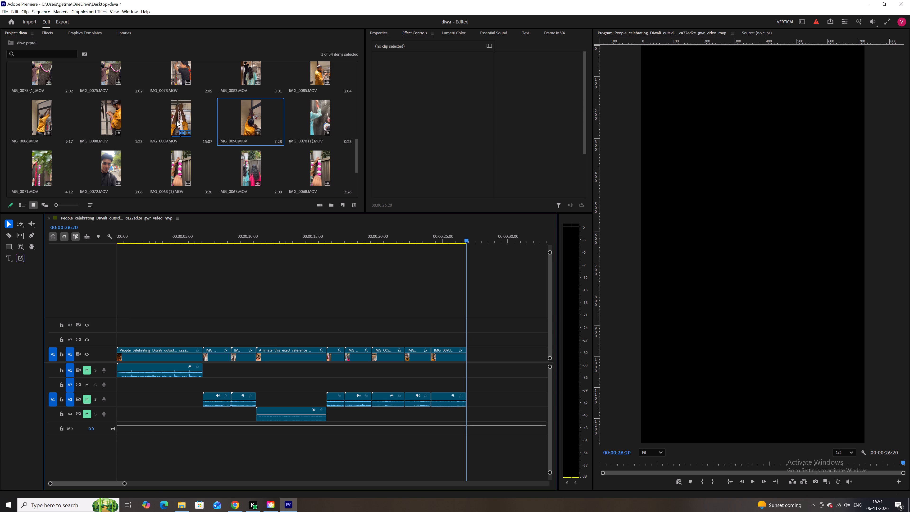
# Add IMG_0086.MOV to V1 directly after the trimmed IMG_0090 clip.
pyautogui.moveTo(37, 120); pyautogui.dragTo(542, 365)
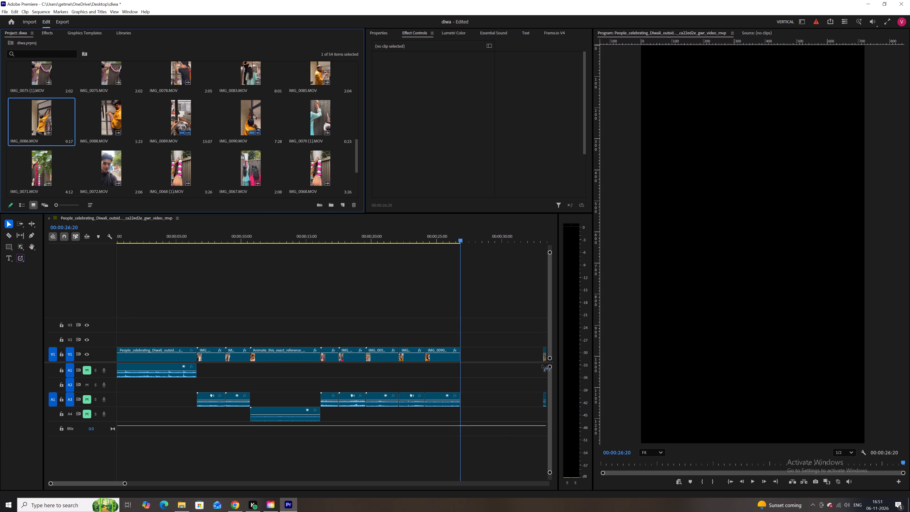
pyautogui.moveTo(542, 365); pyautogui.dragTo(448, 355)
pyautogui.moveTo(448, 238); pyautogui.dragTo(449, 238)
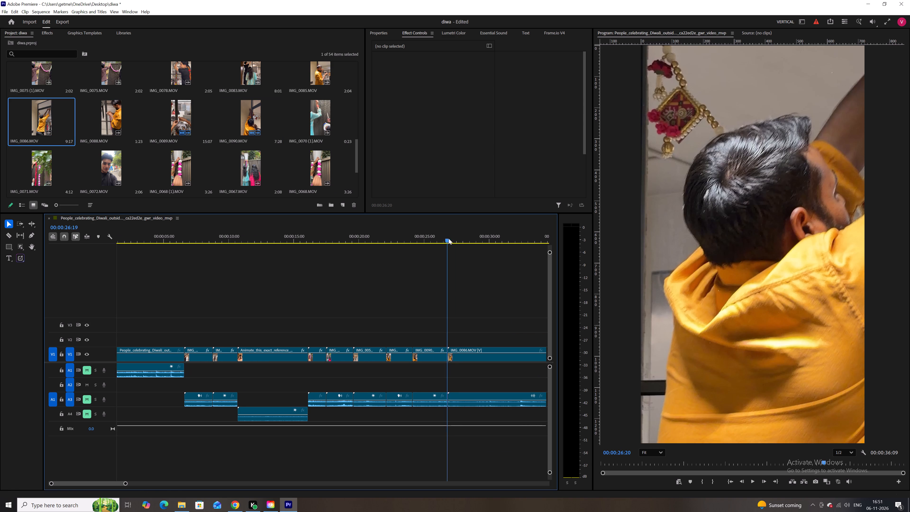
# Set the scale of the IMG_0086 clip on V1 to 41.
pyautogui.moveTo(449, 238); pyautogui.dragTo(456, 240)
pyautogui.click(487, 356)
pyautogui.moveTo(439, 85); pyautogui.dragTo(418, 88)
# Review the IMG_0086 clip, cut it at 00:00:28:16, delete the part before the cut and close the gap.
pyautogui.moveTo(456, 241); pyautogui.dragTo(473, 240)
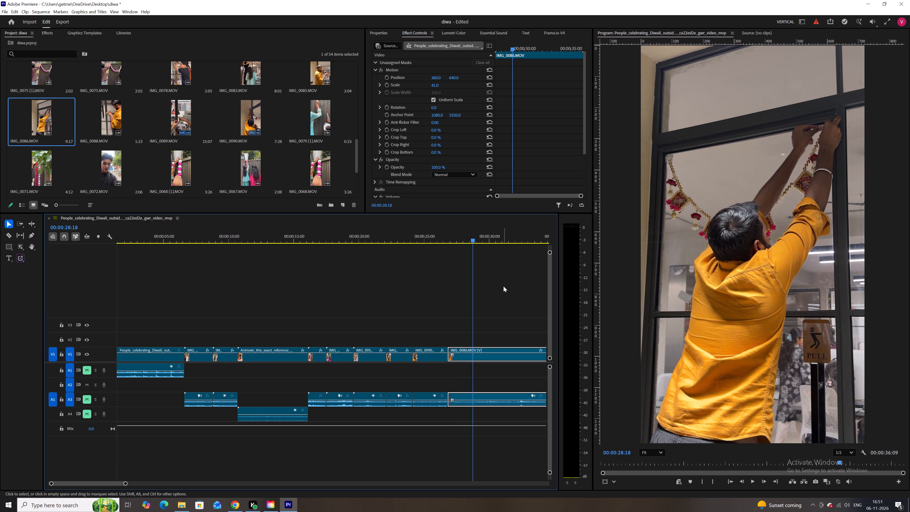
pyautogui.scroll(-8, 489, 295)
pyautogui.moveTo(394, 237); pyautogui.dragTo(428, 246)
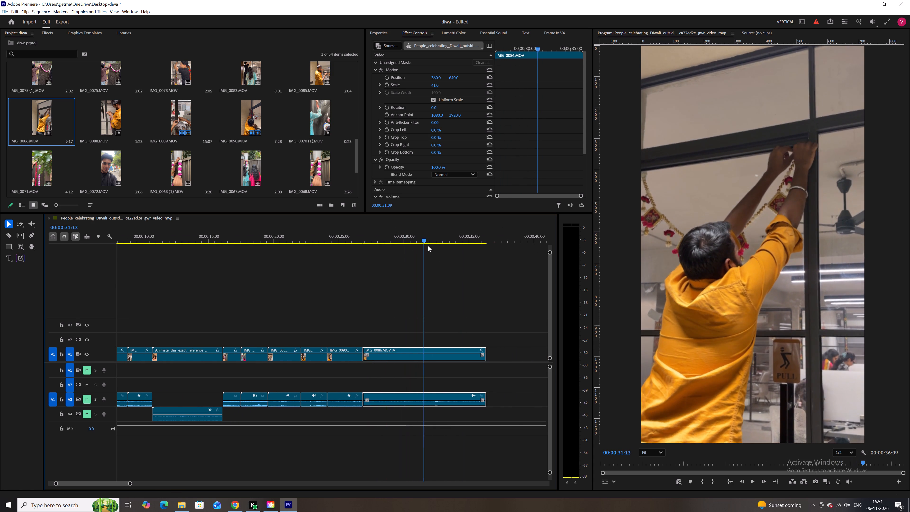
pyautogui.moveTo(428, 246); pyautogui.dragTo(434, 253)
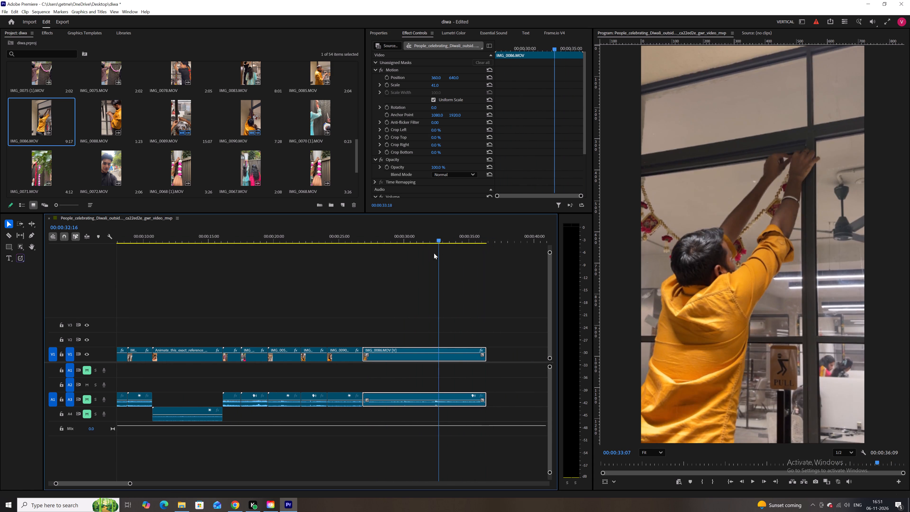
pyautogui.moveTo(434, 253); pyautogui.dragTo(387, 253)
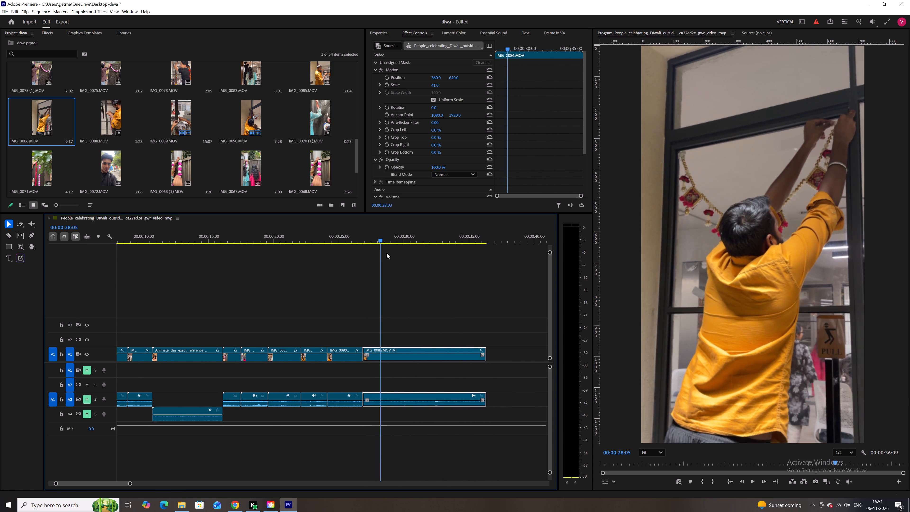
pyautogui.moveTo(387, 253); pyautogui.dragTo(387, 253)
pyautogui.hotkey('ctrl', 'k')
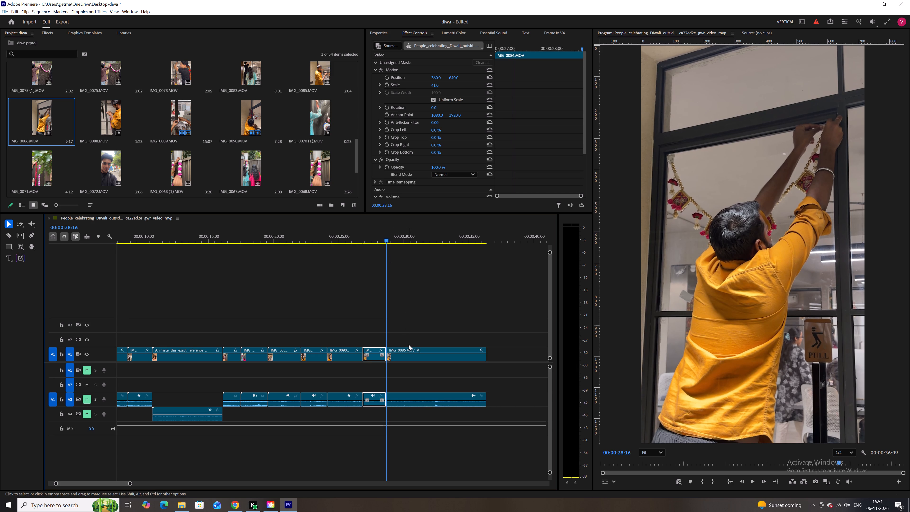
pyautogui.press('BackSpace')
pyautogui.click(371, 358)
pyautogui.press('BackSpace')
# Play the shortened IMG_0086 clip, cut it at 00:00:28:09 and delete the remainder after the cut.
pyautogui.click(354, 231)
pyautogui.press('space')
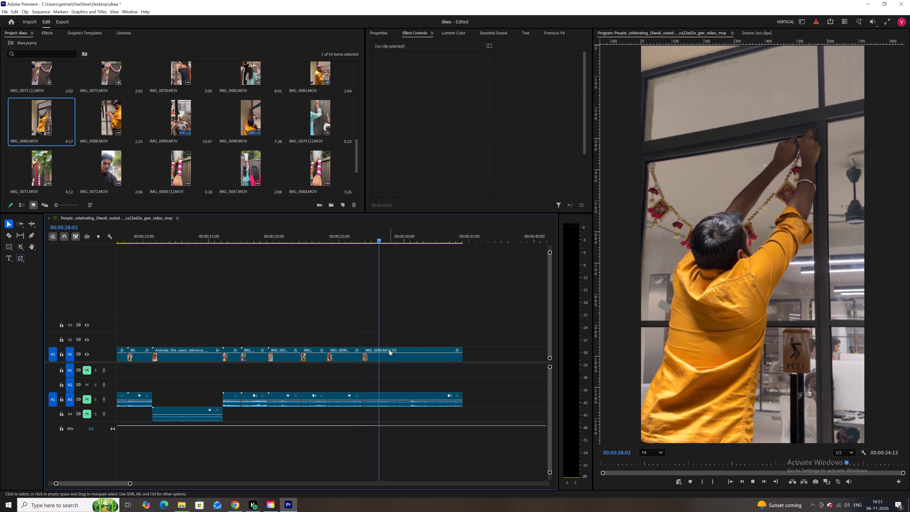
pyautogui.press('space')
pyautogui.click(388, 351)
pyautogui.hotkey('ctrl', 'k')
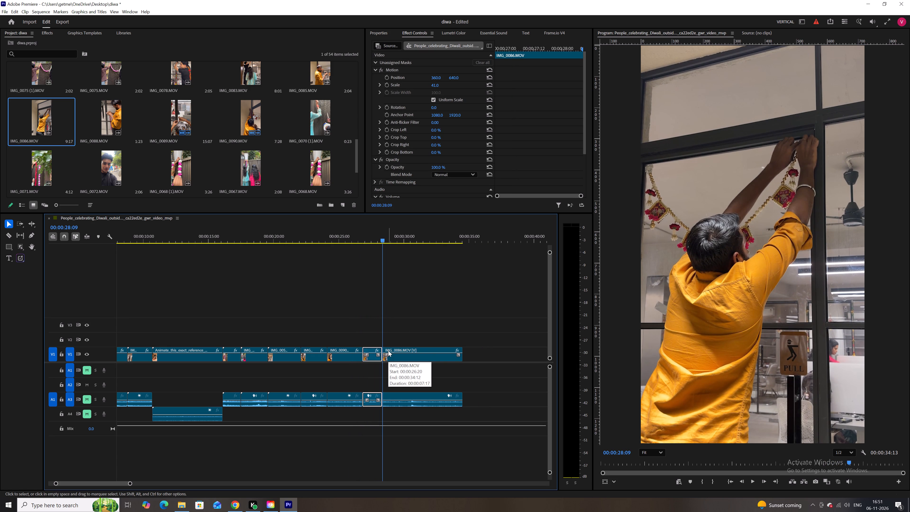
pyautogui.click(431, 354)
pyautogui.press('BackSpace')
# Extend the end of the IMG_0086 clip to 00:00:28:21 and review the added frames.
pyautogui.click(382, 351)
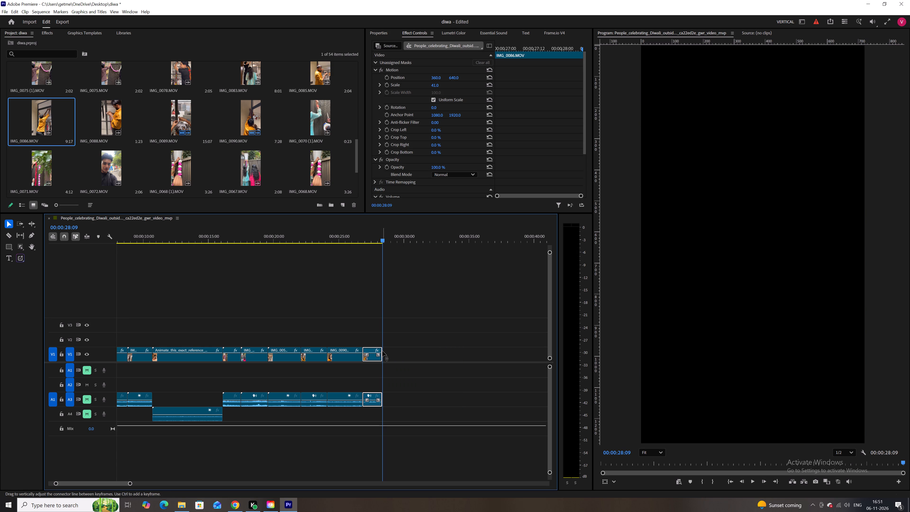
pyautogui.moveTo(383, 352); pyautogui.dragTo(390, 353)
pyautogui.moveTo(384, 240); pyautogui.dragTo(387, 240)
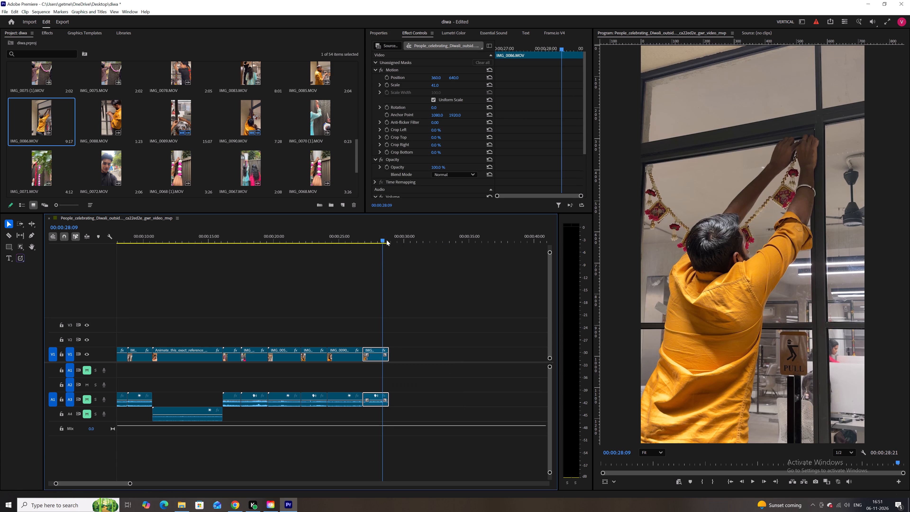
pyautogui.moveTo(387, 240); pyautogui.dragTo(389, 240)
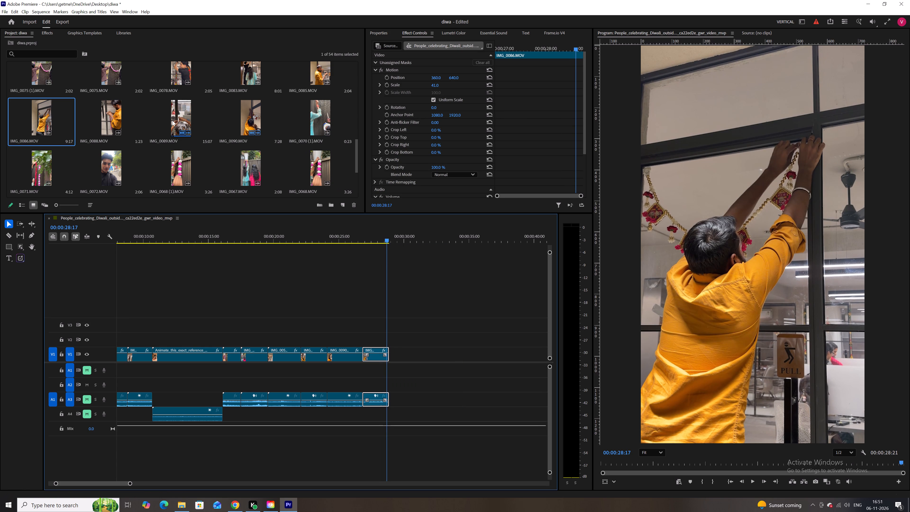
# Add IMG_0078.MOV to V1 directly after the IMG_0086 clip and set its scale to 38.
pyautogui.scroll(1, 172, 120)
pyautogui.moveTo(180, 120); pyautogui.dragTo(396, 356)
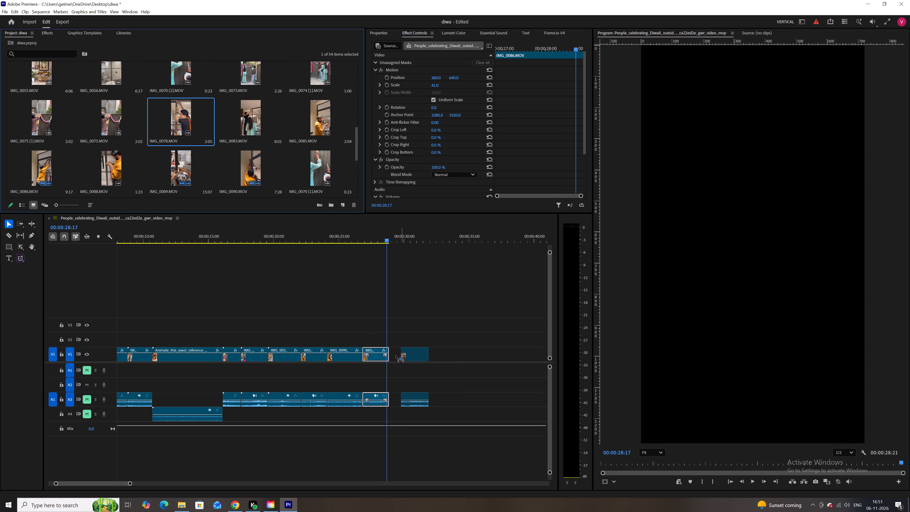
pyautogui.moveTo(396, 356); pyautogui.dragTo(389, 354)
pyautogui.moveTo(385, 240); pyautogui.dragTo(390, 240)
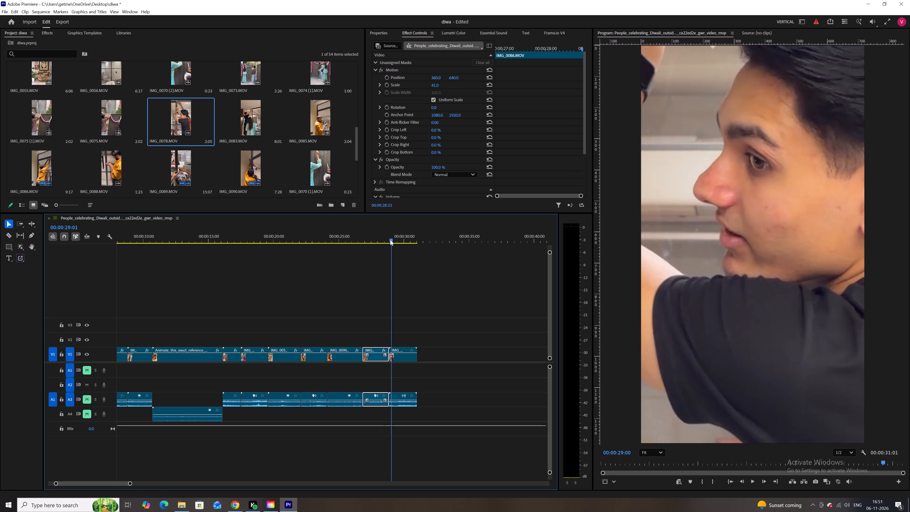
pyautogui.moveTo(390, 240); pyautogui.dragTo(393, 240)
pyautogui.click(406, 351)
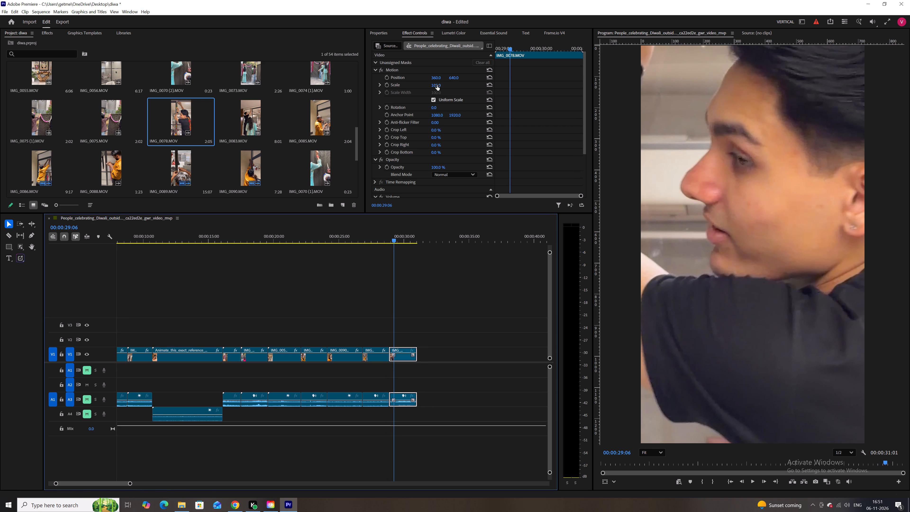
pyautogui.moveTo(437, 85); pyautogui.dragTo(415, 87)
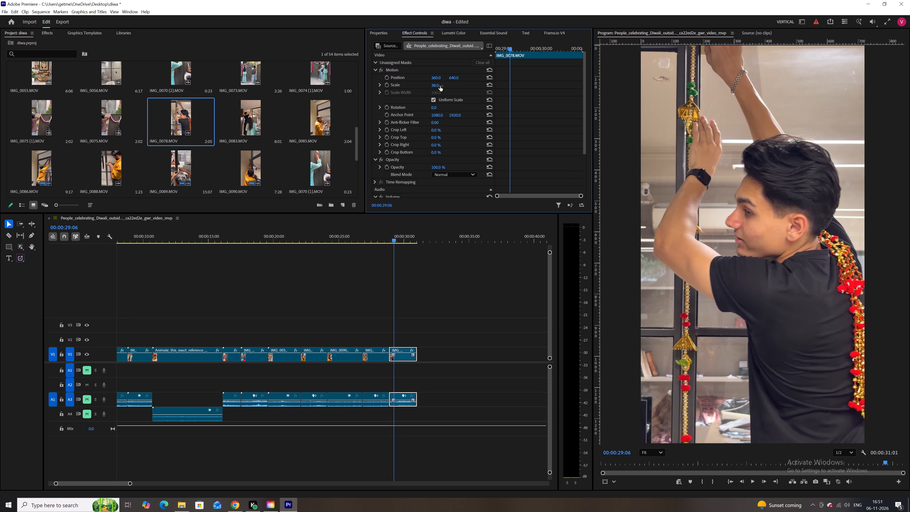
# Play the IMG_0078 clip, cut it at 00:00:29:05, delete the part before the cut and close the gap.
pyautogui.moveTo(394, 241); pyautogui.dragTo(384, 237)
pyautogui.press('space')
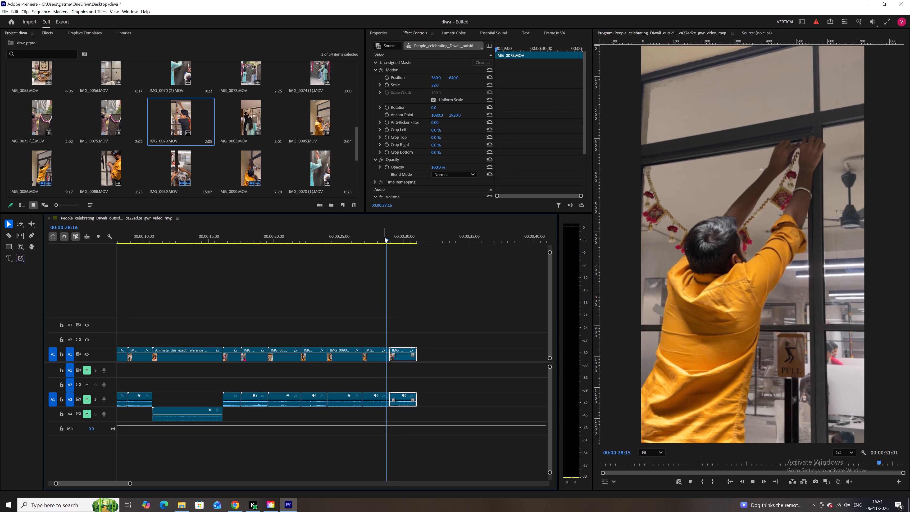
pyautogui.press('space')
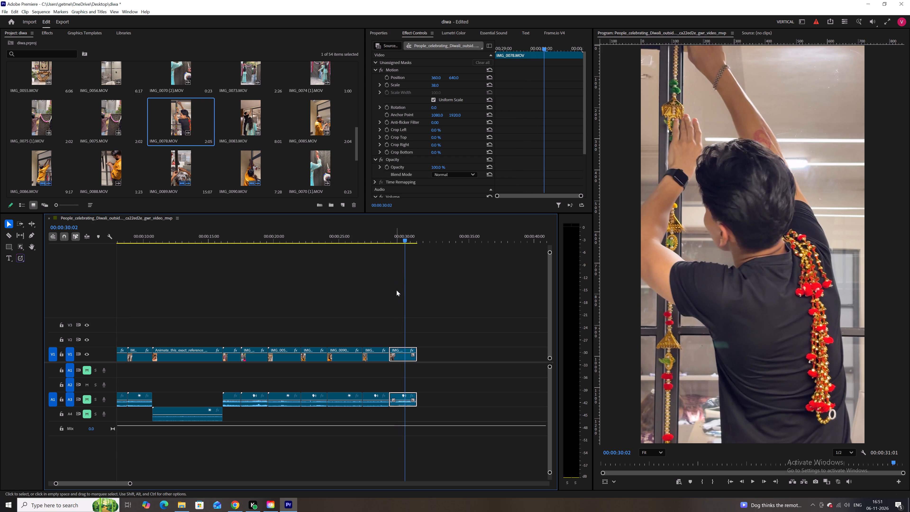
pyautogui.press('space')
pyautogui.press('space')
pyautogui.click(391, 240)
pyautogui.press('space')
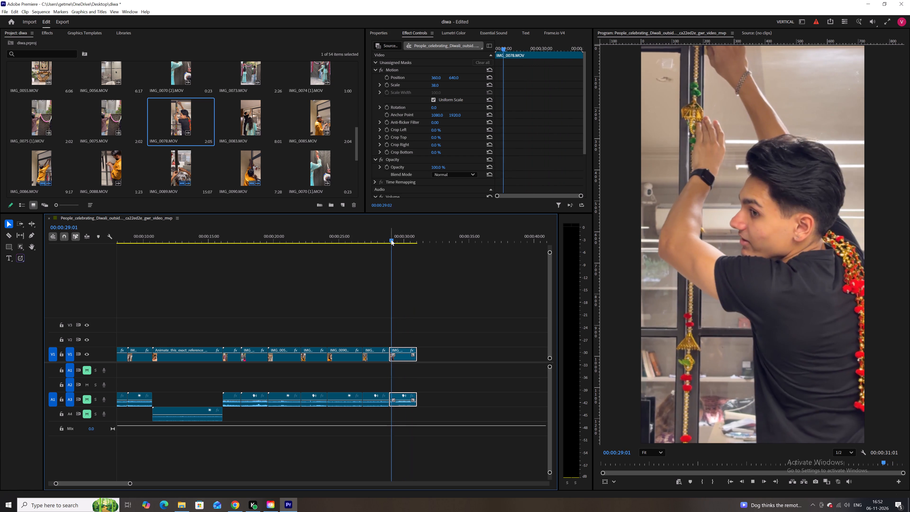
pyautogui.press('space')
pyautogui.moveTo(398, 241); pyautogui.dragTo(394, 239)
pyautogui.hotkey('ctrl', 'k')
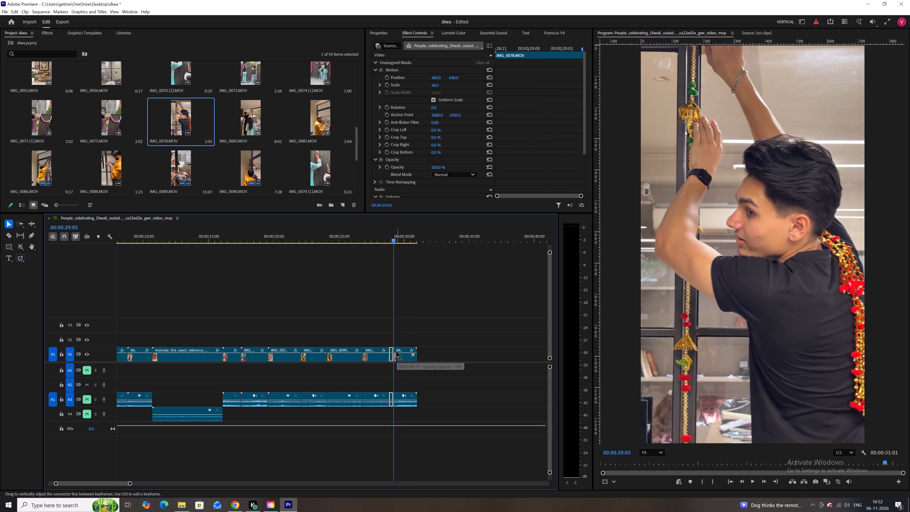
pyautogui.press('BackSpace')
pyautogui.click(390, 354)
pyautogui.press('BackSpace')
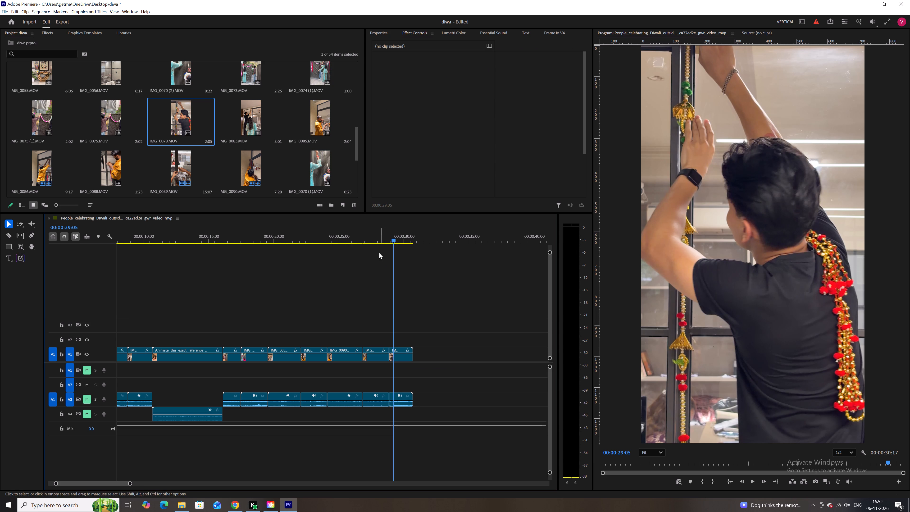
# Play across the join into the IMG_0078 clip, cut it at 00:00:30:11 and delete the remainder after the cut.
pyautogui.click(383, 237)
pyautogui.press('space')
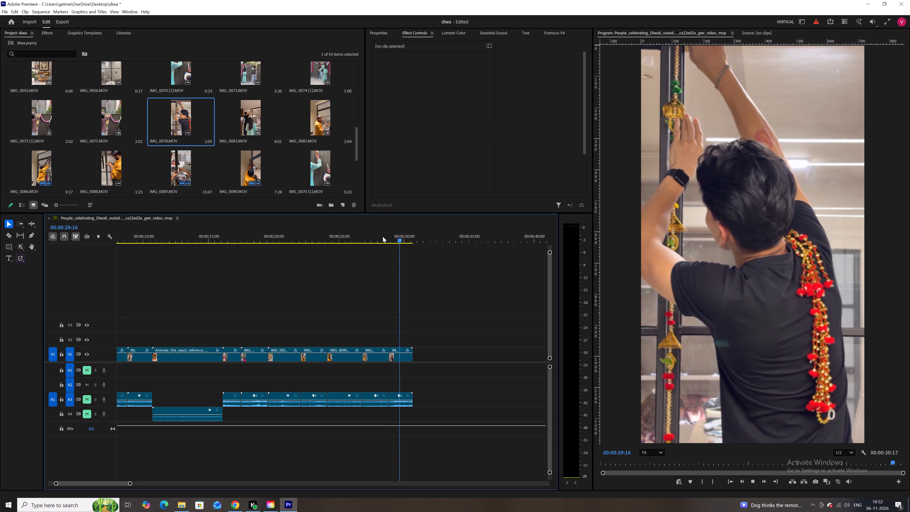
pyautogui.press('space')
pyautogui.click(410, 352)
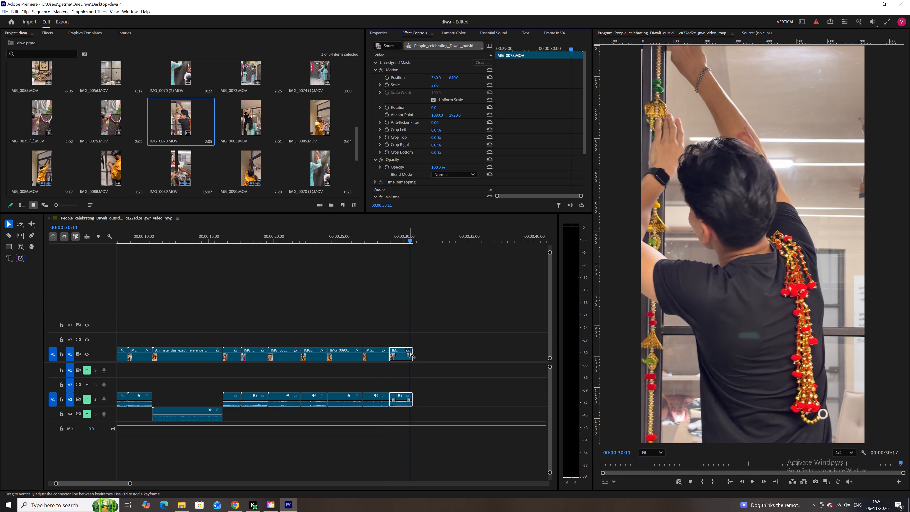
pyautogui.hotkey('ctrl', 'k')
pyautogui.click(413, 352)
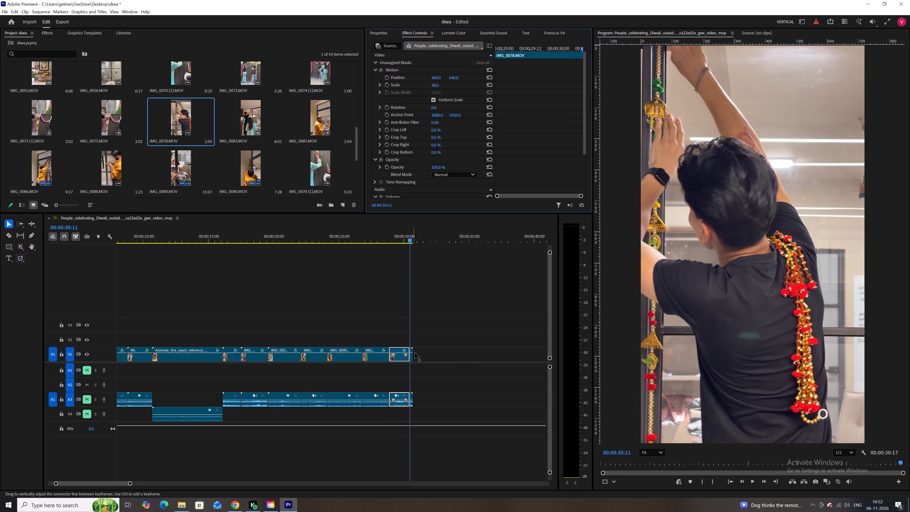
pyautogui.press('BackSpace')
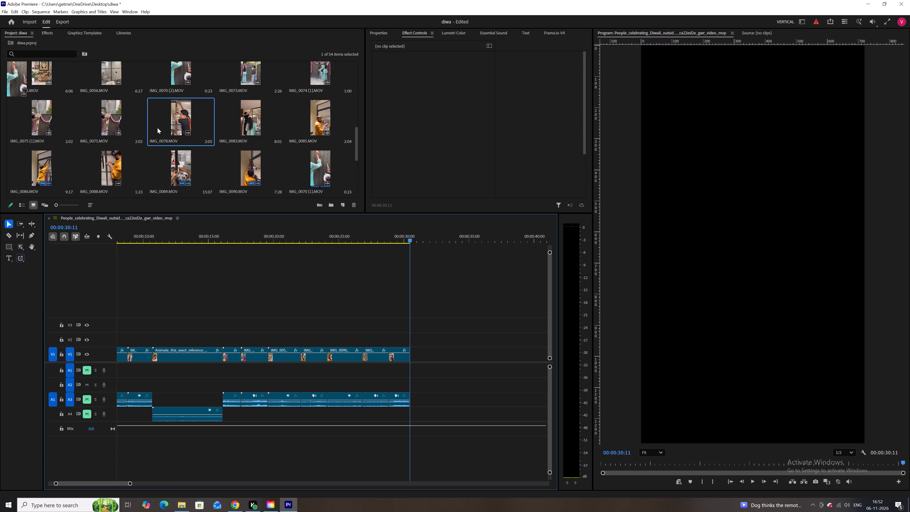
# Add IMG_0075.MOV to V1 directly after the trimmed IMG_0078 clip and play its opening.
pyautogui.moveTo(109, 118); pyautogui.dragTo(413, 357)
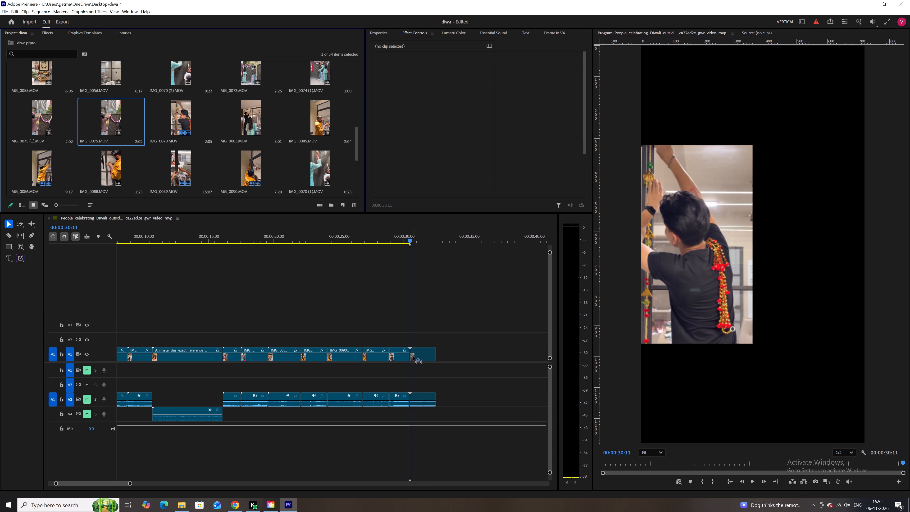
pyautogui.moveTo(413, 357); pyautogui.dragTo(411, 357)
pyautogui.press('space')
pyautogui.press('space')
# Straighten and reframe the IMG_0075 clip with a rotation of -8° and a scale of 43.
pyautogui.click(415, 358)
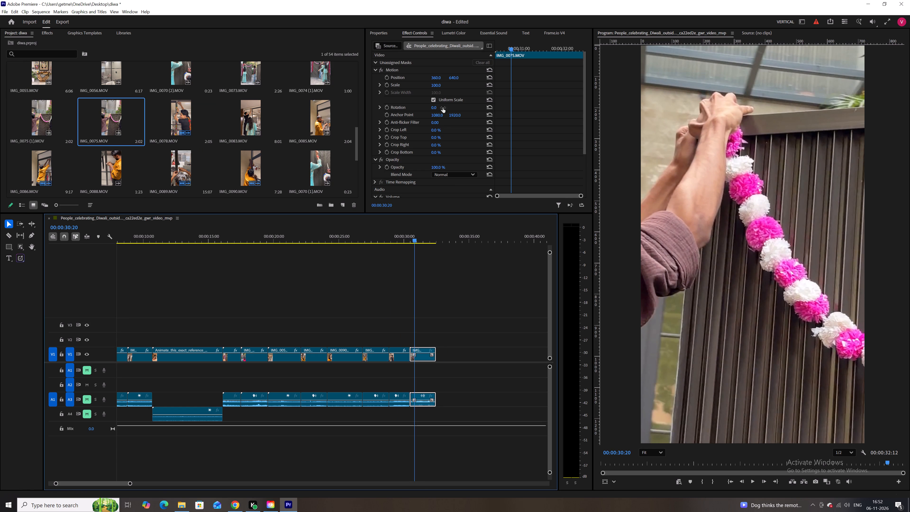
pyautogui.moveTo(434, 86); pyautogui.dragTo(411, 88)
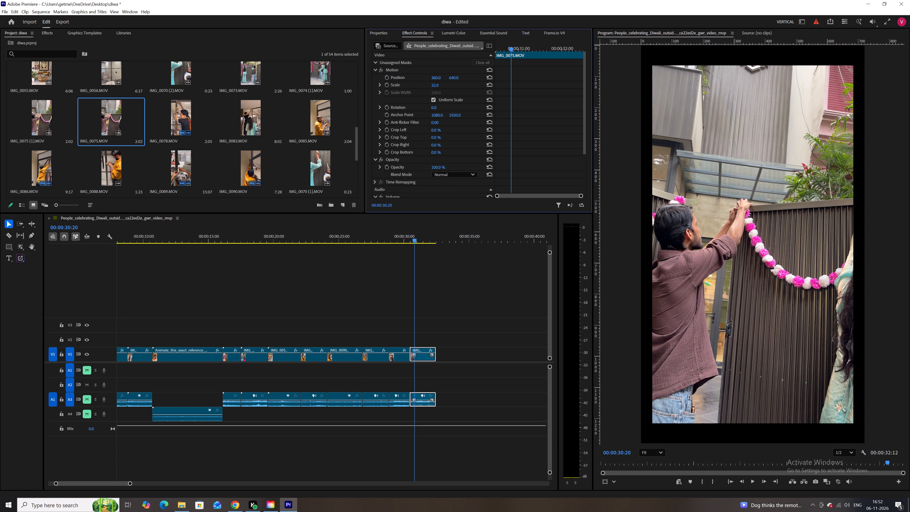
pyautogui.moveTo(411, 88); pyautogui.dragTo(411, 88)
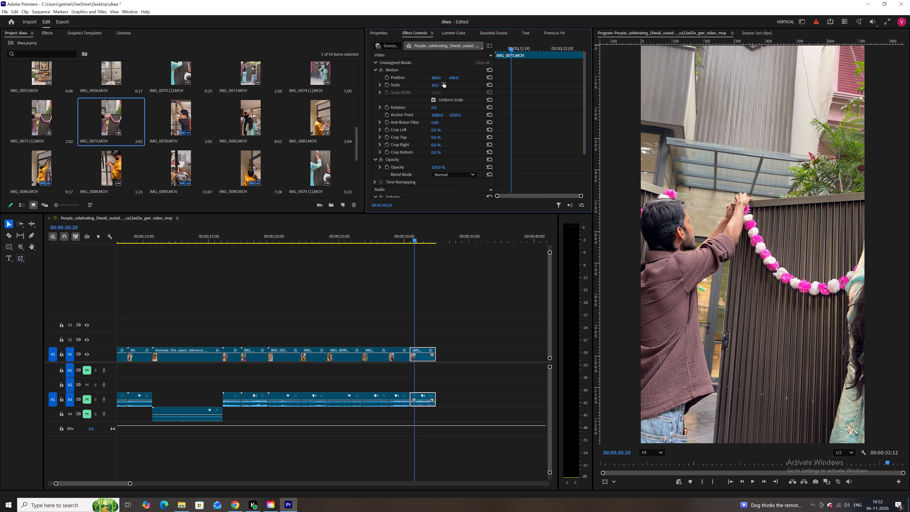
pyautogui.moveTo(437, 106); pyautogui.dragTo(435, 107)
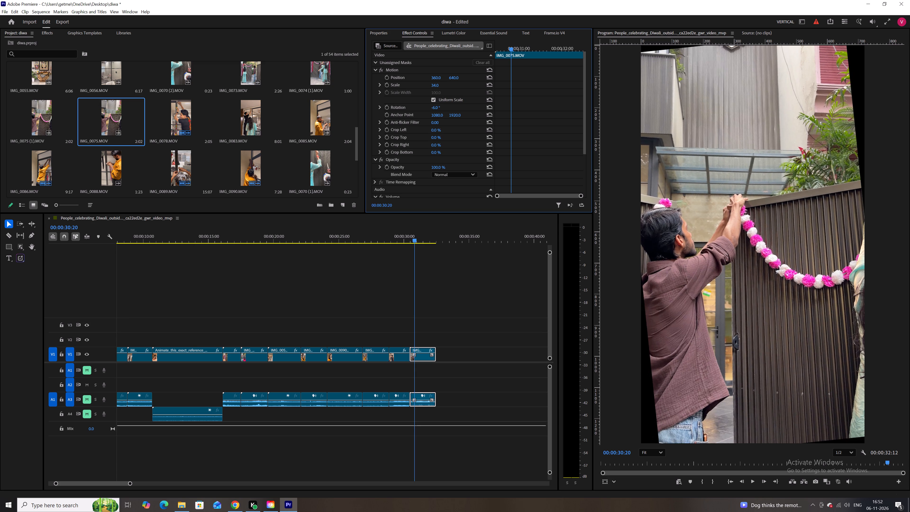
pyautogui.moveTo(435, 107); pyautogui.dragTo(434, 107)
pyautogui.moveTo(437, 87); pyautogui.dragTo(442, 86)
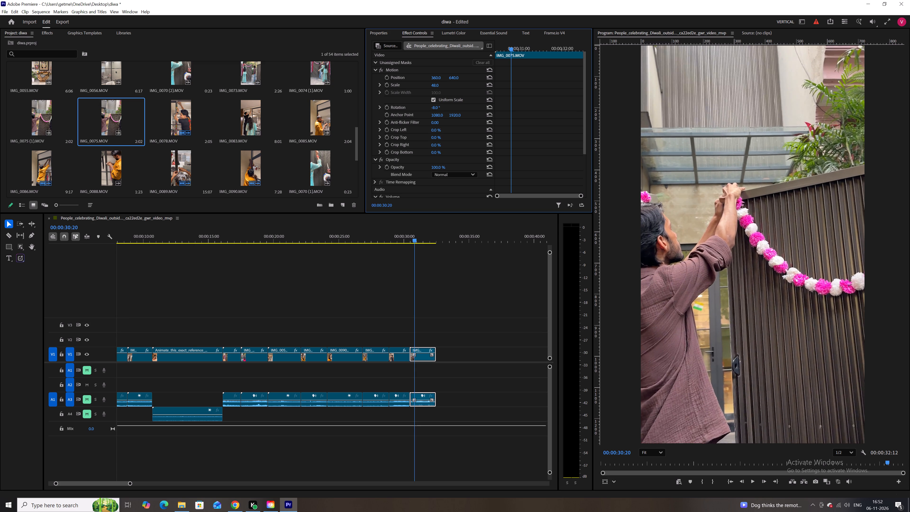
pyautogui.moveTo(442, 86); pyautogui.dragTo(440, 86)
# Play the IMG_0075 clip, cut it at 00:00:31:22 and select the part after the cut.
pyautogui.press('space')
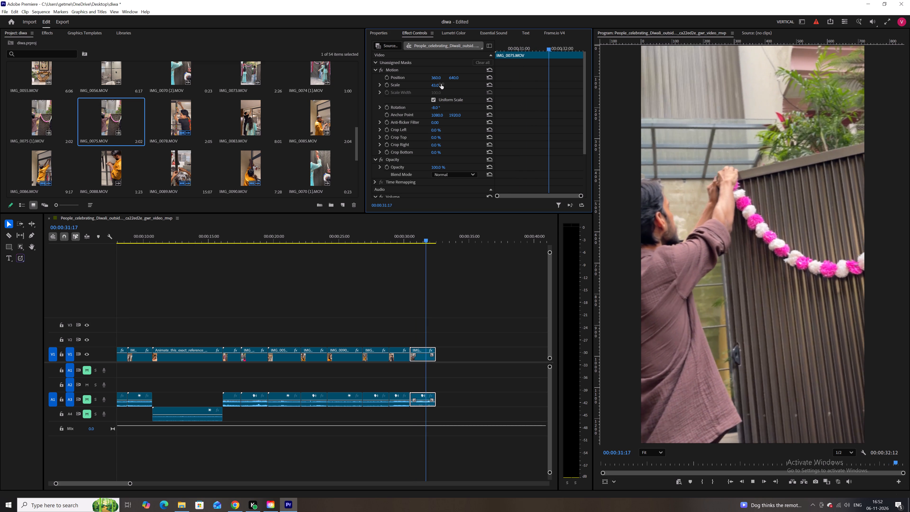
pyautogui.press('space')
pyautogui.press('c')
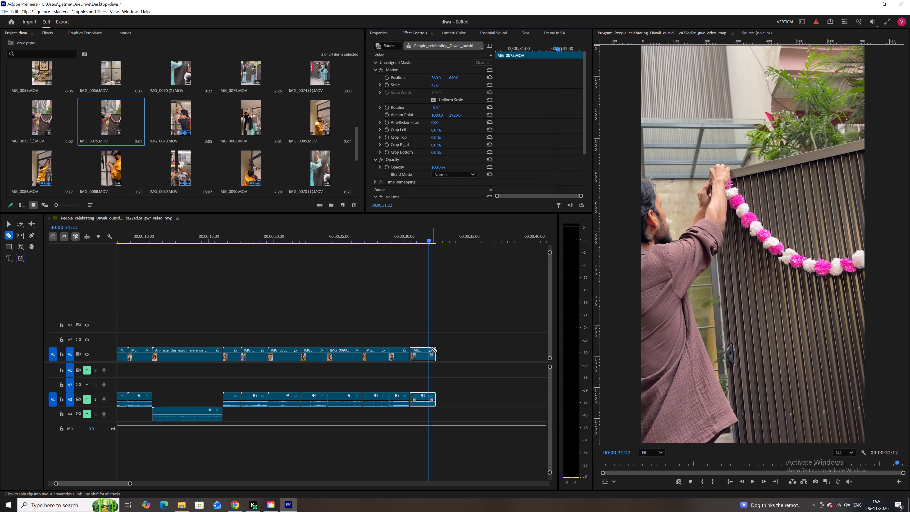
pyautogui.click(431, 350)
pyautogui.press('v')
pyautogui.click(432, 351)
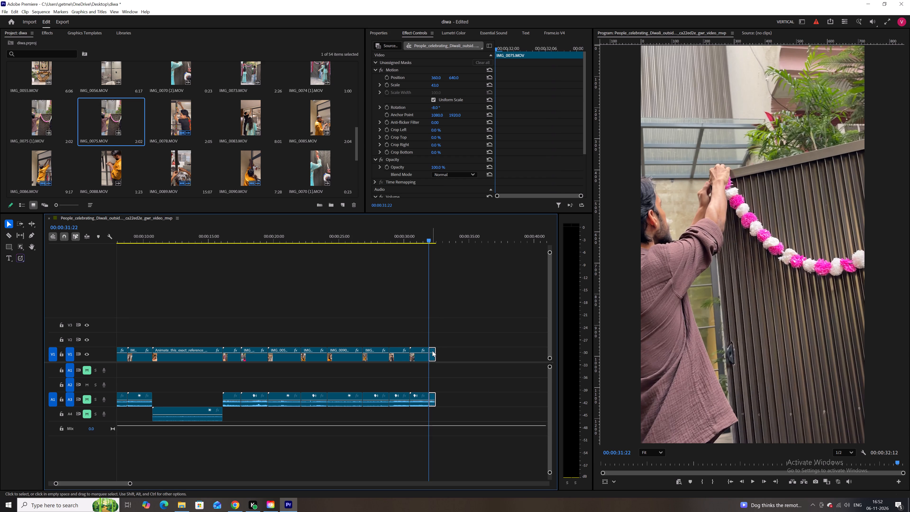
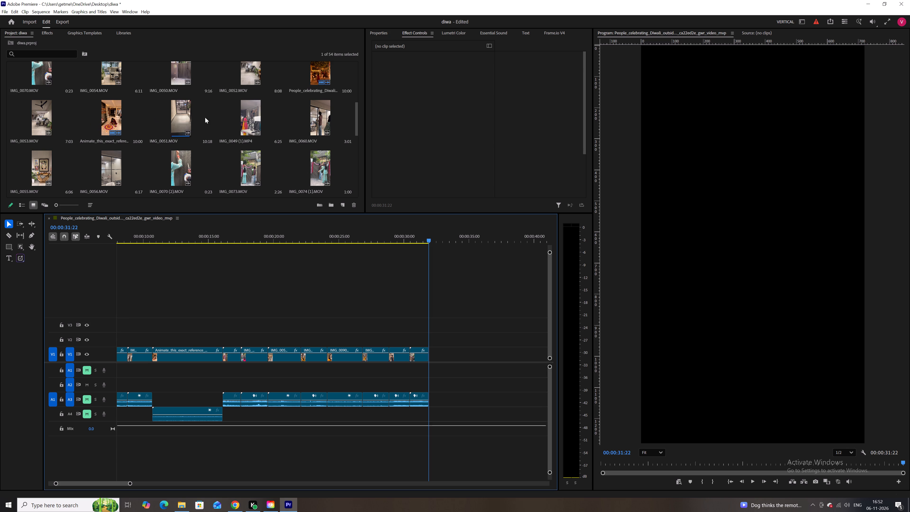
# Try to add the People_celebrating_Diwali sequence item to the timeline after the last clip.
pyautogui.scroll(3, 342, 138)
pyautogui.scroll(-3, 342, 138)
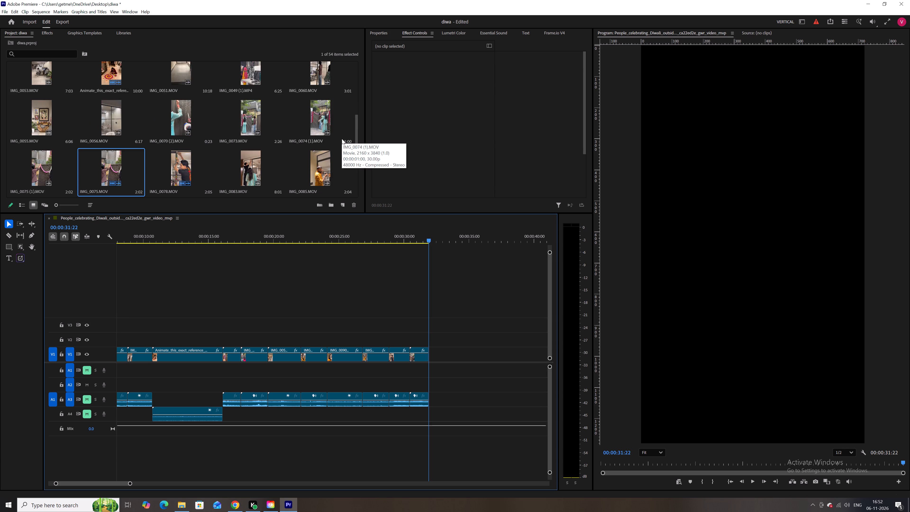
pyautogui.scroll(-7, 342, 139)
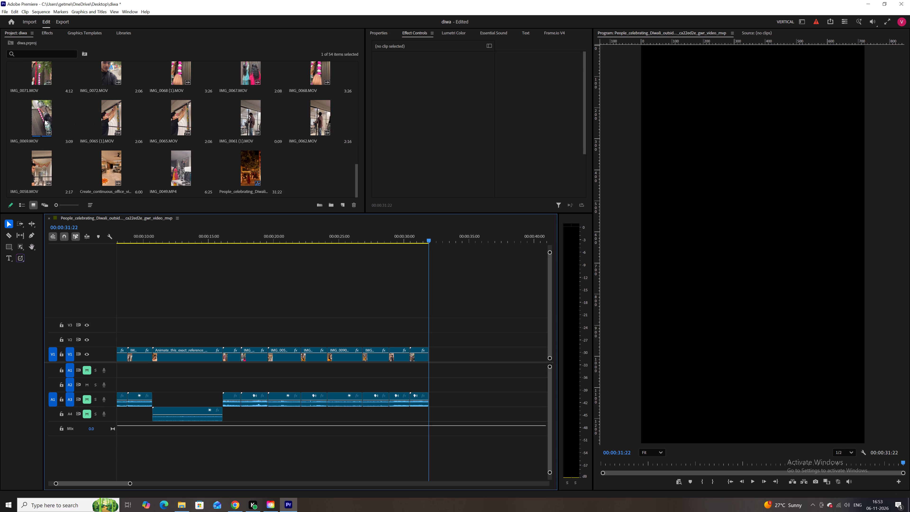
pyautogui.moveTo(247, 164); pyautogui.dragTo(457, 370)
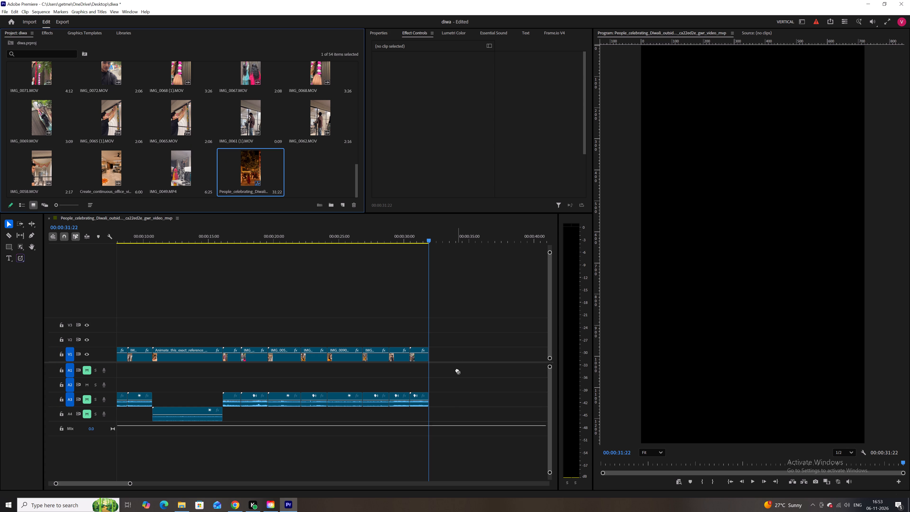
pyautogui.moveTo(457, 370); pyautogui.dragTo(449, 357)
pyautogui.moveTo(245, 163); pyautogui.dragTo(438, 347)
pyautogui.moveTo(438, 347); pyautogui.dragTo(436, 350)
# Add the 10-second People_celebrating_Diwali clip to V1 directly after the IMG_0075 clip and play towards the join.
pyautogui.scroll(8, 264, 156)
pyautogui.scroll(2, 225, 116)
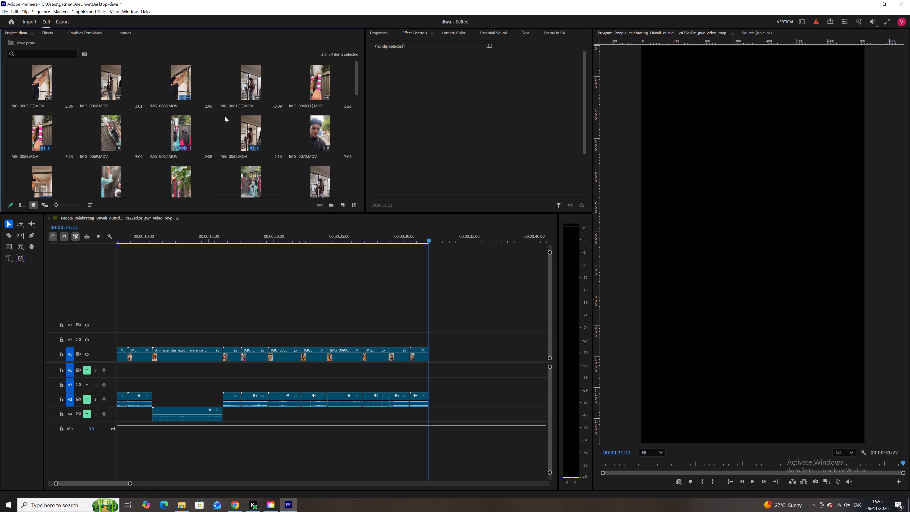
pyautogui.scroll(3, 225, 116)
pyautogui.scroll(-2, 225, 116)
pyautogui.moveTo(317, 135); pyautogui.dragTo(449, 362)
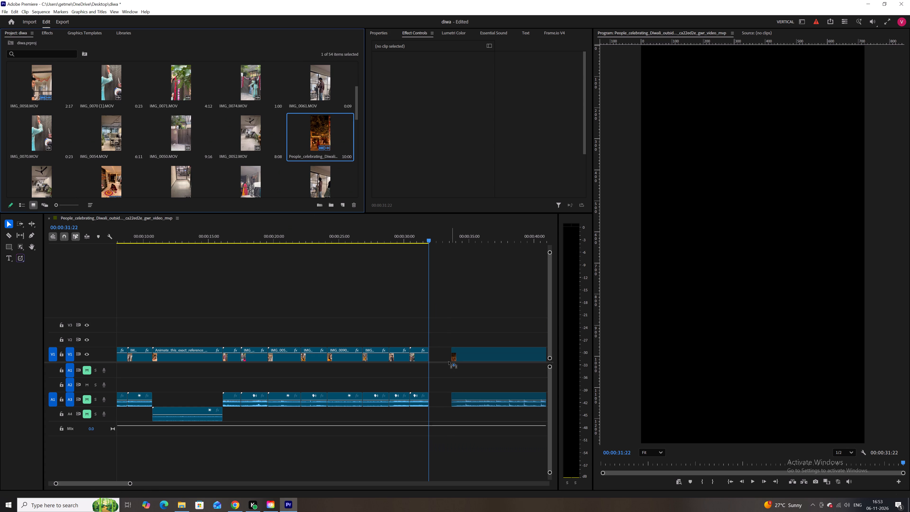
pyautogui.moveTo(449, 362); pyautogui.dragTo(429, 359)
pyautogui.moveTo(427, 240); pyautogui.dragTo(424, 239)
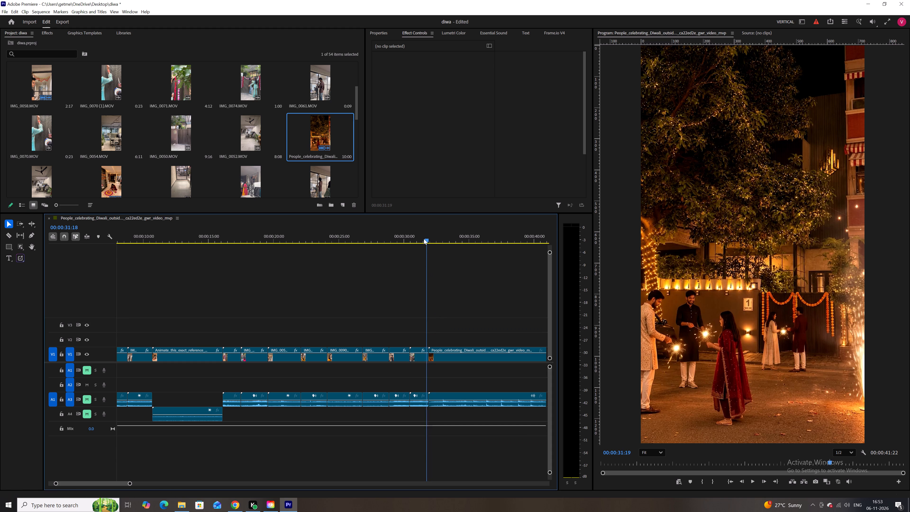
pyautogui.moveTo(424, 239); pyautogui.dragTo(419, 237)
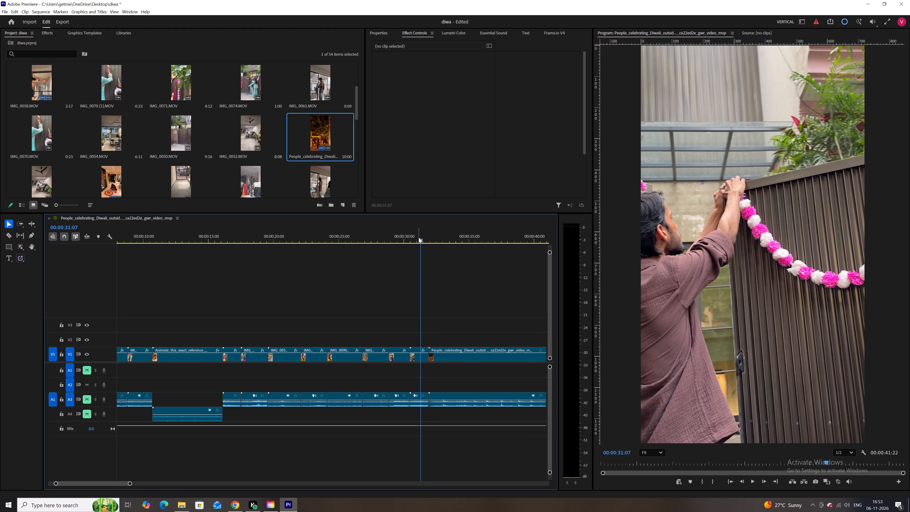
pyautogui.press('space')
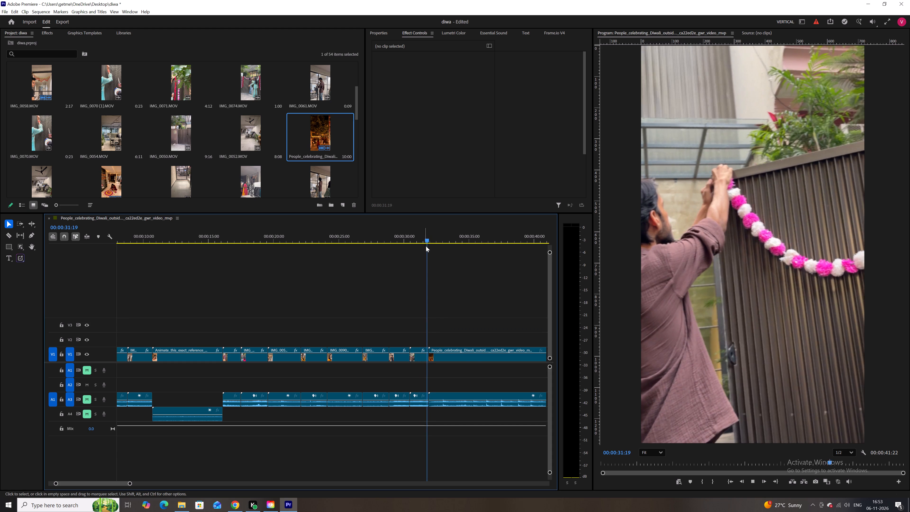
pyautogui.press('space')
# Shift the closing People_celebrating_Diwali clip later and place the Create_continuous_office_video clip on V1 directly after the IMG_0075 clip.
pyautogui.moveTo(455, 349); pyautogui.dragTo(510, 350)
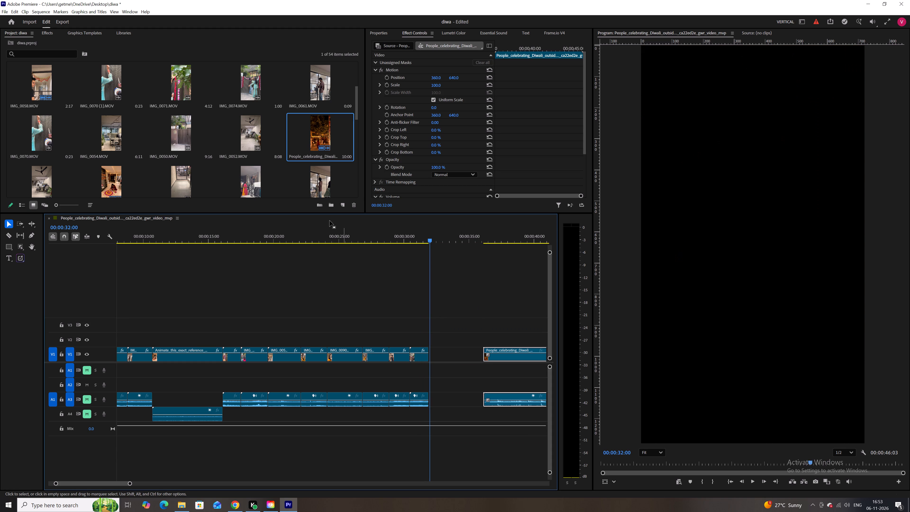
pyautogui.scroll(-14, 304, 161)
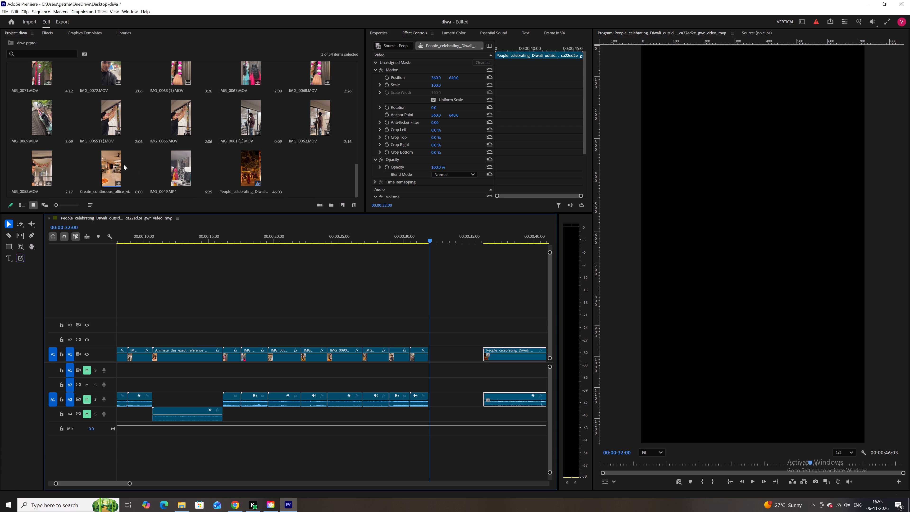
pyautogui.moveTo(111, 167); pyautogui.dragTo(427, 338)
pyautogui.keyDown('alt'); pyautogui.scroll(-4, 514, 344); pyautogui.keyUp('alt')
pyautogui.moveTo(467, 350); pyautogui.dragTo(498, 350)
pyautogui.moveTo(412, 335); pyautogui.dragTo(407, 359)
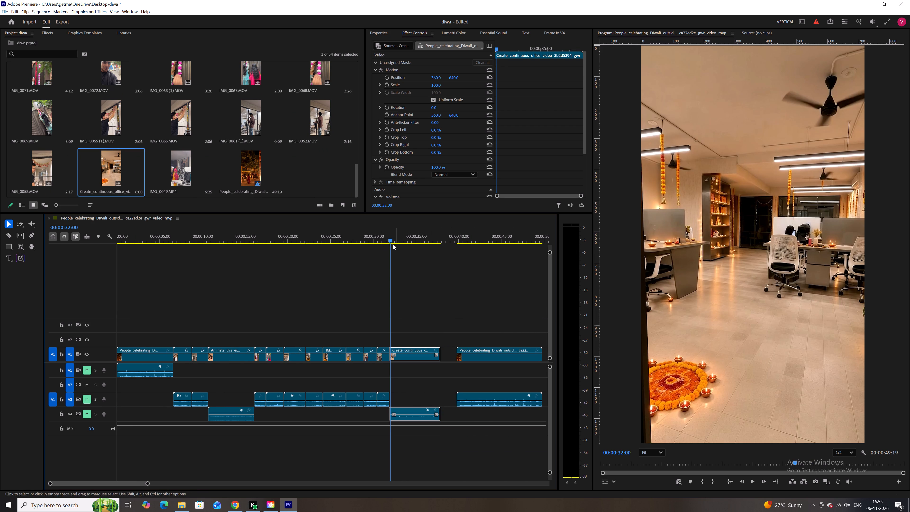
# Play into the Create_continuous_office_video clip, cut it at 00:00:34:07 and delete the remainder after the cut.
pyautogui.moveTo(387, 241); pyautogui.dragTo(370, 237)
pyautogui.press('space')
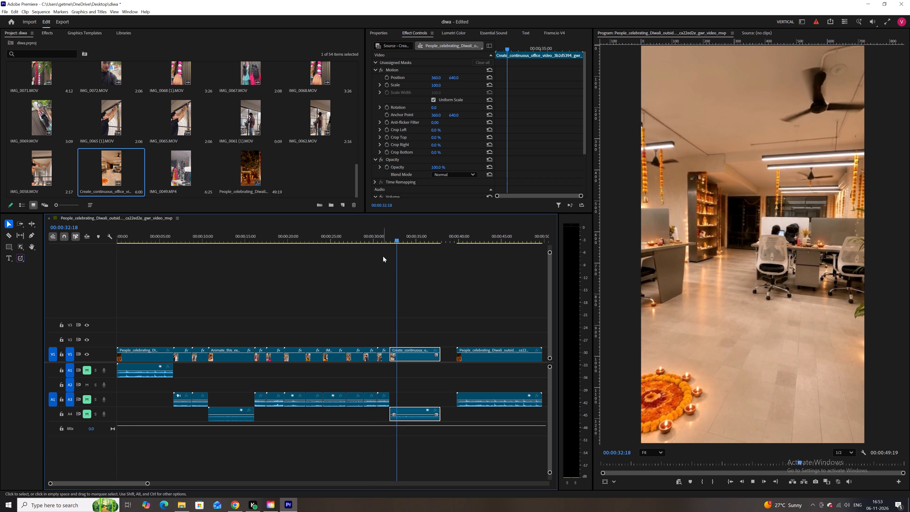
pyautogui.press('space')
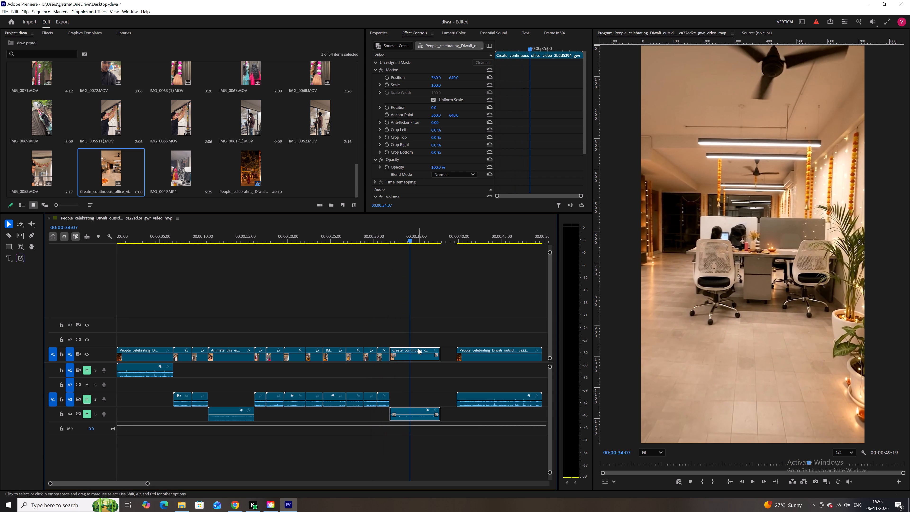
pyautogui.press('c')
pyautogui.click(411, 351)
pyautogui.press('v')
pyautogui.click(420, 353)
pyautogui.press('BackSpace')
# Close the gap before the closing People_celebrating_Diwali clip and play the sequence across the join.
pyautogui.click(420, 353)
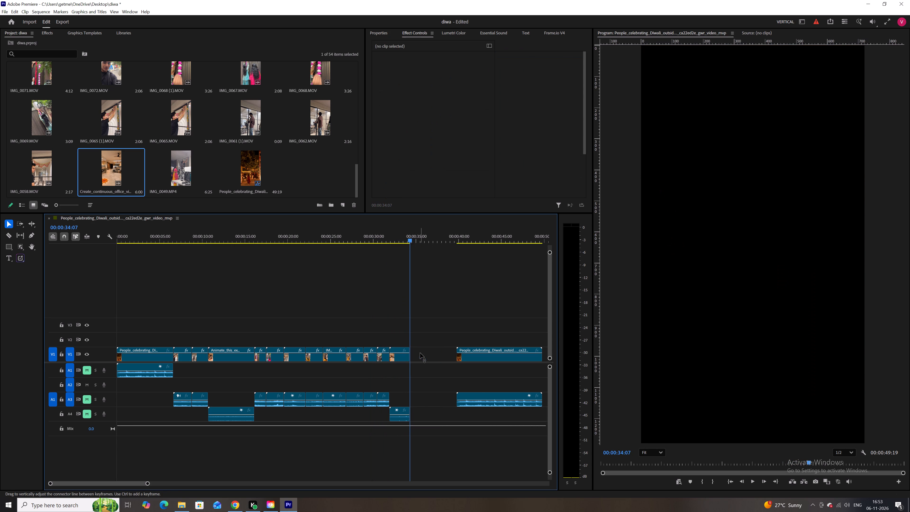
pyautogui.press('BackSpace')
pyautogui.click(414, 235)
pyautogui.moveTo(412, 234); pyautogui.dragTo(391, 231)
pyautogui.press('space')
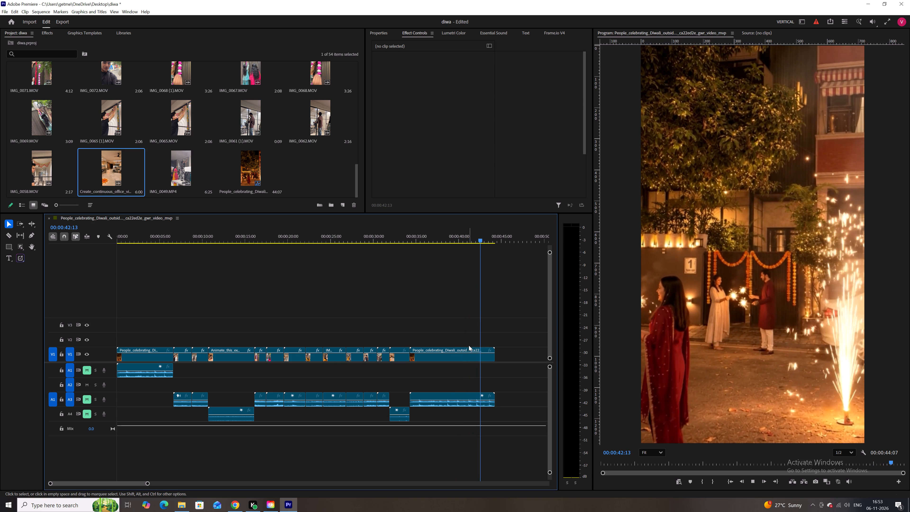
pyautogui.press('space')
# Add a dissolve of about 2 seconds at the end of the closing Diwali clip and play it.
pyautogui.moveTo(490, 354); pyautogui.dragTo(476, 354)
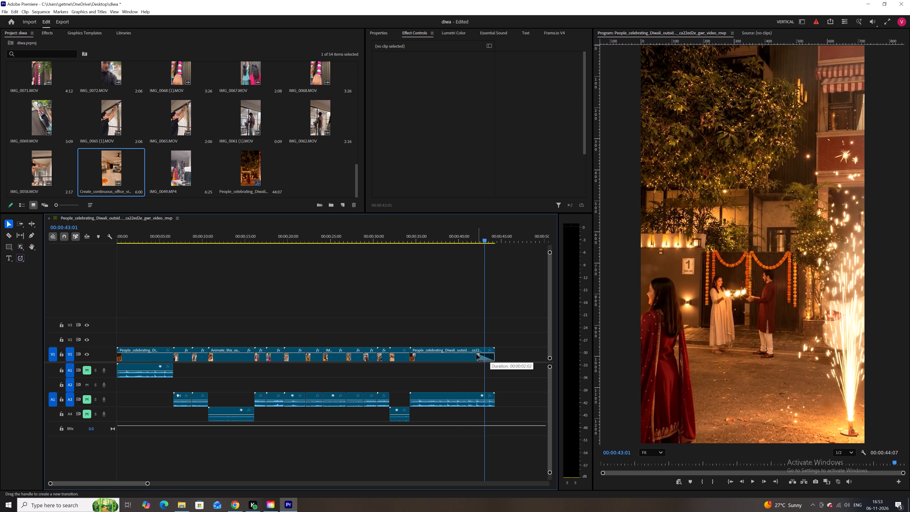
pyautogui.moveTo(476, 354); pyautogui.dragTo(476, 354)
pyautogui.press('space')
pyautogui.press('space')
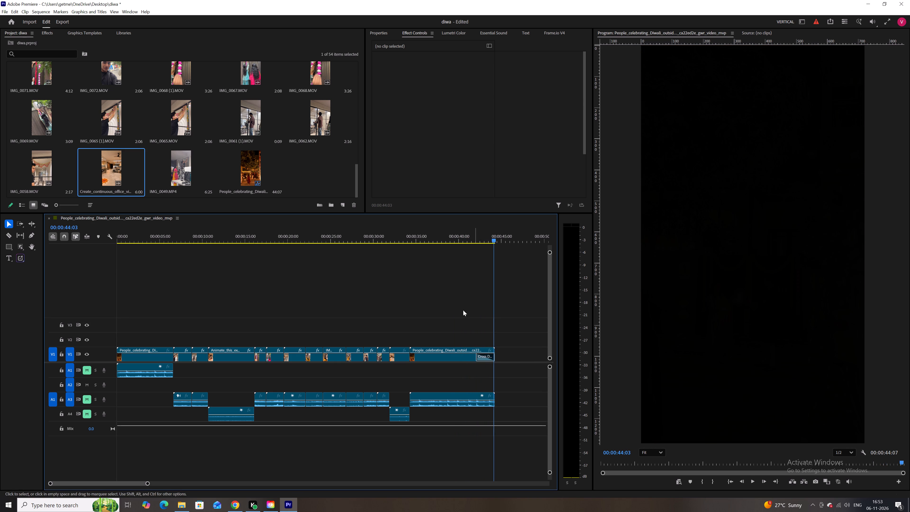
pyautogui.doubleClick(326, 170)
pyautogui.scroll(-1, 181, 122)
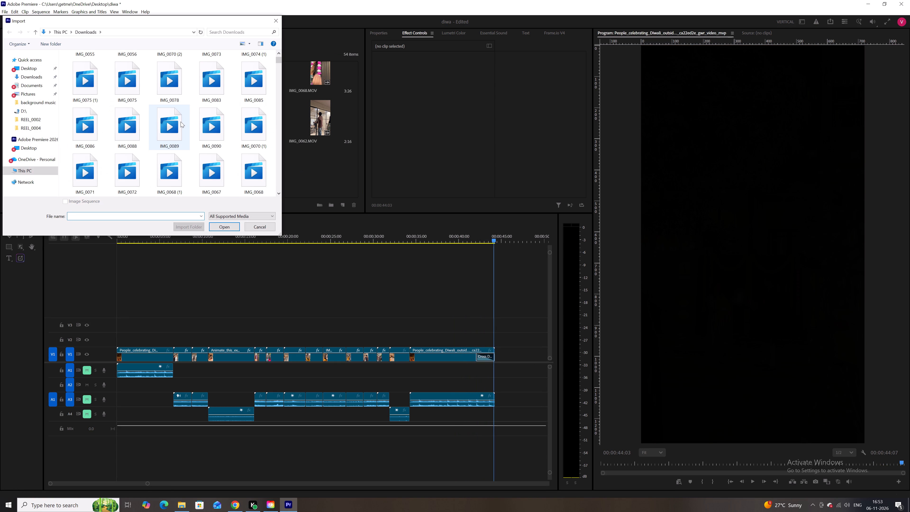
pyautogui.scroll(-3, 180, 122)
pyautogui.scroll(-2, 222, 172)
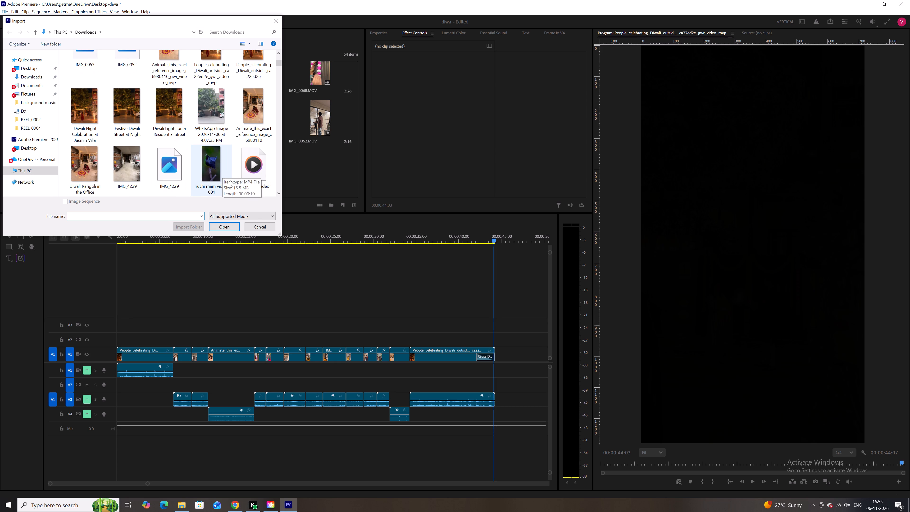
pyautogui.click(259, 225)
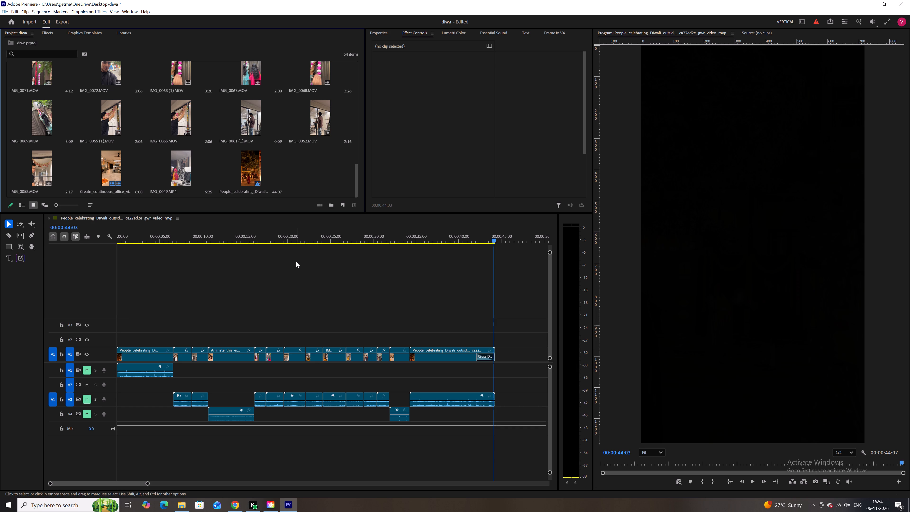
# Switch to Chrome and copy the address of the YouTube video DO PALL - SURINDER KAUR X COACHSAHB.
pyautogui.click(235, 506)
pyautogui.click(255, 181)
pyautogui.click(261, 210)
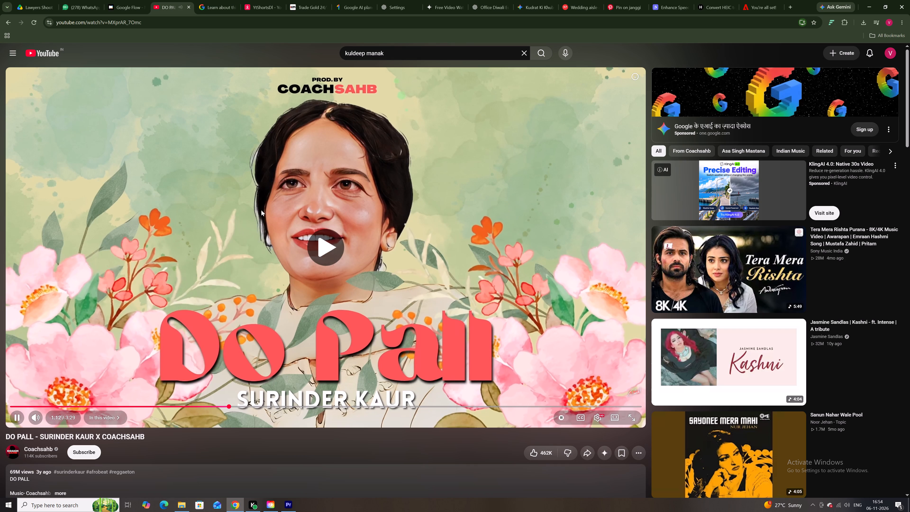
pyautogui.click(176, 23)
pyautogui.hotkey('ctrl', 'c')
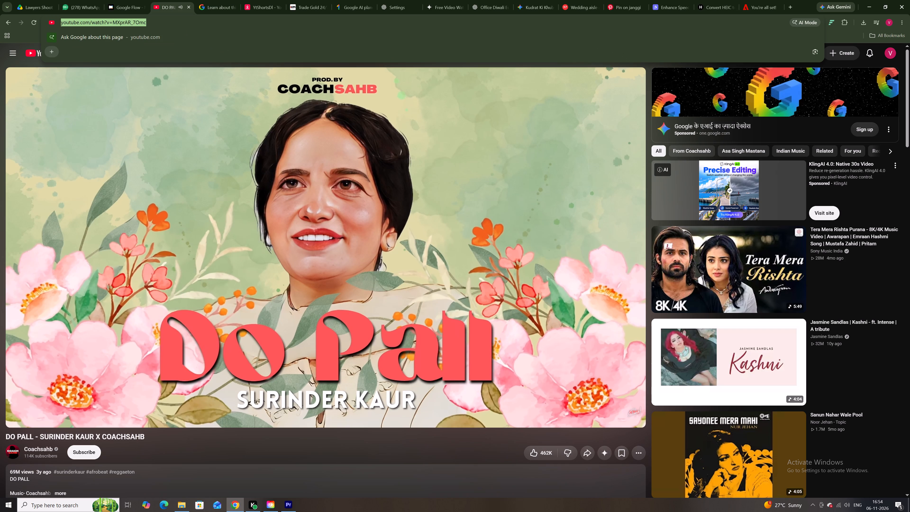
# Search the web for "yt video download" and open the YouTube Toolkit video downloader.
pyautogui.click(259, 0)
pyautogui.click(337, 0)
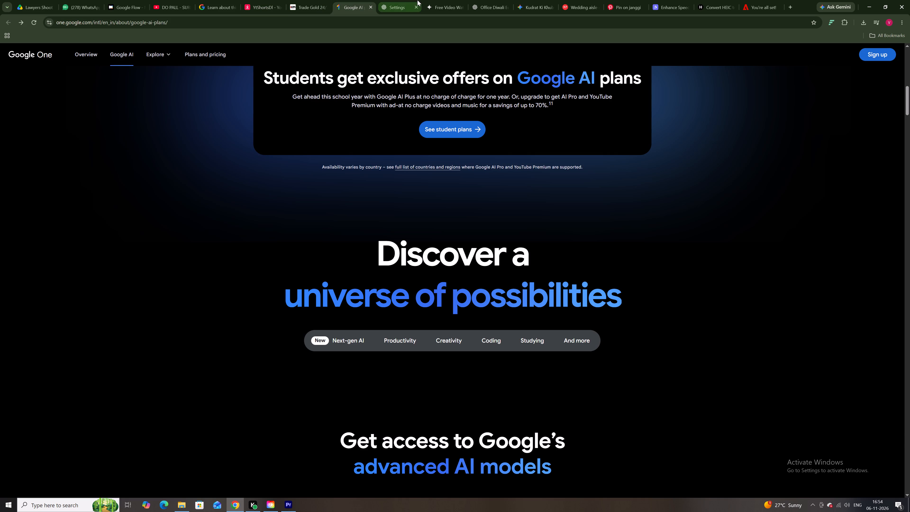
pyautogui.click(398, 9)
pyautogui.click(399, 20)
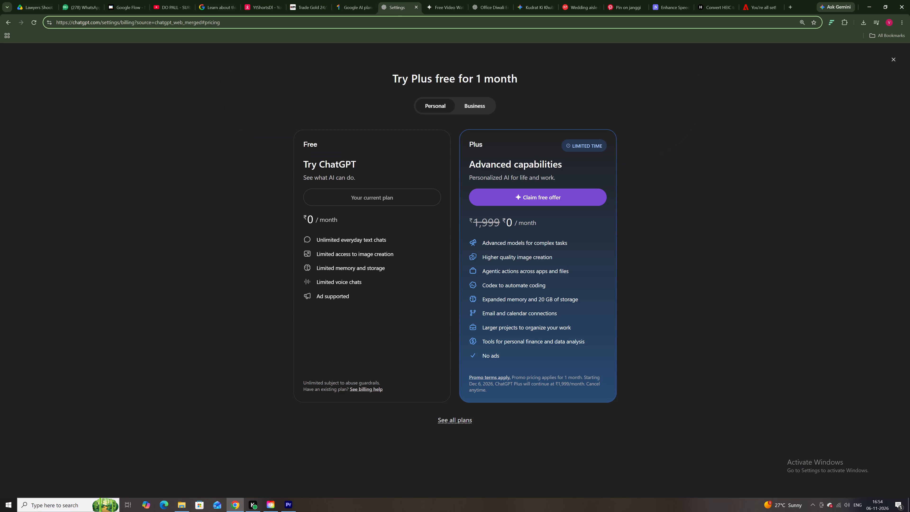
pyautogui.hotkey('ctrl', 'a')
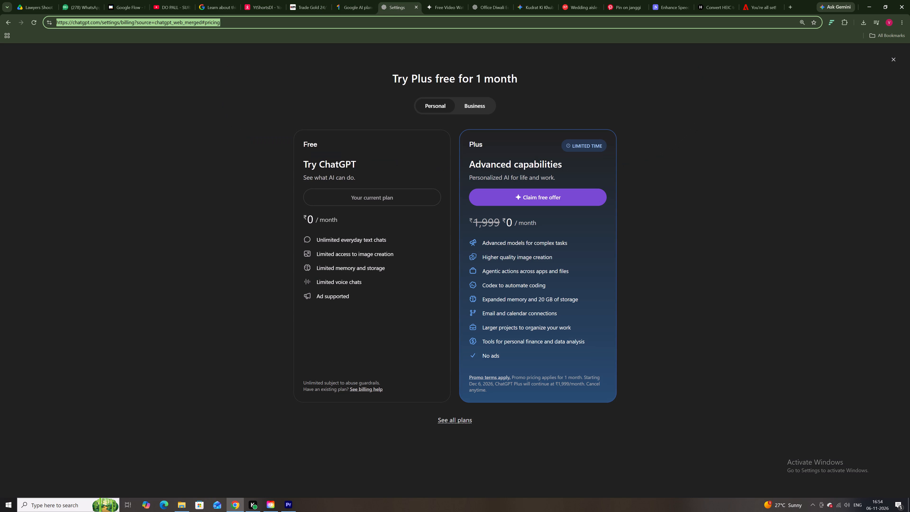
pyautogui.press('BackSpace')
pyautogui.write('yt')
pyautogui.press('space')
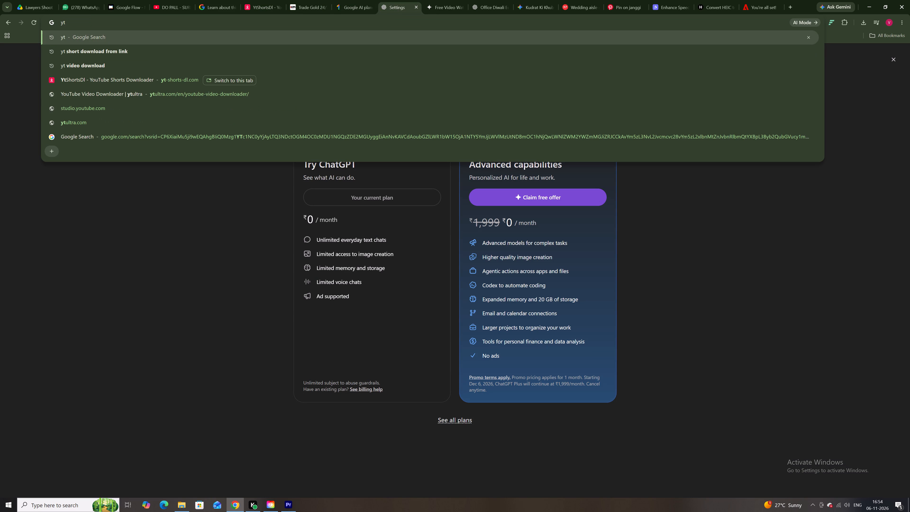
pyautogui.click(241, 70)
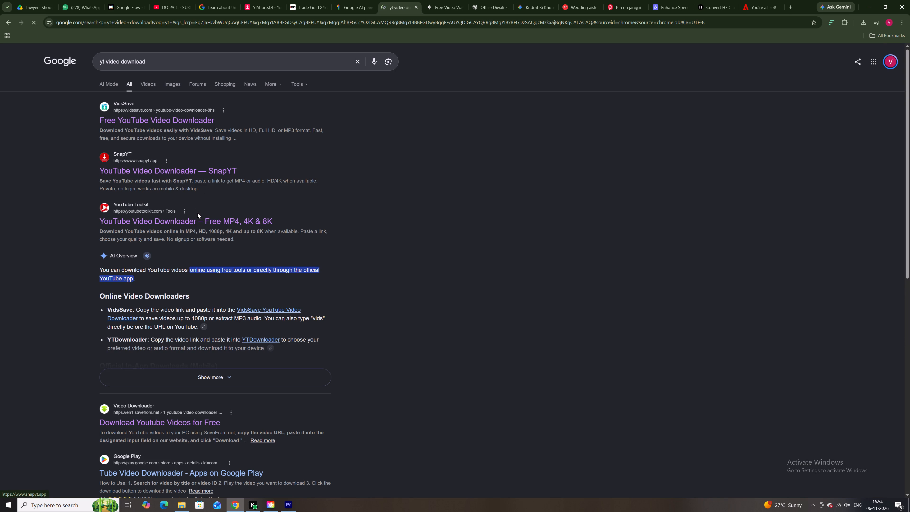
pyautogui.click(211, 223)
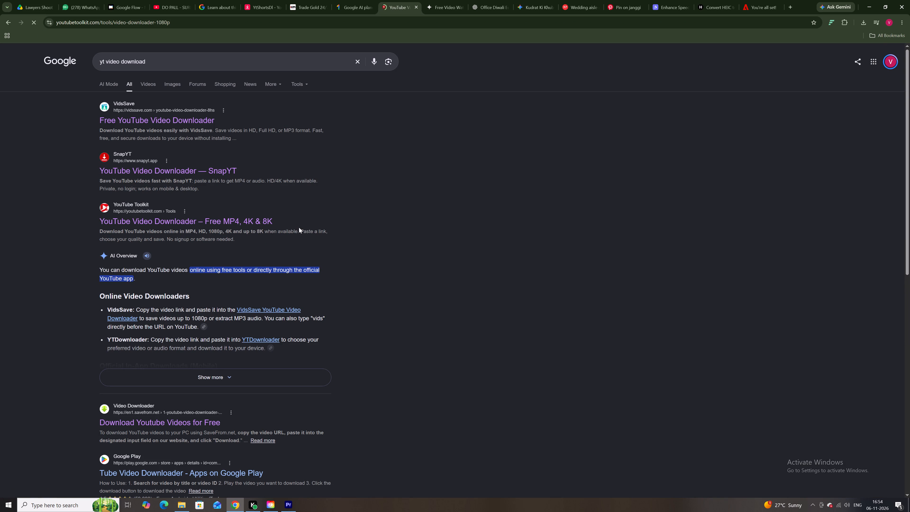
# Analyze the copied Do Pall video link and generate its download link in Video 720p (HD) quality.
pyautogui.click(413, 209)
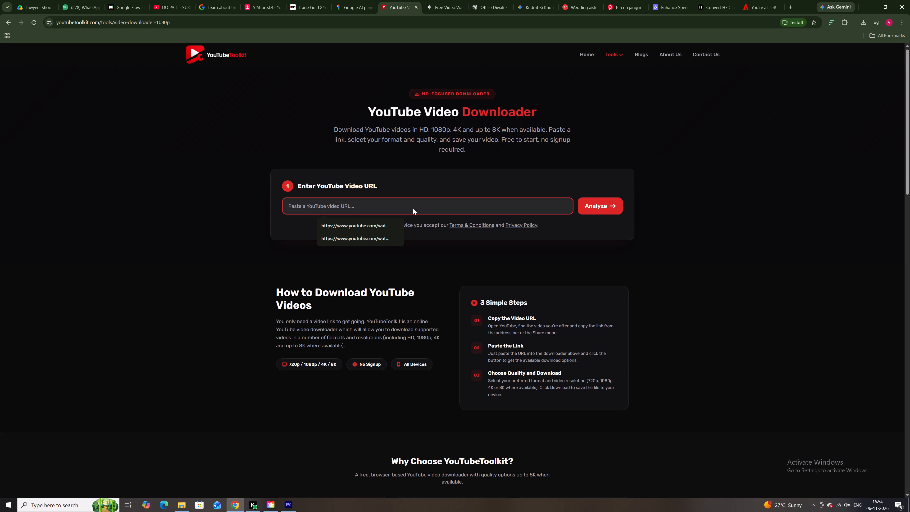
pyautogui.hotkey('ctrl', 'v')
pyautogui.click(585, 208)
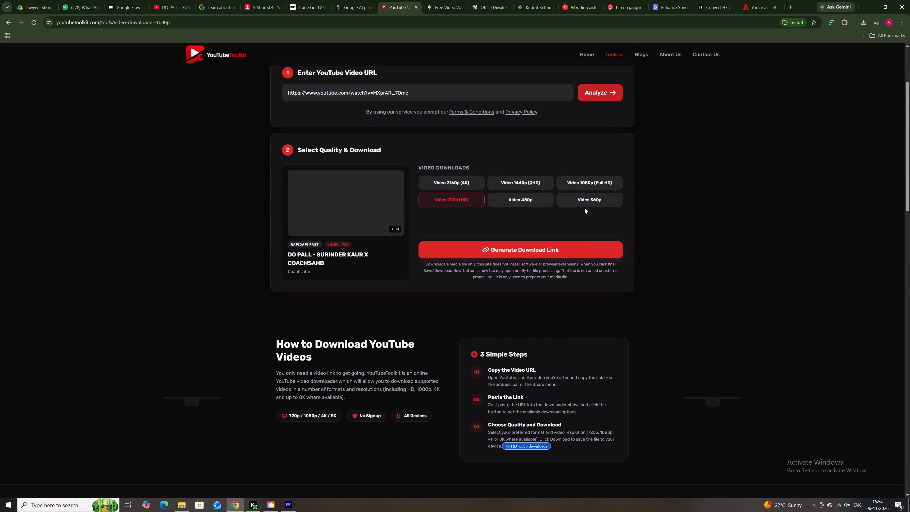
pyautogui.click(485, 187)
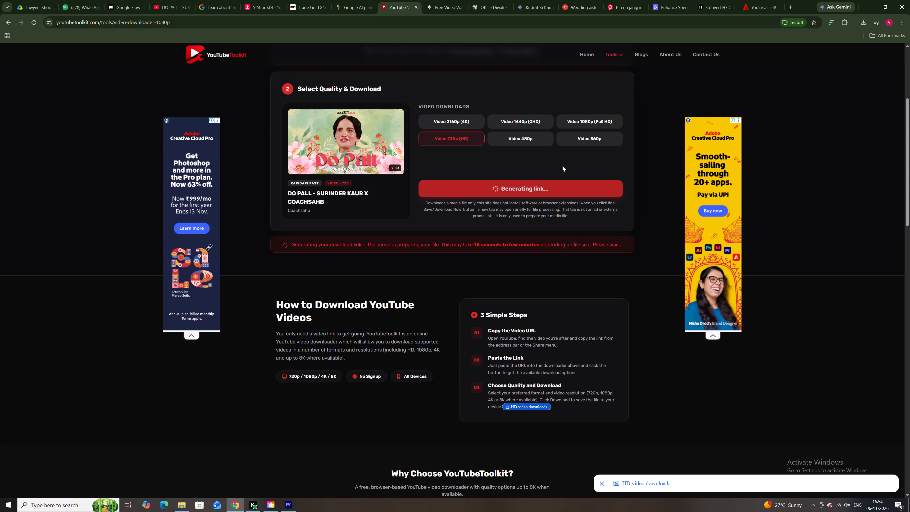
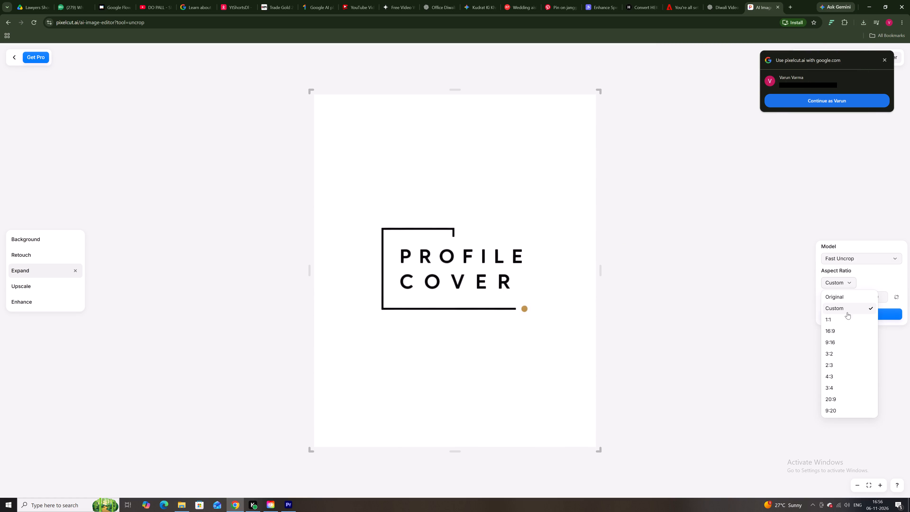
# Expand the Profile Cover logo image to a 9:16 aspect ratio with the Fast Uncrop model.
pyautogui.click(841, 339)
pyautogui.click(847, 316)
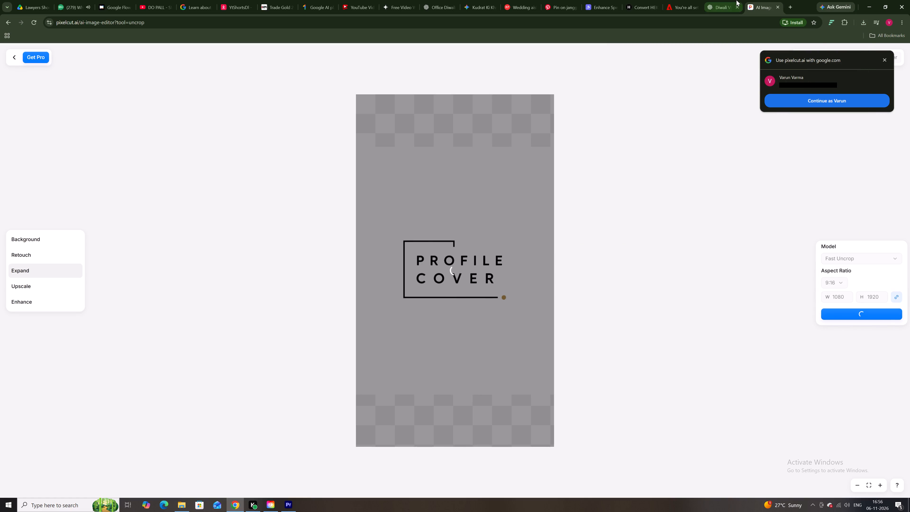
# Download the generated Do Pall video from the YouTube video downloader page, and return to the Pixelcut image editor.
pyautogui.click(714, 5)
pyautogui.click(686, 0)
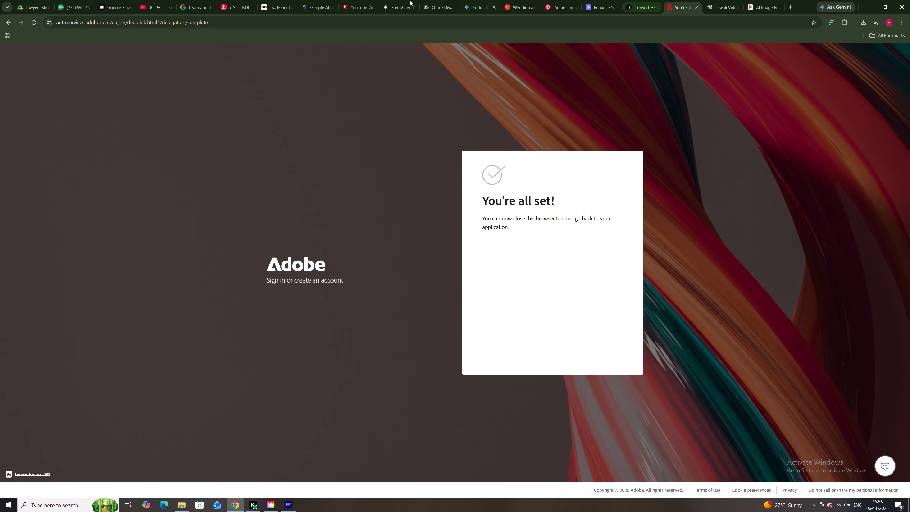
pyautogui.click(361, 0)
pyautogui.click(459, 170)
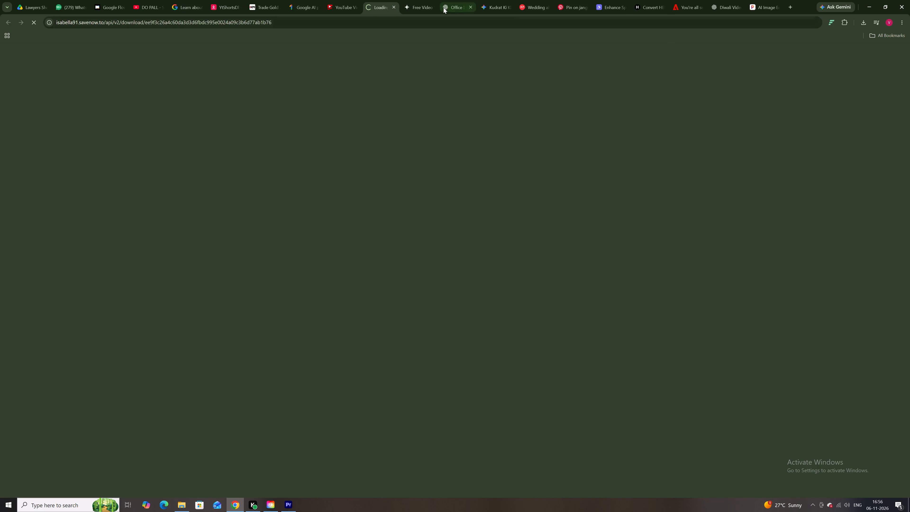
pyautogui.click(758, 0)
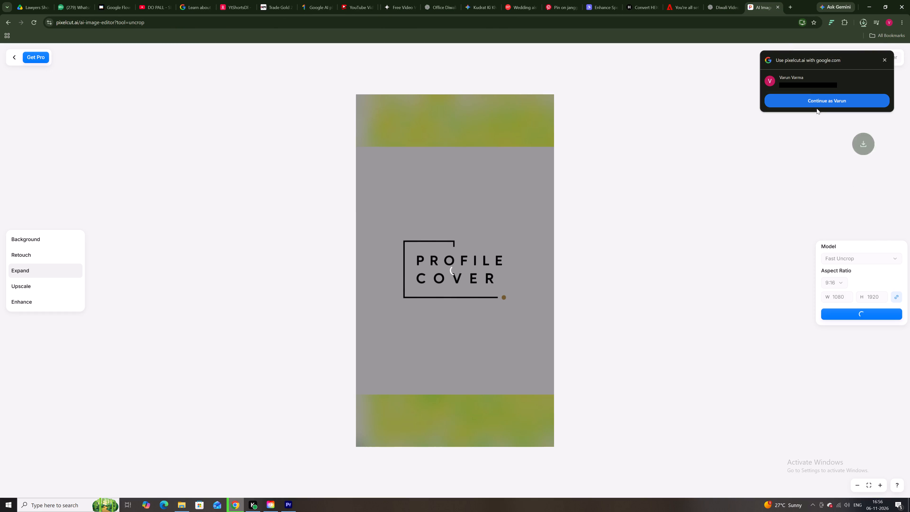
# Download the expanded 9:16 Profile Cover logo image at the free preview resolution of 608×1080.
pyautogui.click(884, 57)
pyautogui.click(721, 2)
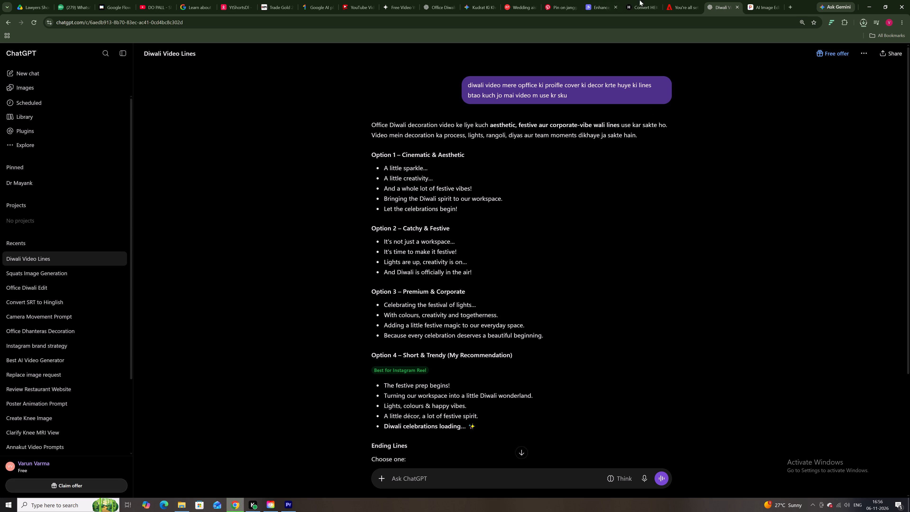
pyautogui.click(760, 0)
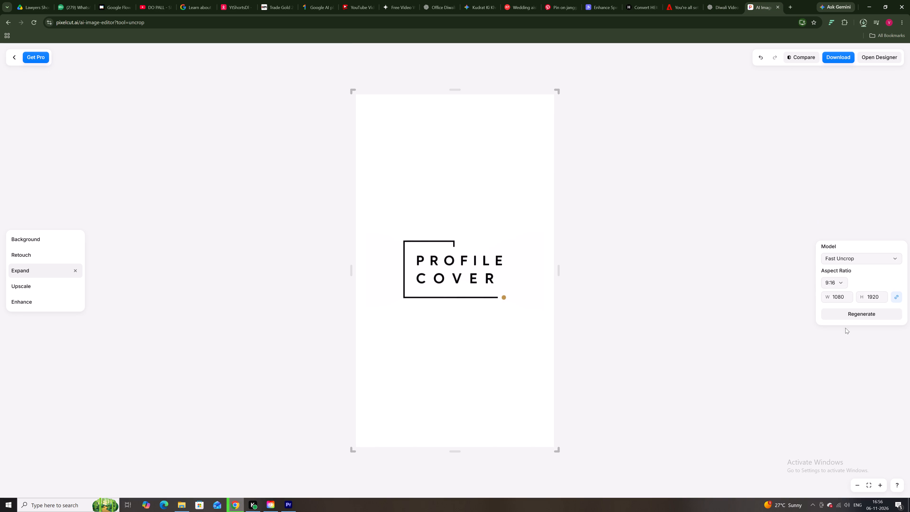
pyautogui.click(831, 56)
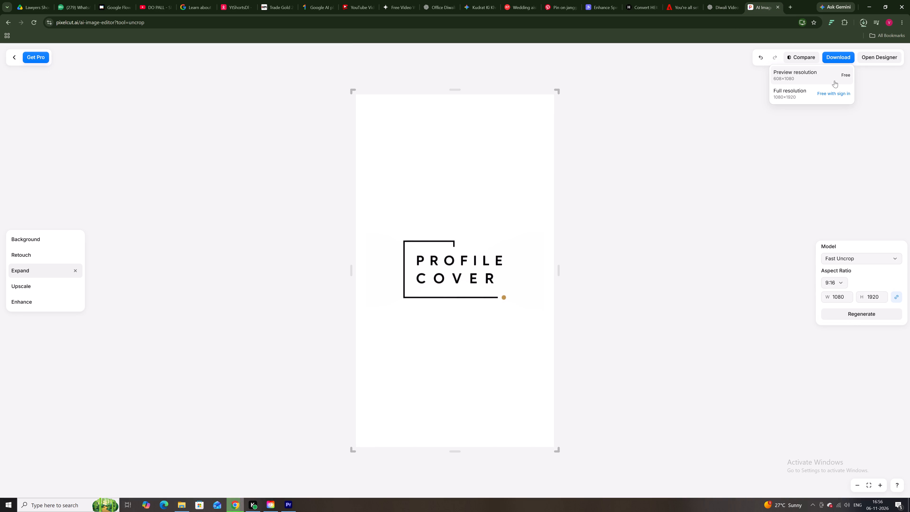
pyautogui.click(823, 81)
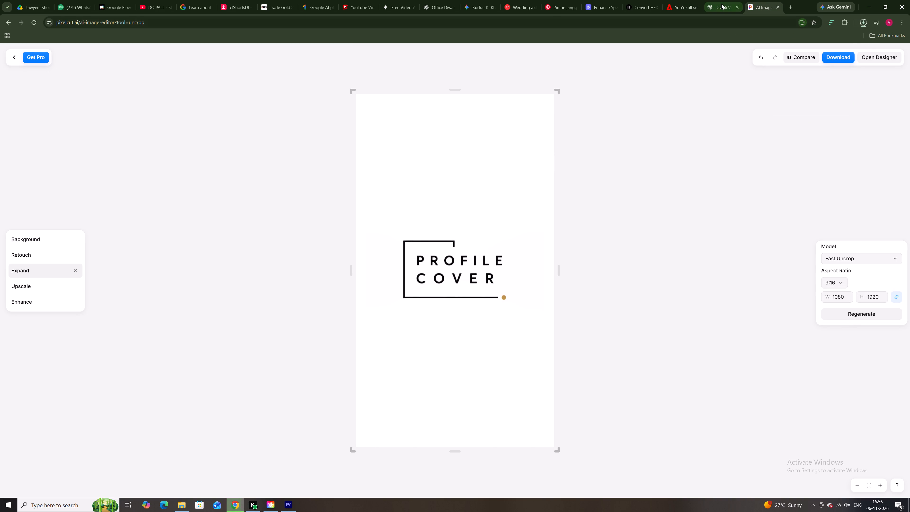
# Examine ChatGPT's suggested Diwali video lines, starting with the Cinematic & Aesthetic option, and return to the Pixelcut image editor.
pyautogui.click(721, 4)
pyautogui.moveTo(382, 168); pyautogui.dragTo(389, 166)
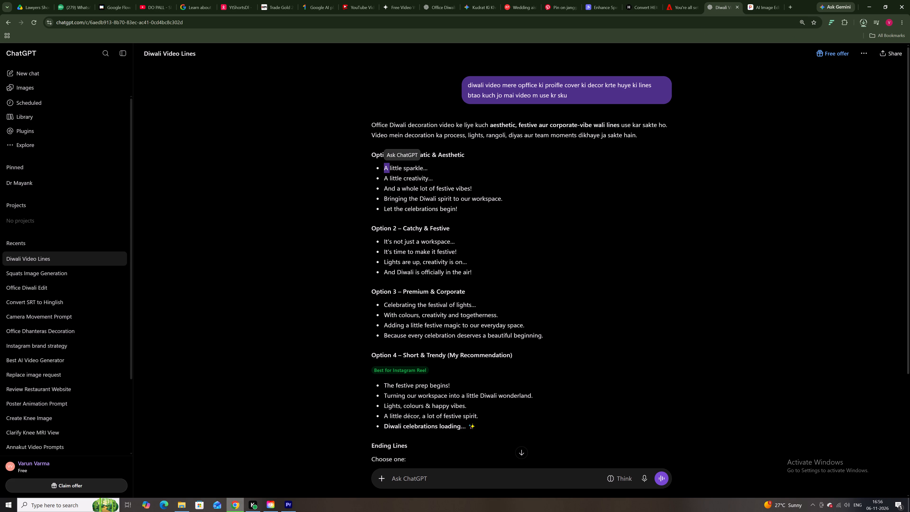
pyautogui.click(457, 167)
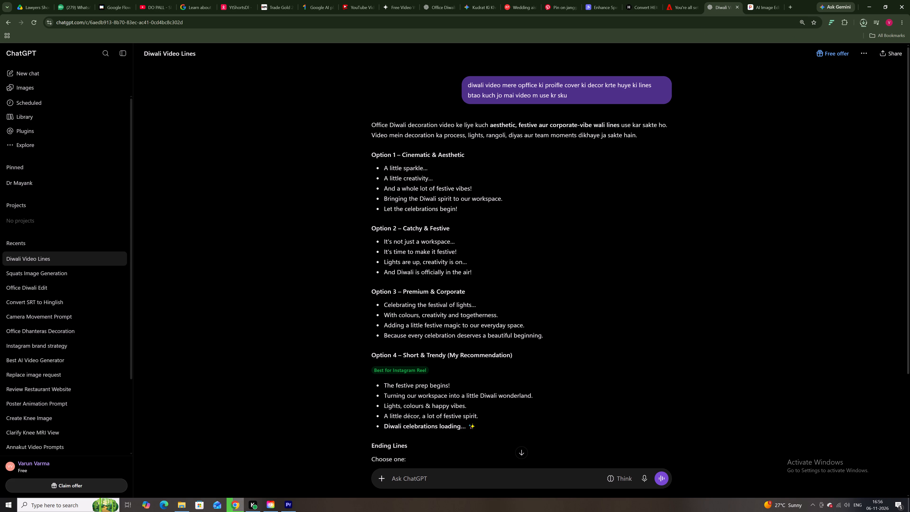
pyautogui.click(756, 4)
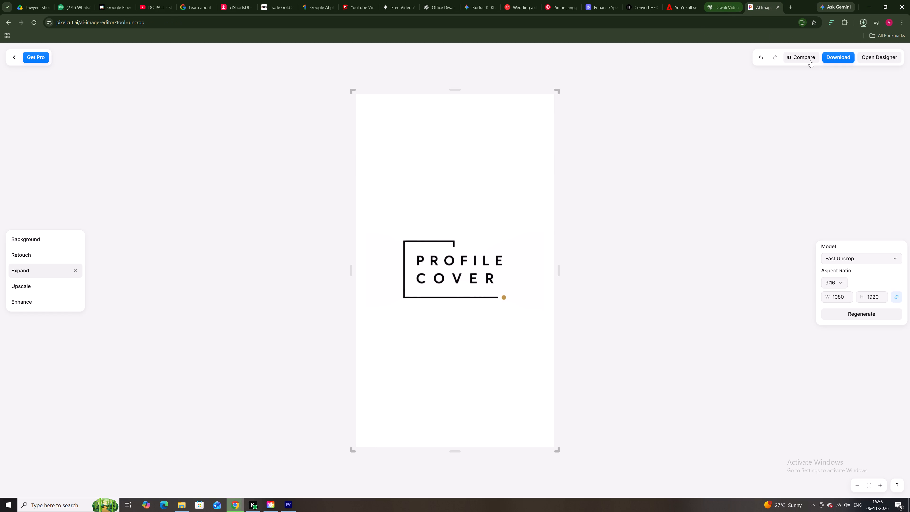
# Open the browser's recent download history to check the song video and logo image downloads.
pyautogui.click(866, 20)
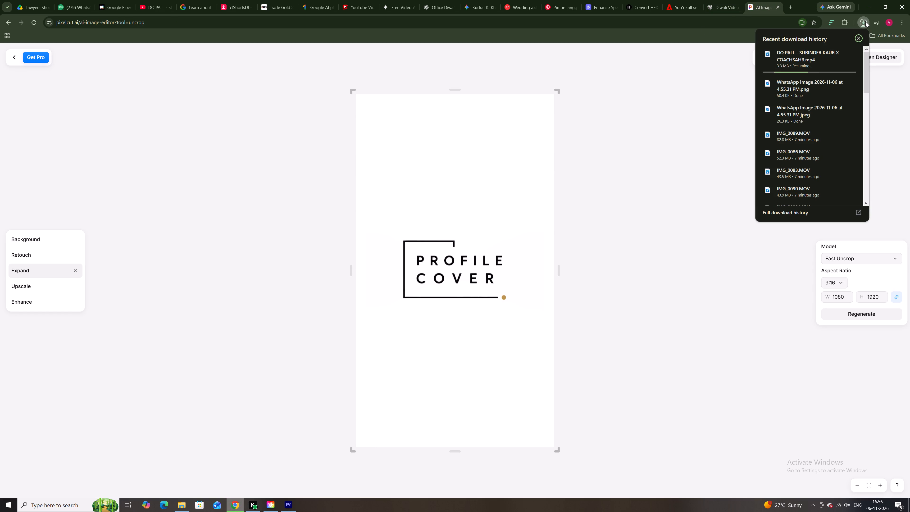
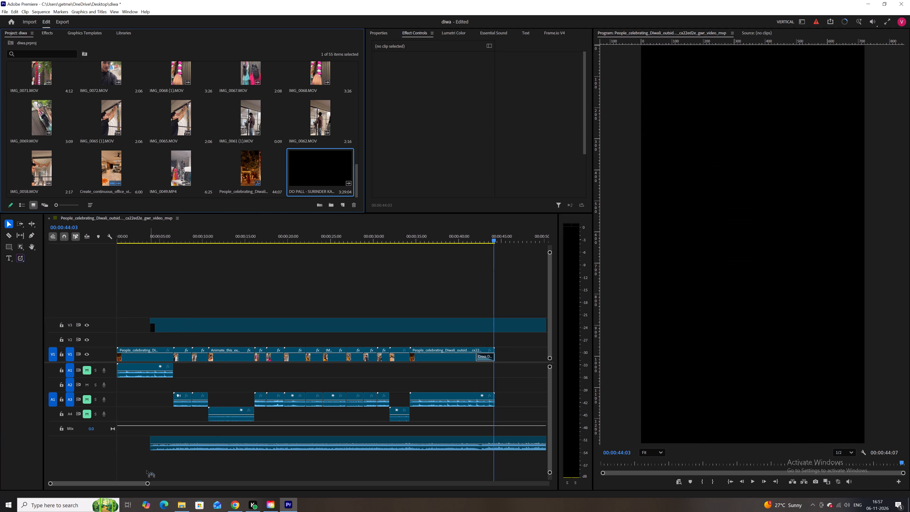
# Place the DO PALL - SURINDER KAUR X COACHSAHB song clip at the sequence start, with its audio on new track A5.
pyautogui.moveTo(147, 471); pyautogui.dragTo(113, 442)
# Unlink the DO PALL song clip's video from its audio and delete the video part on V3, keeping only the audio.
pyautogui.click(130, 320)
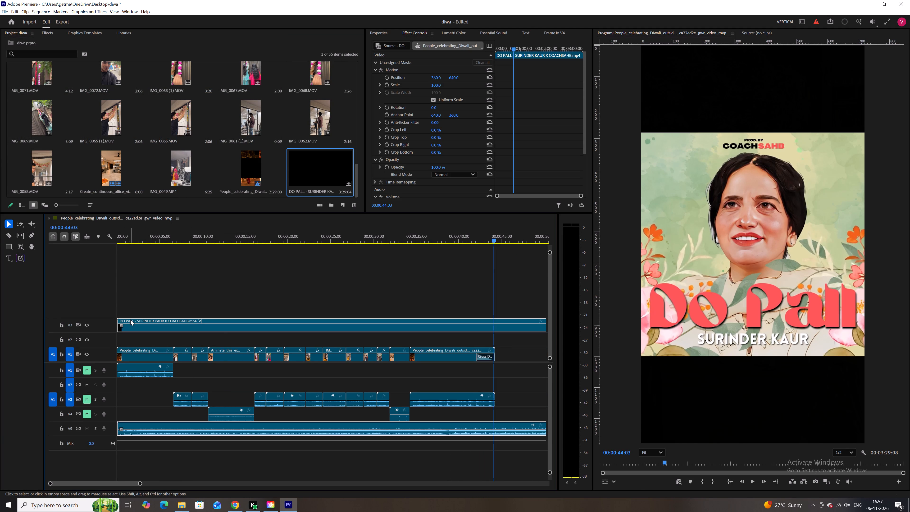
pyautogui.hotkey('ctrl', 'l')
pyautogui.click(145, 295)
pyautogui.click(144, 334)
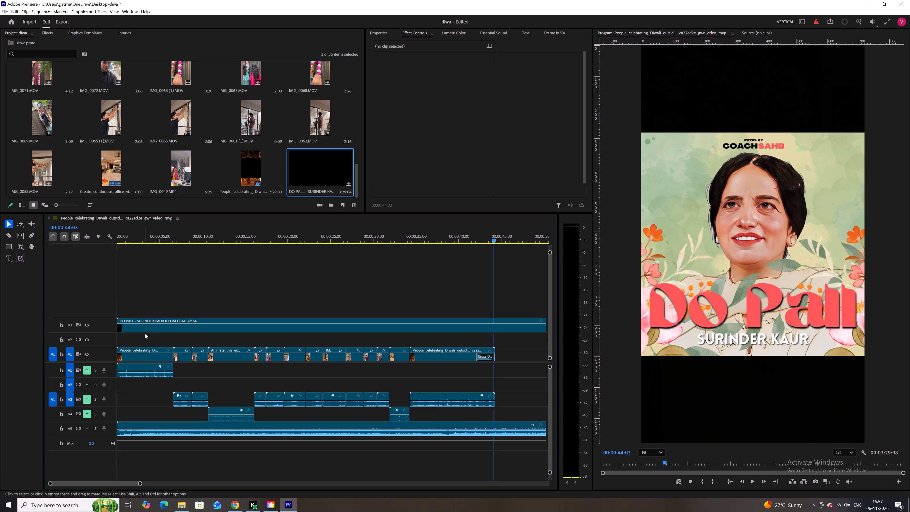
pyautogui.click(144, 328)
pyautogui.press('BackSpace')
# Return the playhead to the start of the sequence at 00:00:00:00.
pyautogui.moveTo(139, 236); pyautogui.dragTo(81, 247)
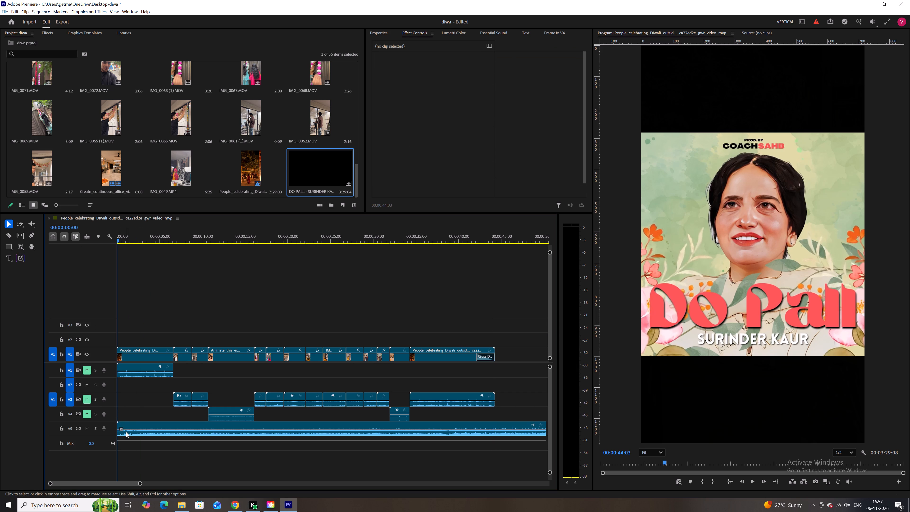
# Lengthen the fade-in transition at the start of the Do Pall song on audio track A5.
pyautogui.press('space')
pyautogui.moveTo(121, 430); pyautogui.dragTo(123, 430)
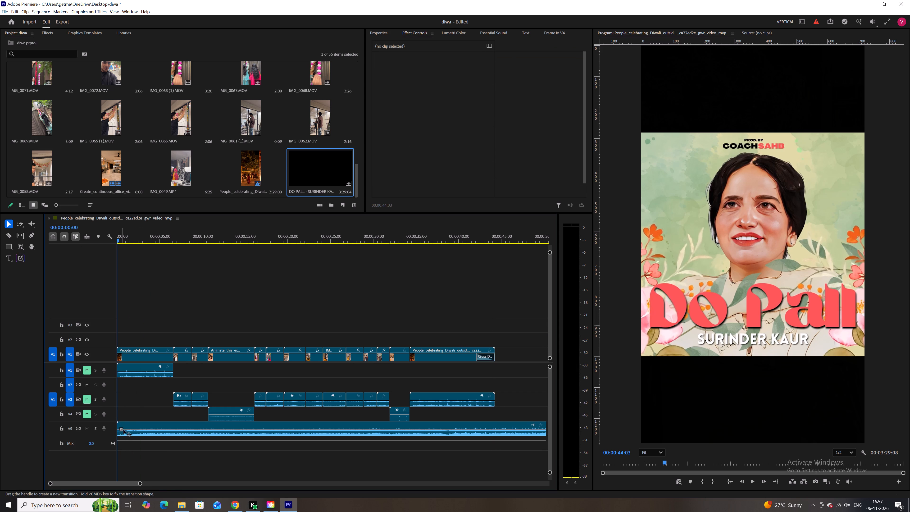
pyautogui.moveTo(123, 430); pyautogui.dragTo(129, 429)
# Play the sequence through to the closing Diwali shot to review the clips against the Do Pall song.
pyautogui.press('space')
pyautogui.press('space')
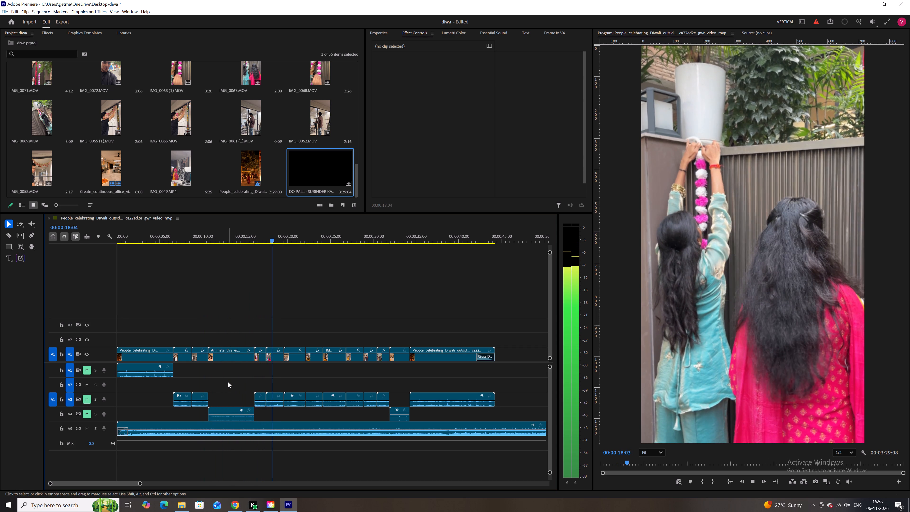
pyautogui.press('space')
pyautogui.press('space')
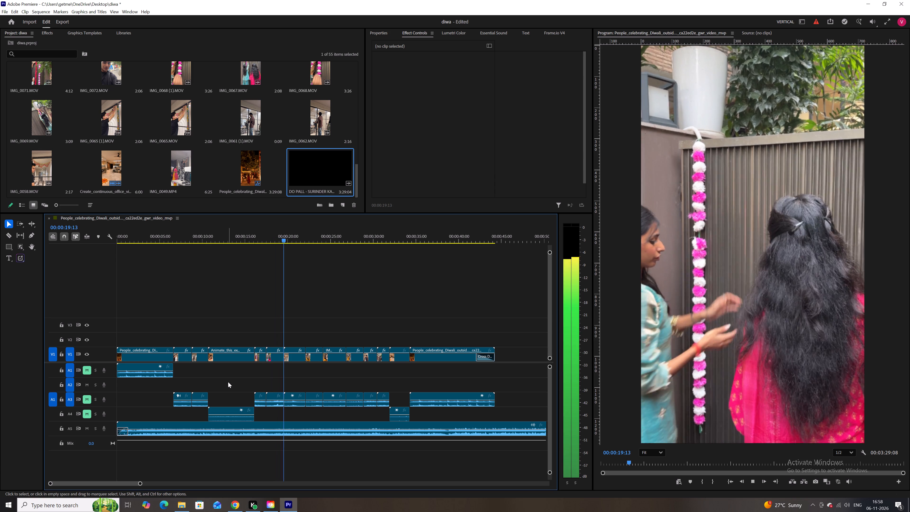
pyautogui.scroll(-4, 378, 398)
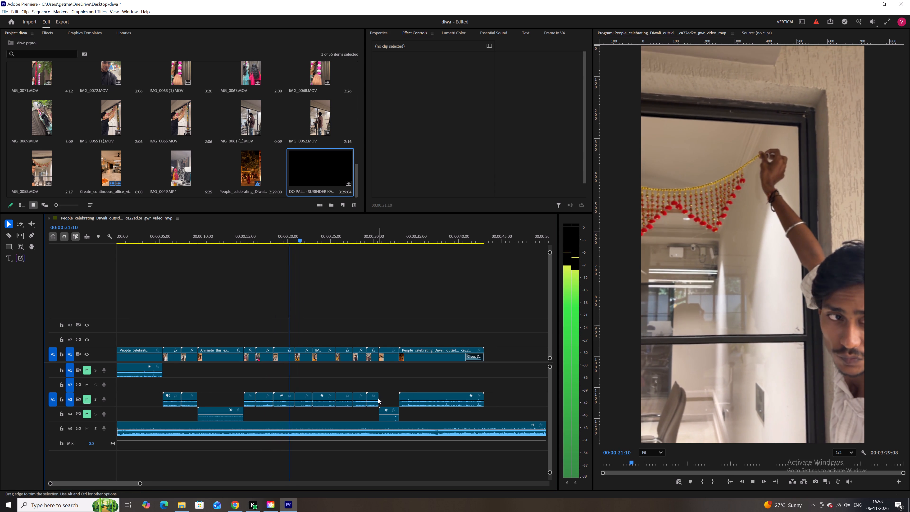
pyautogui.scroll(-9, 378, 398)
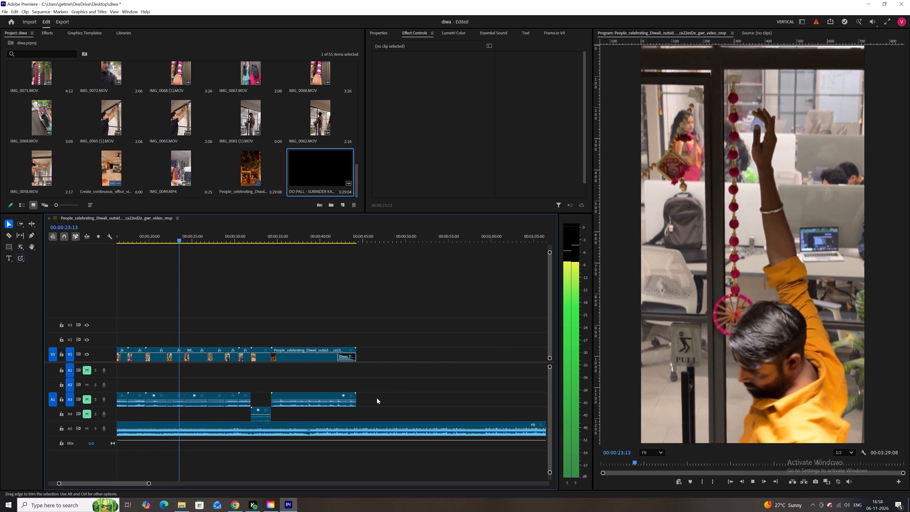
pyautogui.scroll(3, 303, 393)
pyautogui.keyDown('alt'); pyautogui.scroll(-4, 283, 385); pyautogui.keyUp('alt')
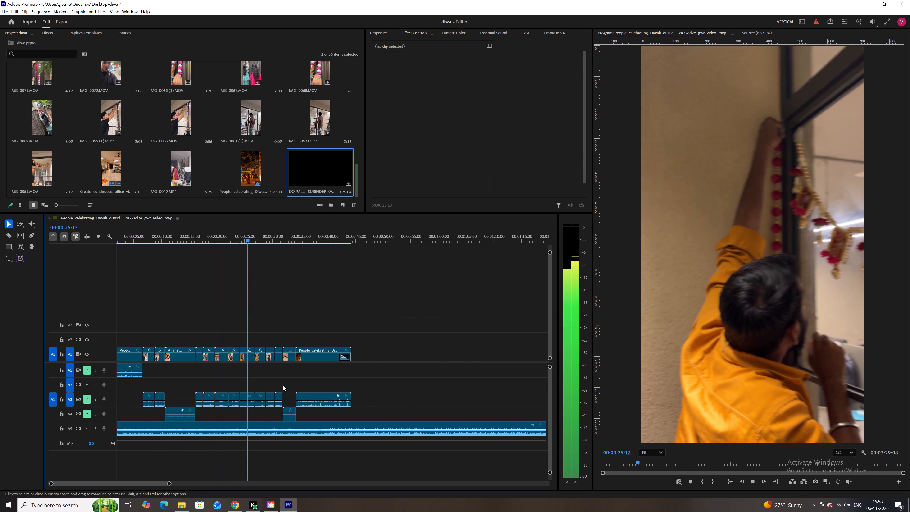
pyautogui.keyDown('alt'); pyautogui.scroll(-2, 283, 385); pyautogui.keyUp('alt')
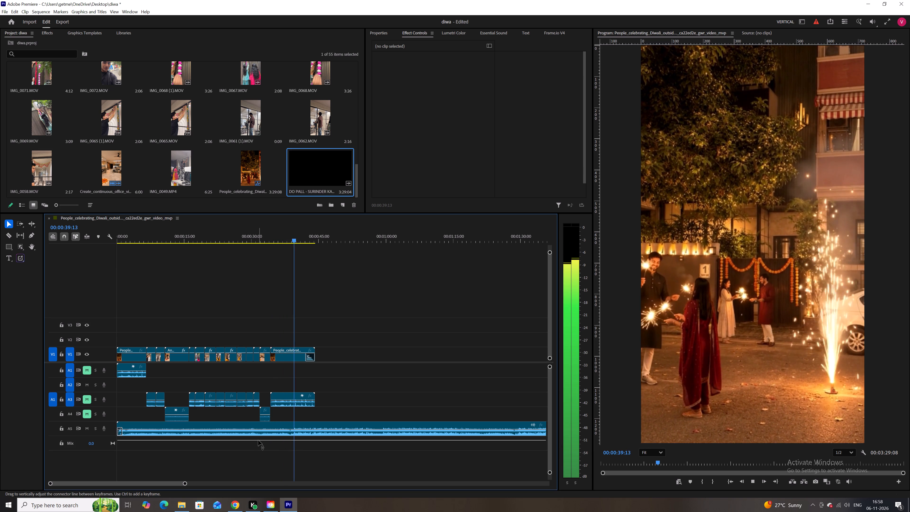
pyautogui.press('space')
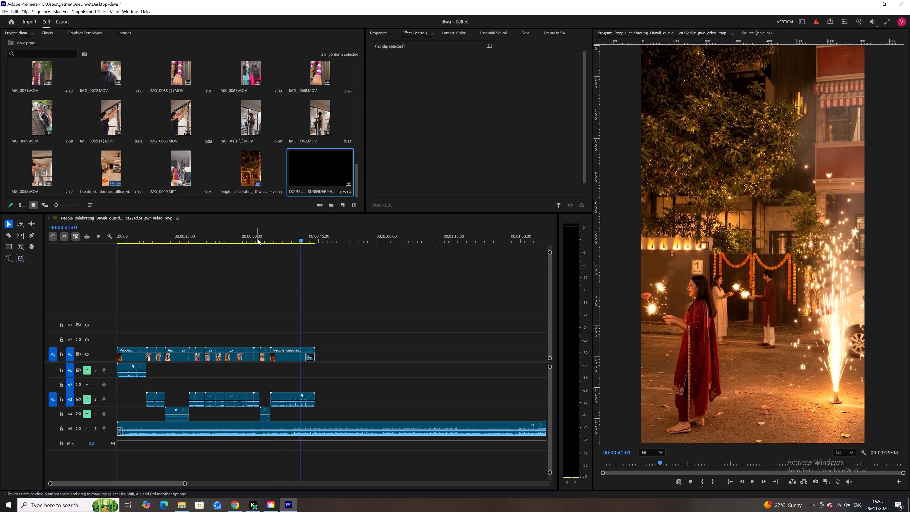
# Cut the Do Pall song on A5 at 00:00:31:08 and delete the part before the cut.
pyautogui.click(253, 233)
pyautogui.press('space')
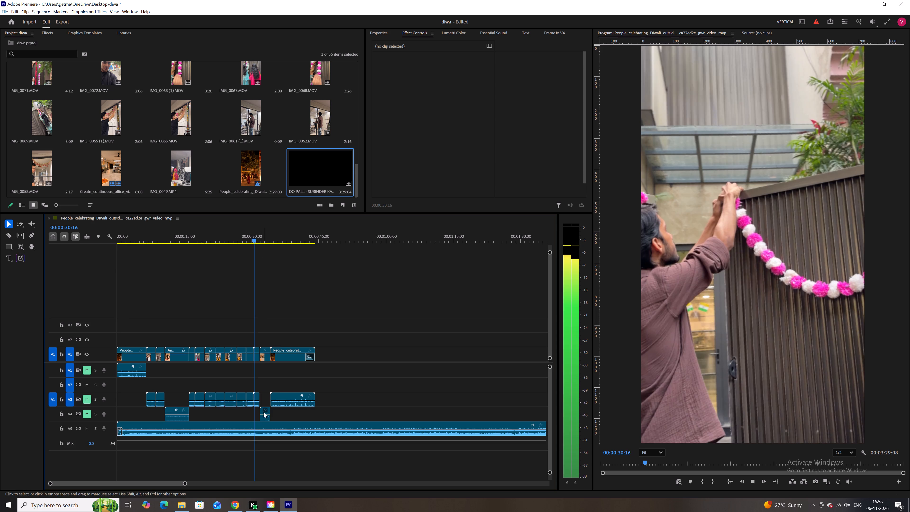
pyautogui.press('c')
pyautogui.press('space')
pyautogui.click(258, 427)
pyautogui.press('v')
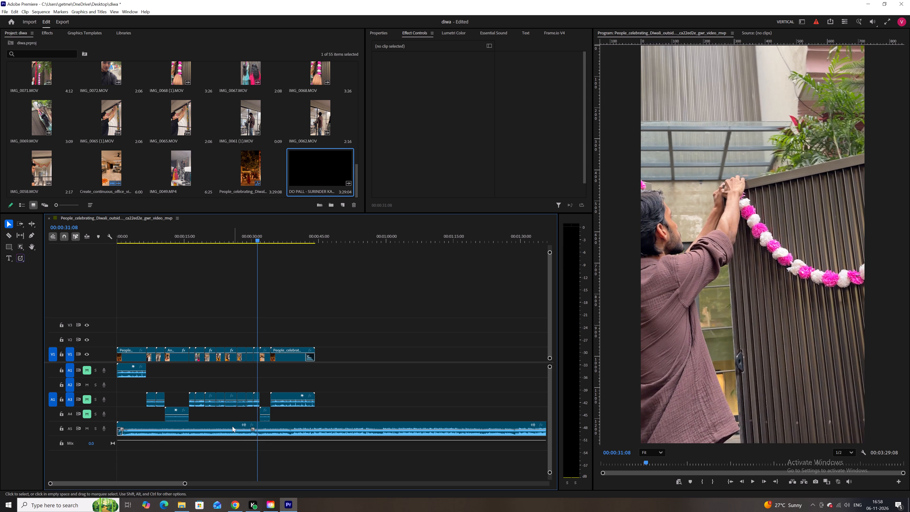
pyautogui.click(232, 426)
pyautogui.press('BackSpace')
# Move the remaining Do Pall song to the start of the sequence and give it a short fade-in.
pyautogui.moveTo(271, 425); pyautogui.dragTo(132, 422)
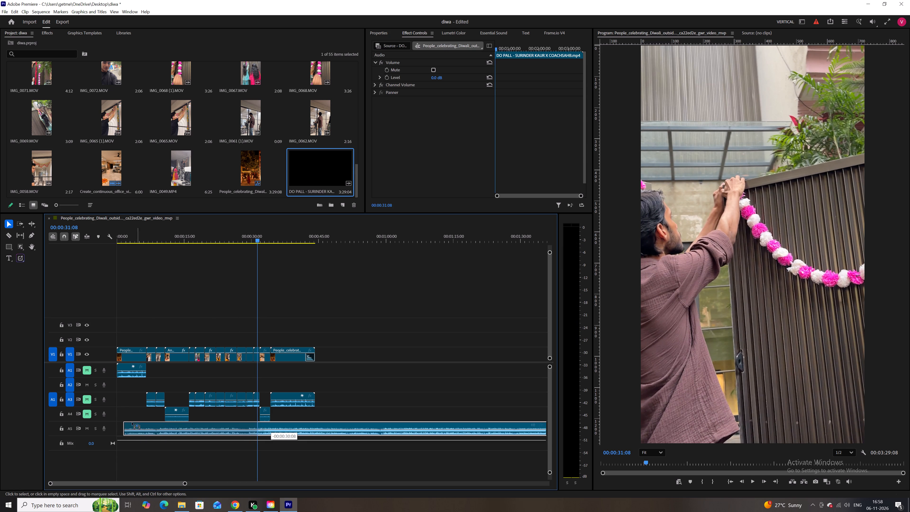
pyautogui.moveTo(132, 422); pyautogui.dragTo(123, 423)
pyautogui.moveTo(123, 428); pyautogui.dragTo(129, 430)
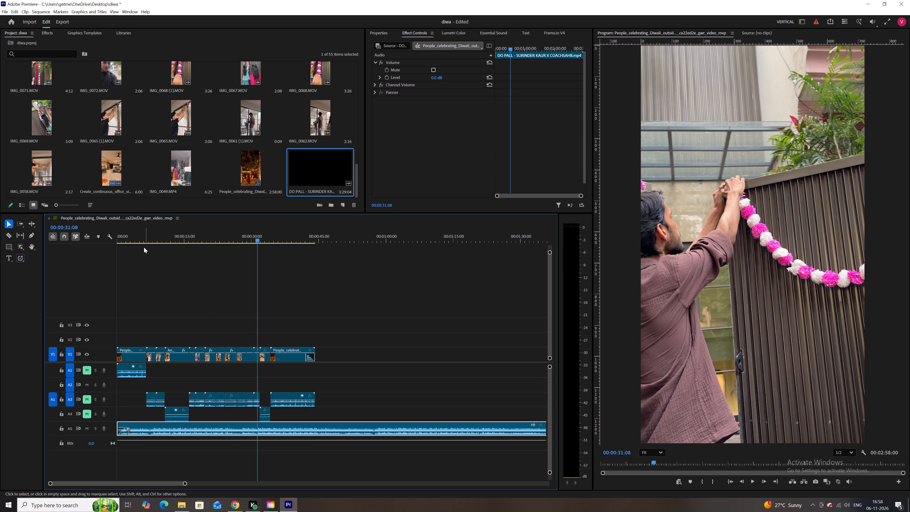
# Play the sequence from the beginning to check the new song section against the clips.
pyautogui.moveTo(133, 232); pyautogui.dragTo(98, 239)
pyautogui.press('space')
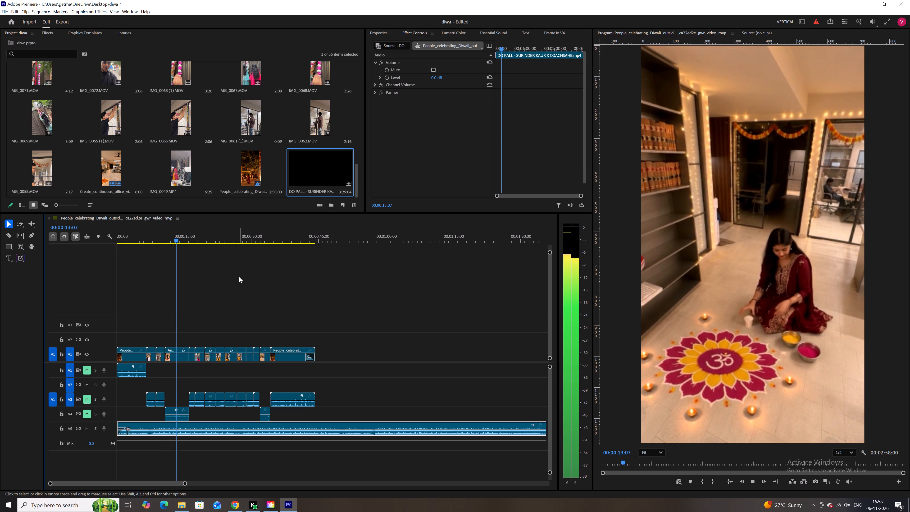
pyautogui.press('space')
pyautogui.press('space')
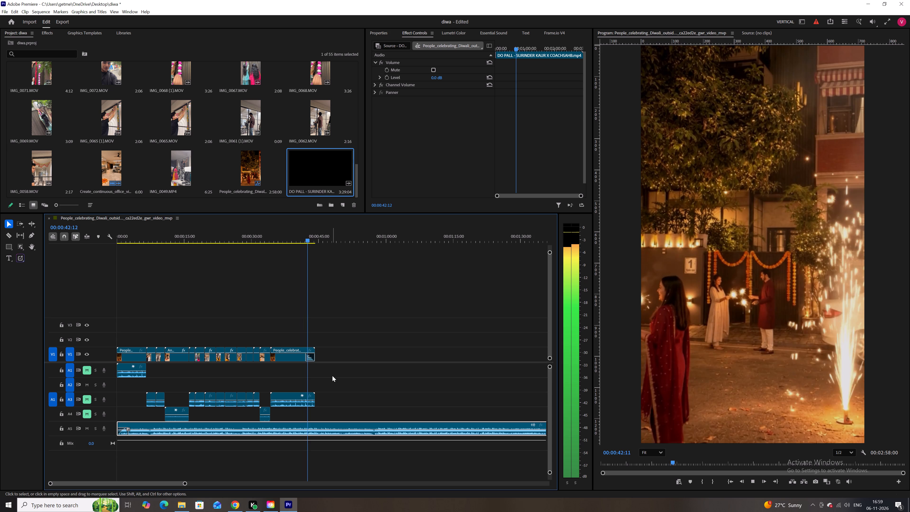
# Import the Profile Cover logo image "WhatsApp Image 2026-11-06 at 4.55.31 PM" from the Downloads folder.
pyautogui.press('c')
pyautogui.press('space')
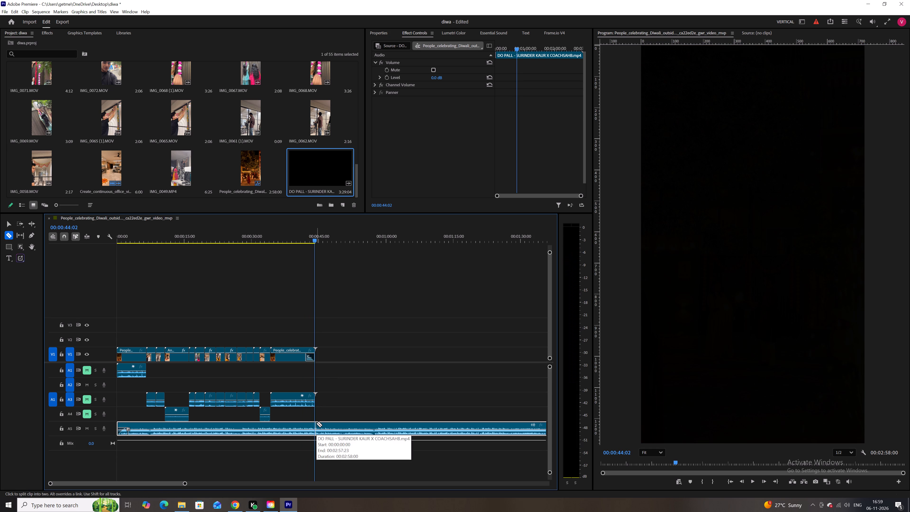
pyautogui.scroll(-3, 288, 193)
pyautogui.doubleClick(284, 198)
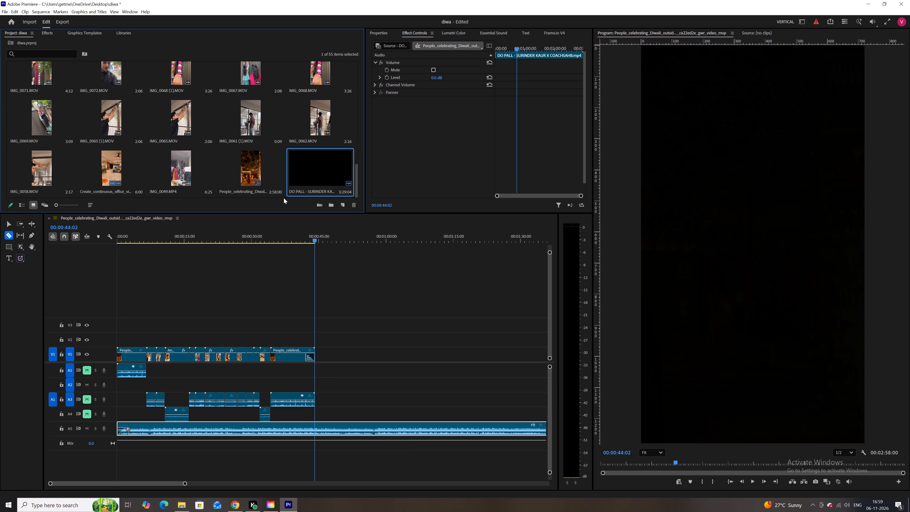
pyautogui.doubleClick(285, 194)
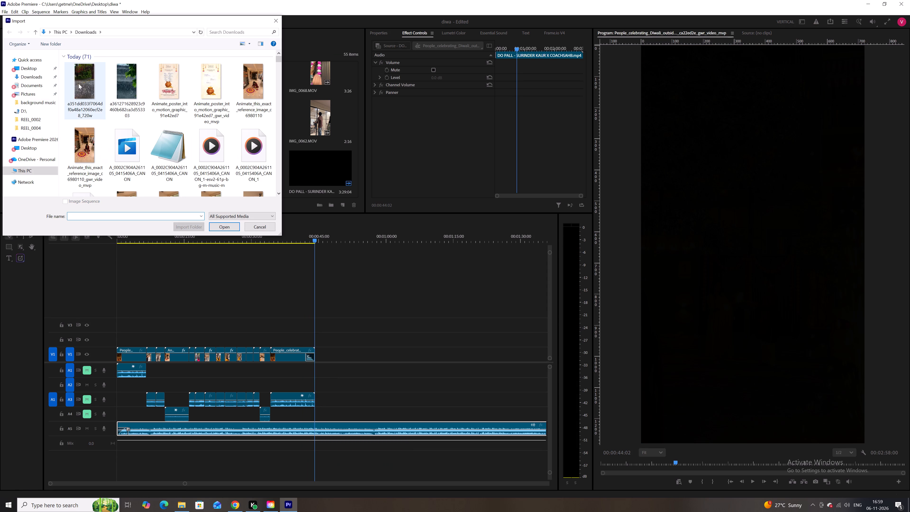
pyautogui.click(115, 90)
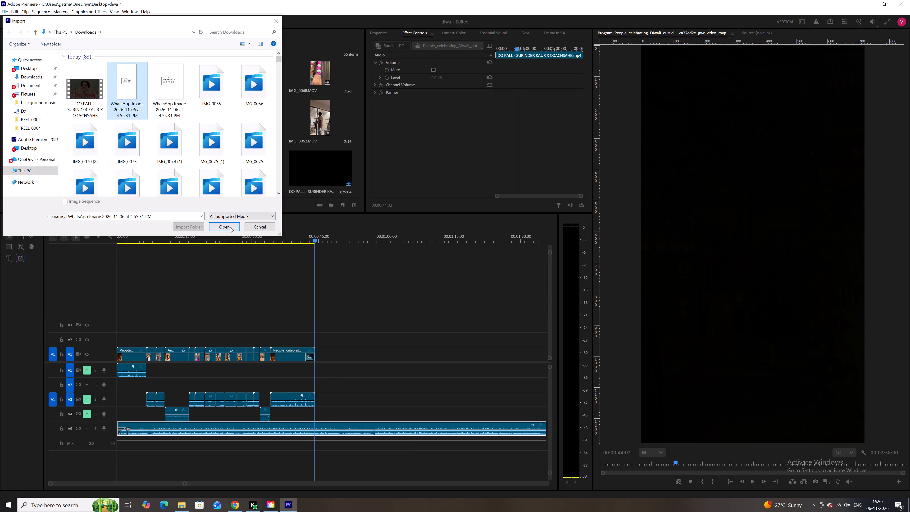
pyautogui.click(230, 227)
# Place the Profile Cover logo image on V1 directly after the closing Diwali clip and preview it briefly.
pyautogui.moveTo(42, 165); pyautogui.dragTo(316, 354)
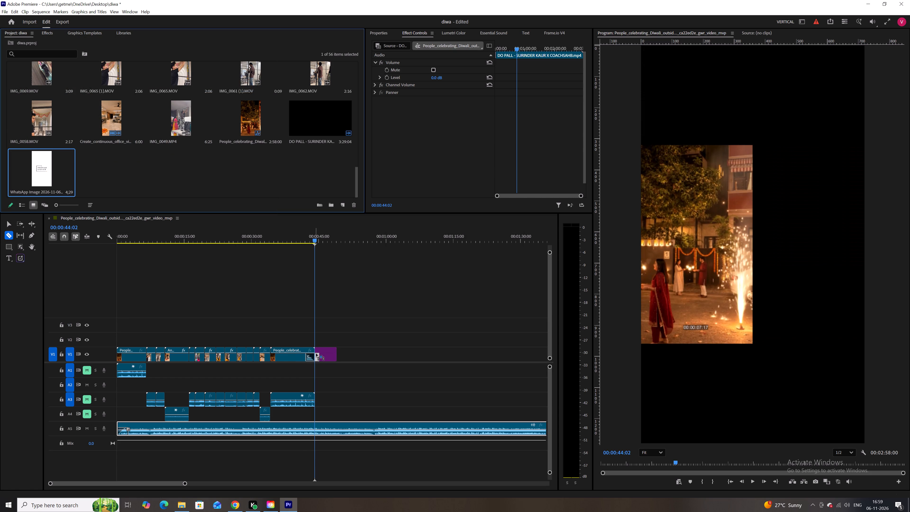
pyautogui.moveTo(316, 354); pyautogui.dragTo(317, 354)
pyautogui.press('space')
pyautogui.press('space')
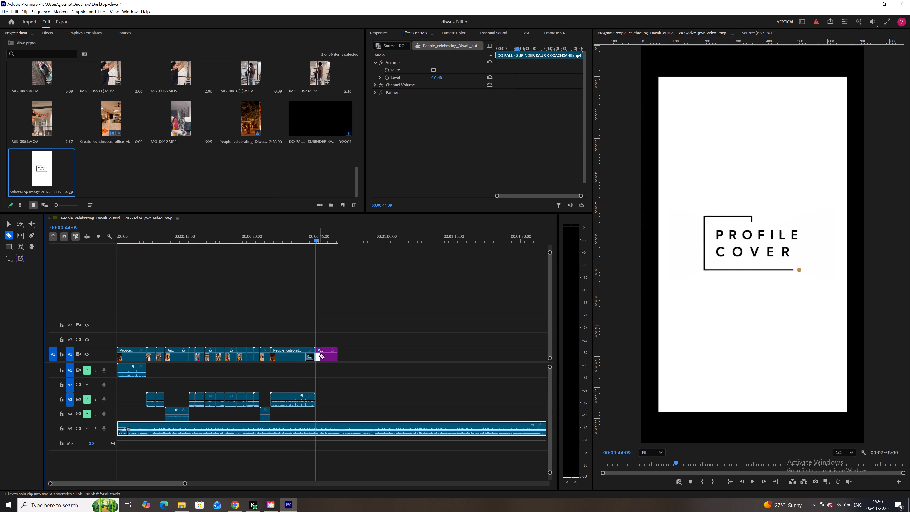
# Move the logo image to V2 so it overlaps the closing Diwali clip's end, and extend its end to about 00:00:51.
pyautogui.keyDown('alt'); pyautogui.scroll(6, 318, 356); pyautogui.keyUp('alt')
pyautogui.scroll(5, 318, 356)
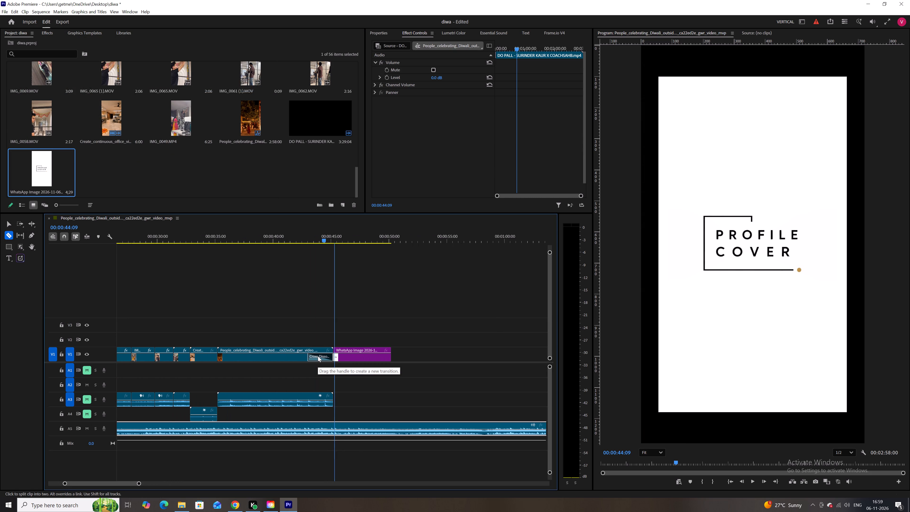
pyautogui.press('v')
pyautogui.moveTo(341, 348); pyautogui.dragTo(330, 342)
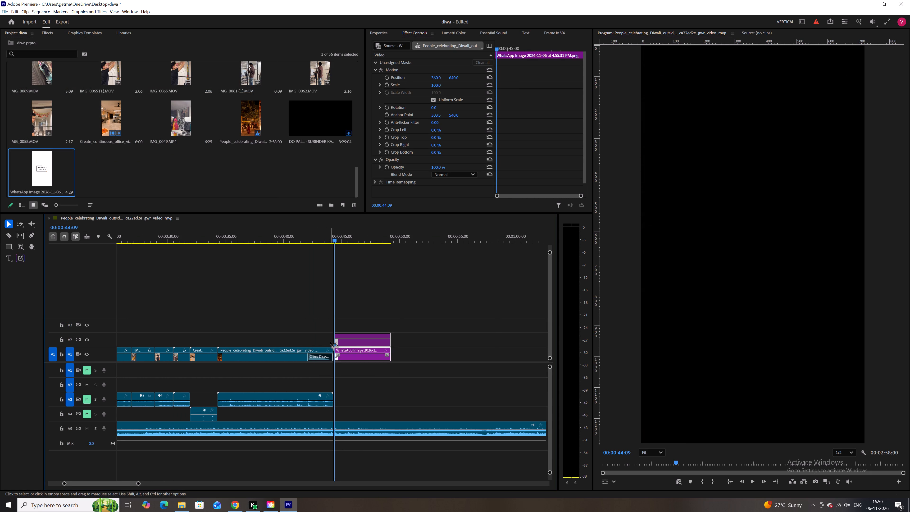
pyautogui.moveTo(330, 342); pyautogui.dragTo(327, 342)
pyautogui.moveTo(341, 337); pyautogui.dragTo(327, 328)
pyautogui.moveTo(349, 334); pyautogui.dragTo(338, 334)
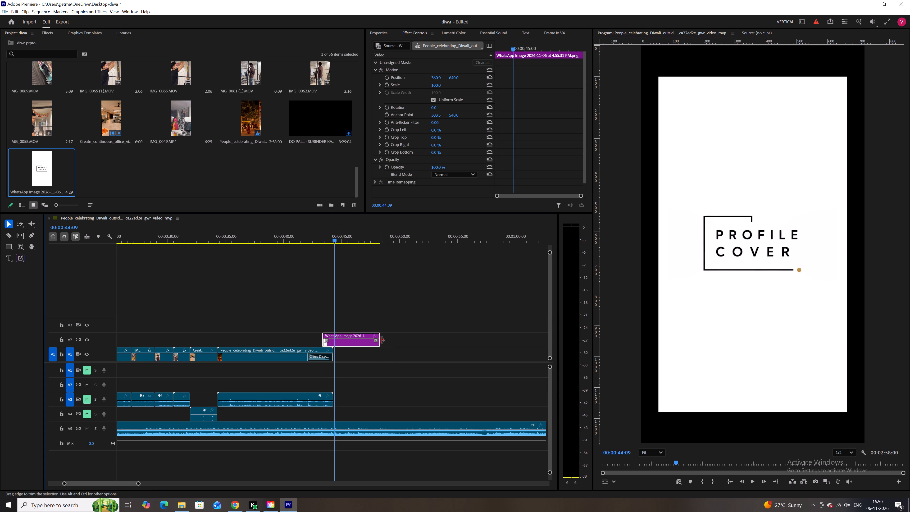
pyautogui.click(382, 340)
pyautogui.moveTo(381, 340); pyautogui.dragTo(410, 337)
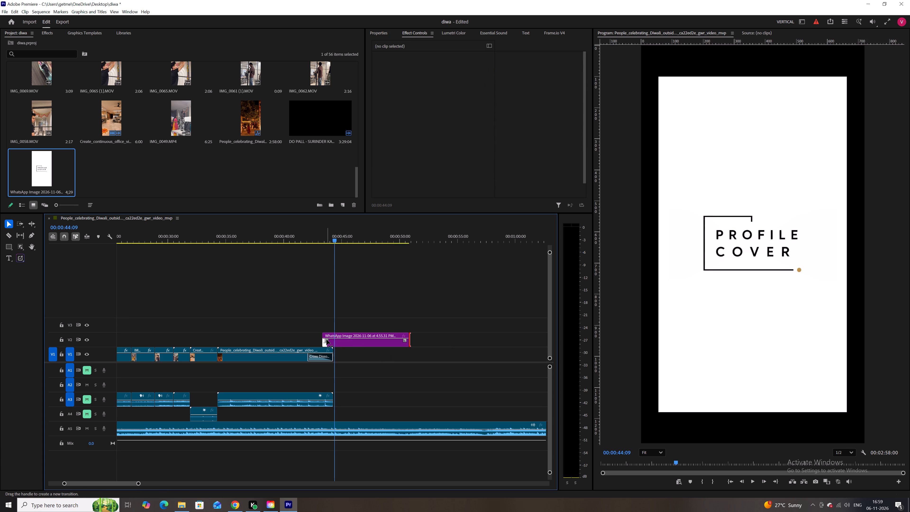
# Add a dissolve of about one second at the start of the logo image on V2 and play it back.
pyautogui.moveTo(326, 339); pyautogui.dragTo(336, 338)
pyautogui.moveTo(303, 237); pyautogui.dragTo(301, 236)
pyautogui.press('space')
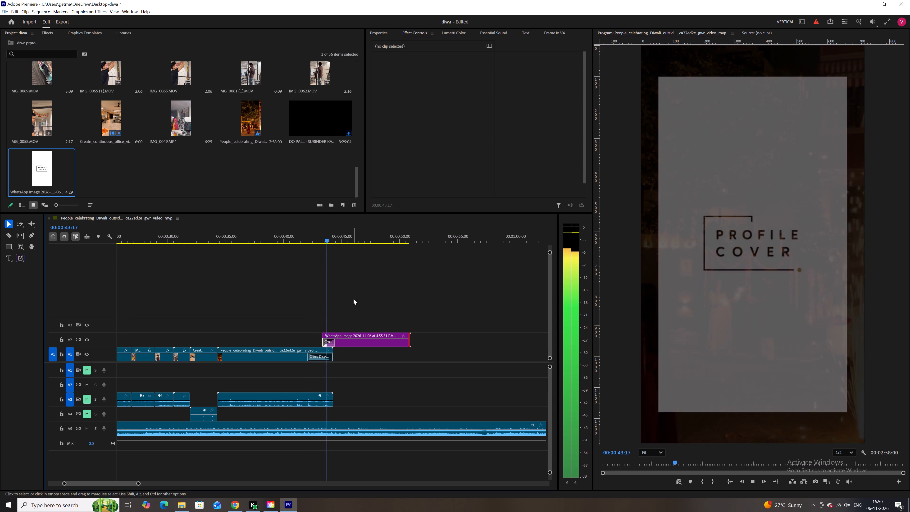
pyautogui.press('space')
# Scale the logo image to 129 so it fills the vertical frame, and play the closing transition to check it.
pyautogui.click(360, 338)
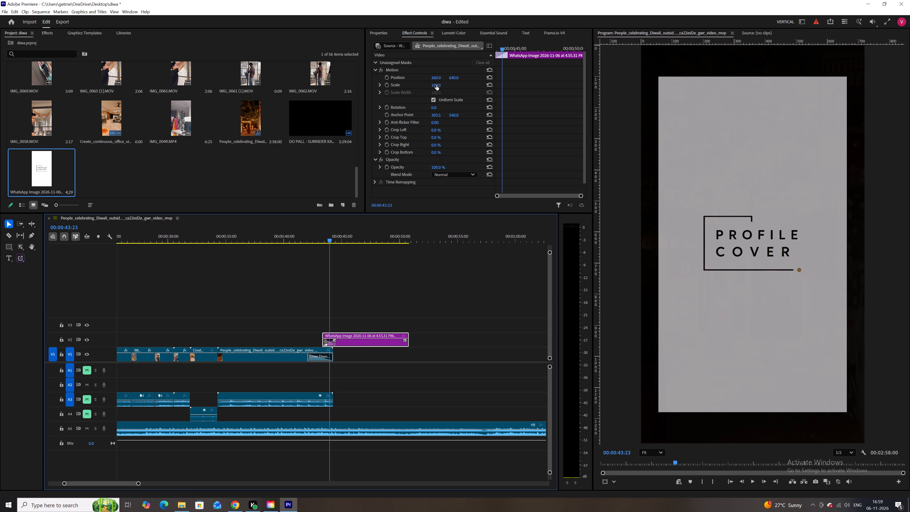
pyautogui.moveTo(436, 85); pyautogui.dragTo(446, 84)
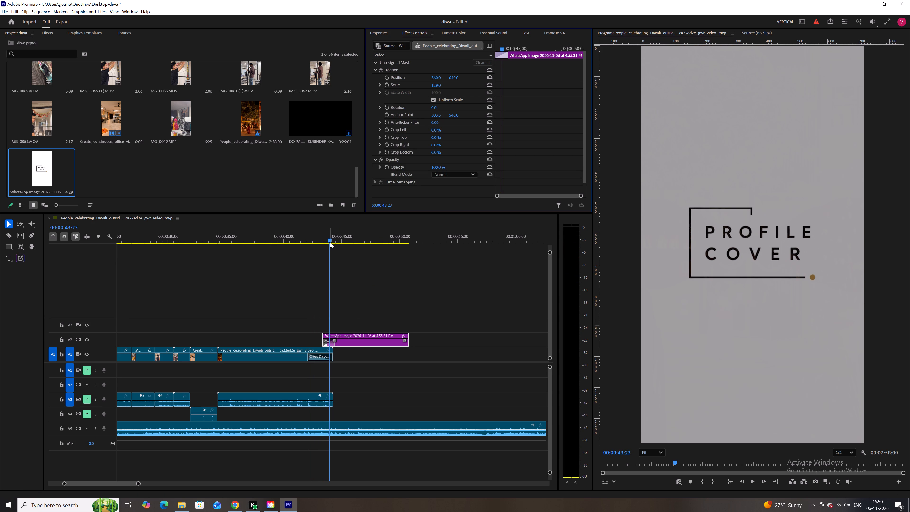
pyautogui.moveTo(329, 242); pyautogui.dragTo(307, 244)
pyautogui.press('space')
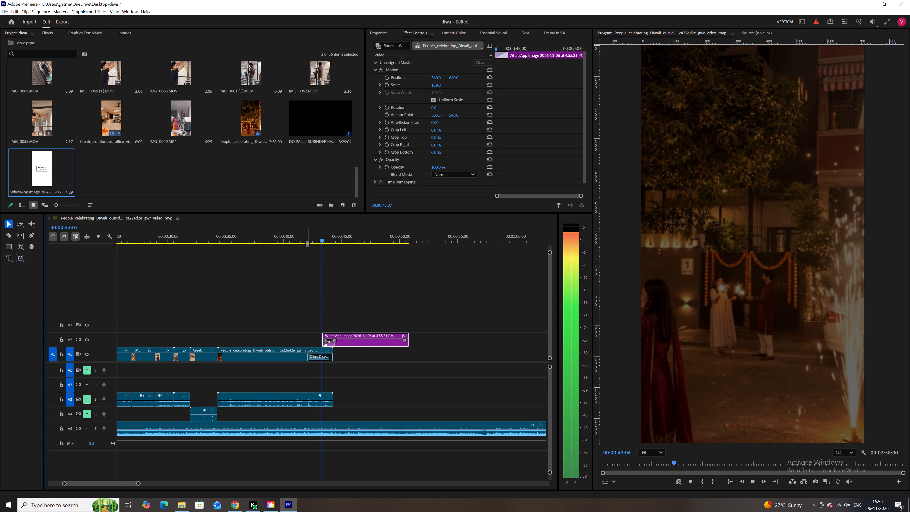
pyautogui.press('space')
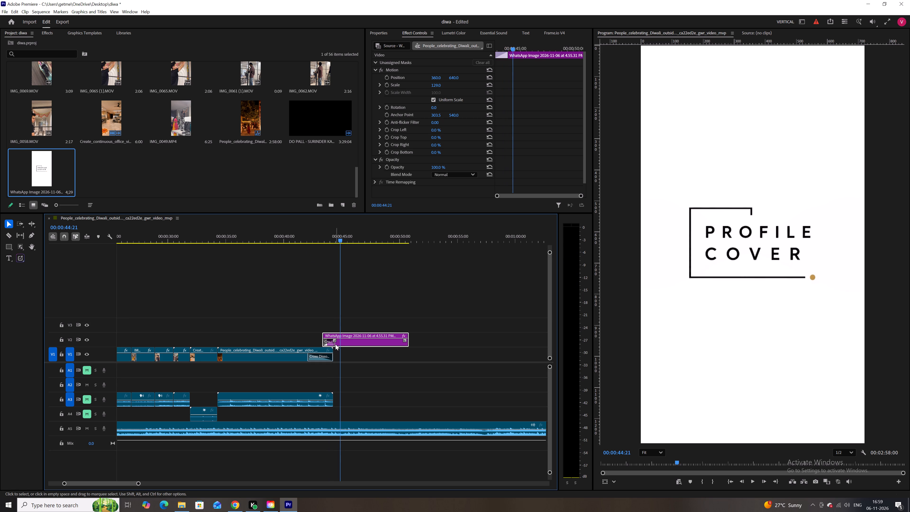
# Shorten the transitions at the start of the Profile Cover logo and the end of the last V1 clip, checking them in playback.
pyautogui.moveTo(334, 341); pyautogui.dragTo(327, 342)
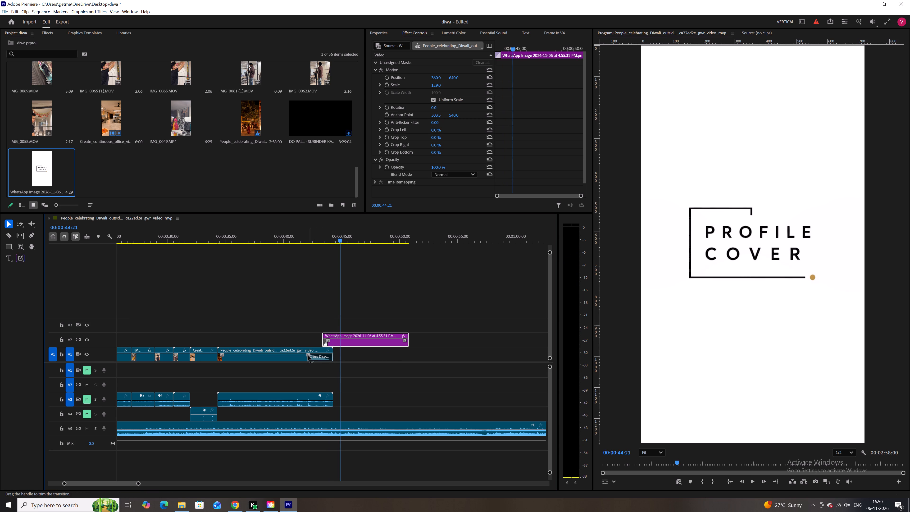
pyautogui.moveTo(308, 355); pyautogui.dragTo(320, 354)
pyautogui.moveTo(327, 237); pyautogui.dragTo(315, 238)
pyautogui.press('space')
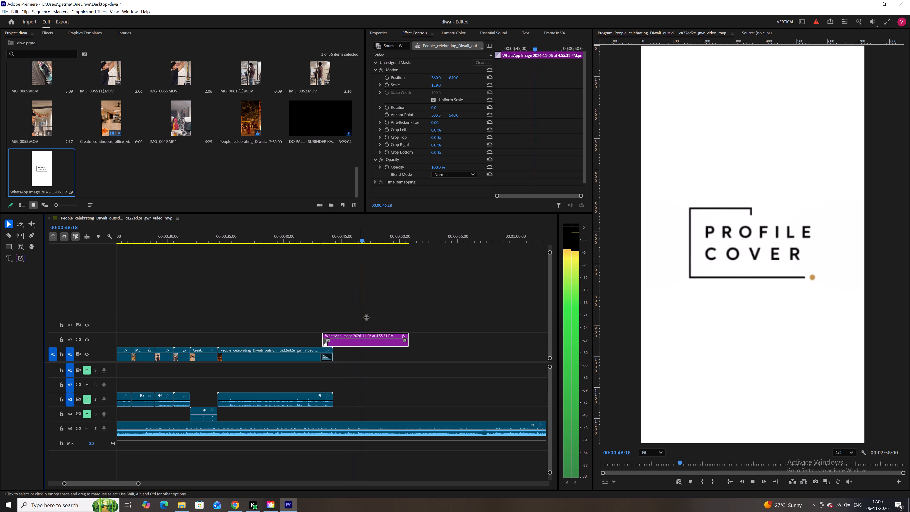
pyautogui.press('space')
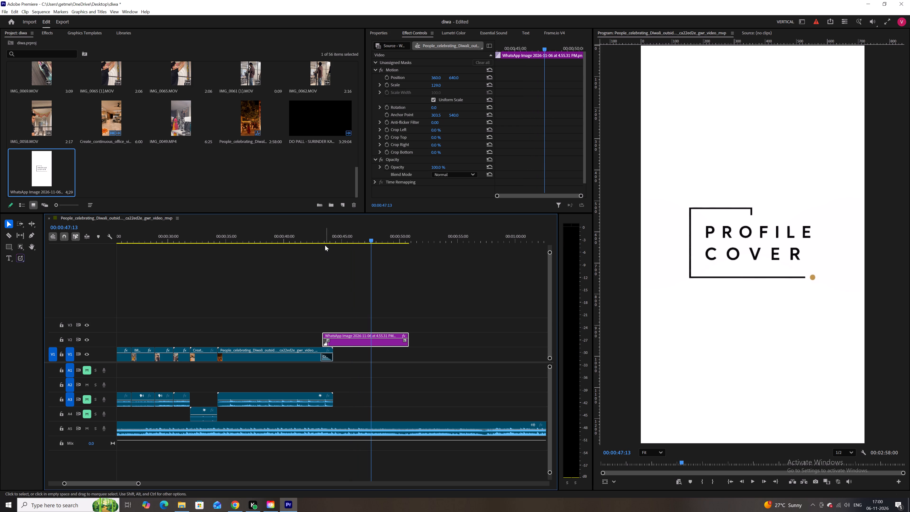
# Cut the Profile Cover logo clip and the Do Pall song at 00:00:46:17 and delete the parts after the cut.
pyautogui.click(317, 239)
pyautogui.press('space')
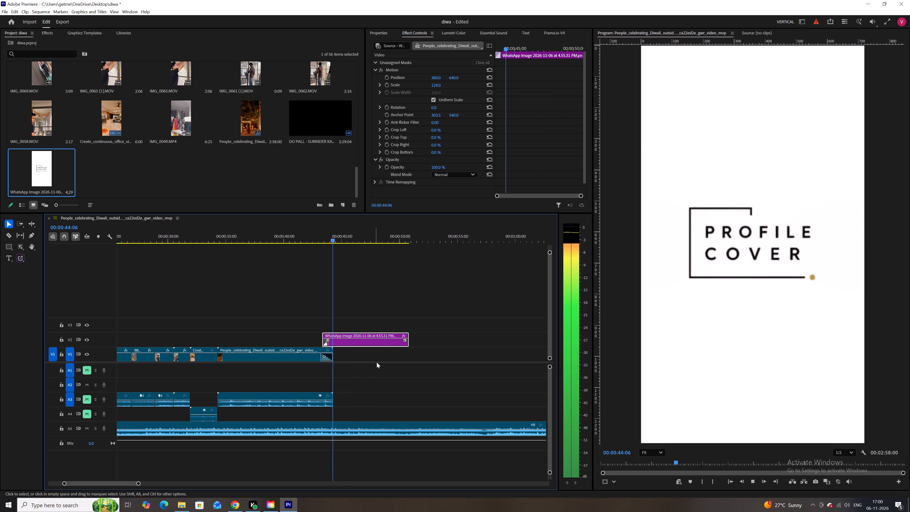
pyautogui.press('c')
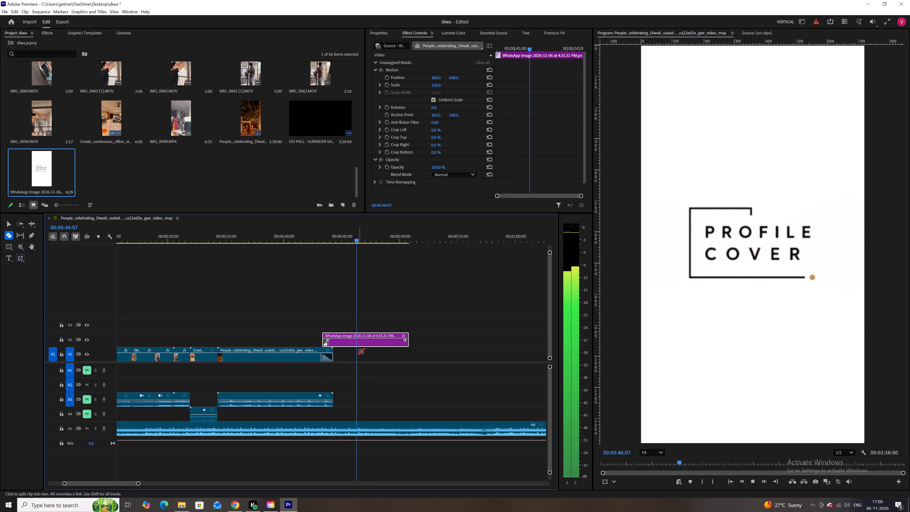
pyautogui.press('space')
pyautogui.click(361, 339)
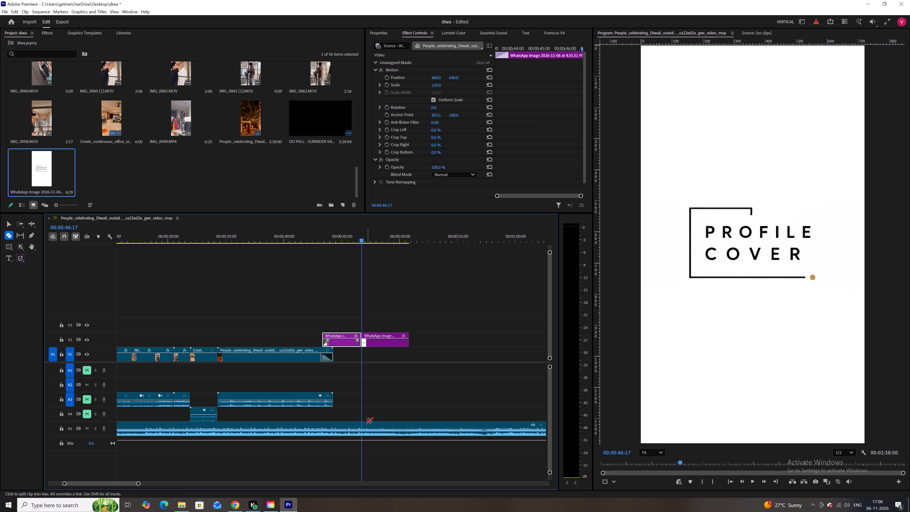
pyautogui.click(363, 424)
pyautogui.press('v')
pyautogui.moveTo(407, 309); pyautogui.dragTo(400, 464)
pyautogui.press('BackSpace')
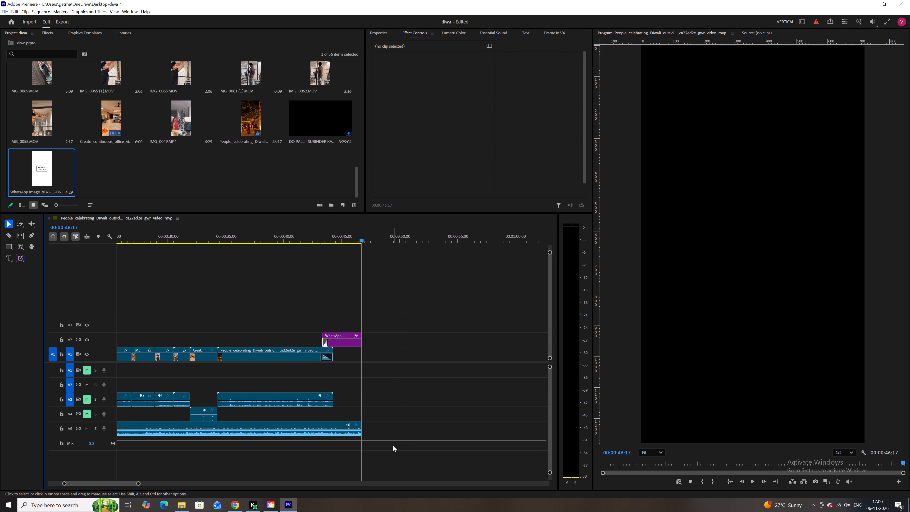
# Mark the sequence's Out point at 00:00:46:17.
pyautogui.press('o')
# Add a short fade-out to the end of the Do Pall song on A5 and save the project.
pyautogui.moveTo(358, 429); pyautogui.dragTo(350, 431)
pyautogui.keyDown('alt'); pyautogui.scroll(-12, 356, 282); pyautogui.keyUp('alt')
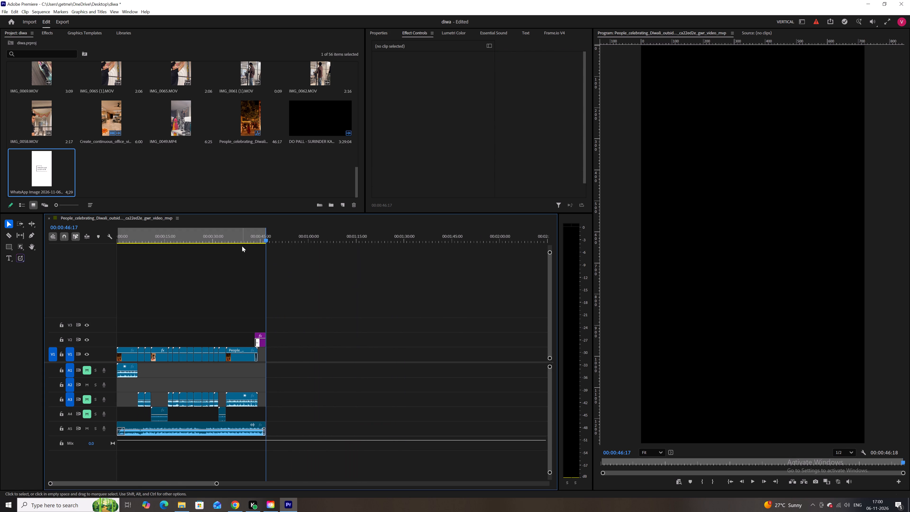
pyautogui.hotkey('ctrl', 's')
# Create a new 720×1280 adjustment layer at 24.00 fps with square pixels in the project.
pyautogui.moveTo(262, 239); pyautogui.dragTo(134, 249)
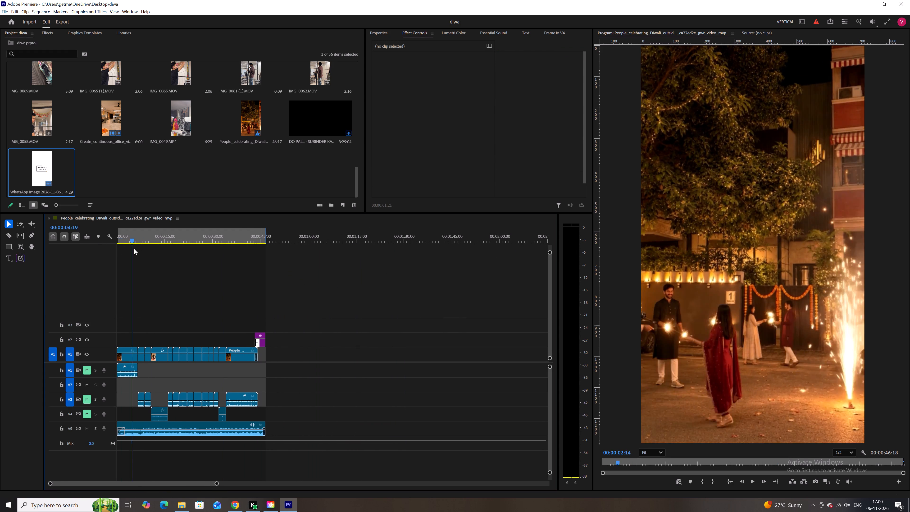
pyautogui.moveTo(134, 249); pyautogui.dragTo(108, 240)
pyautogui.rightClick(212, 177)
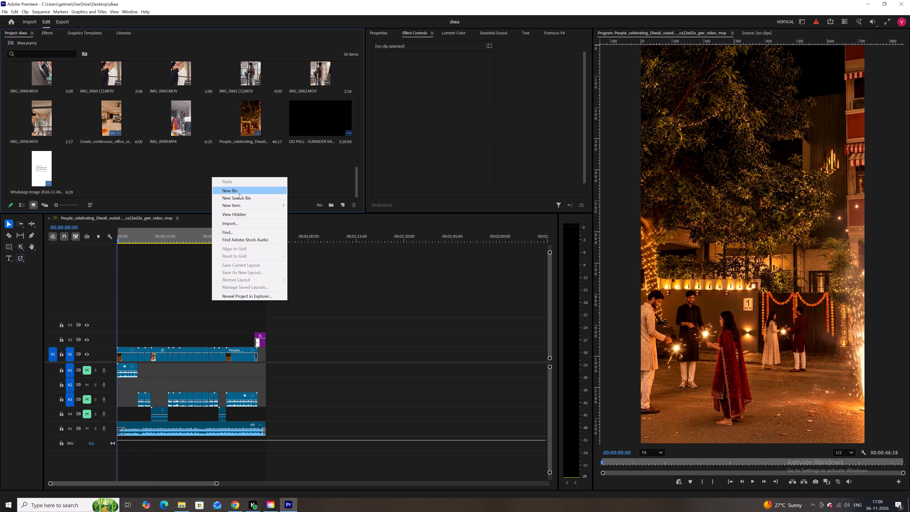
pyautogui.click(253, 203)
pyautogui.click(317, 226)
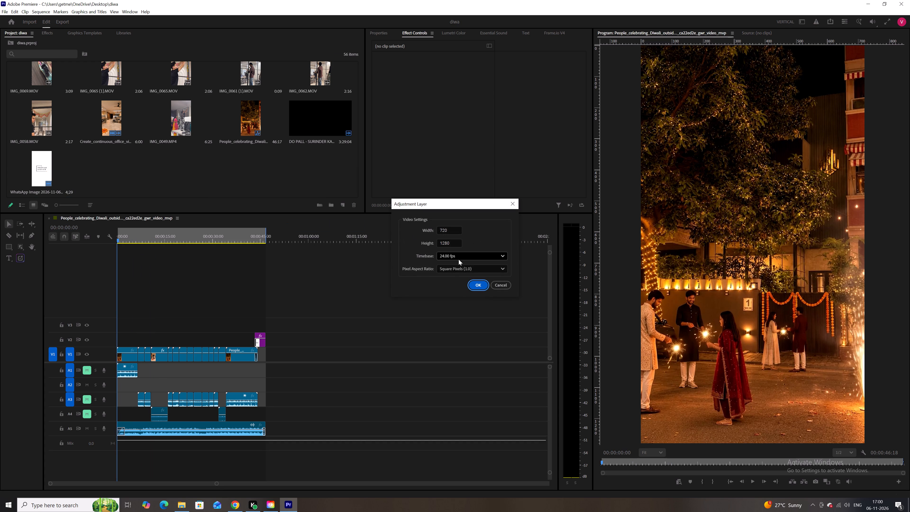
pyautogui.click(481, 283)
# Place the adjustment layer on V3 at the sequence start and extend it to the end of the logo clip.
pyautogui.moveTo(115, 166); pyautogui.dragTo(120, 333)
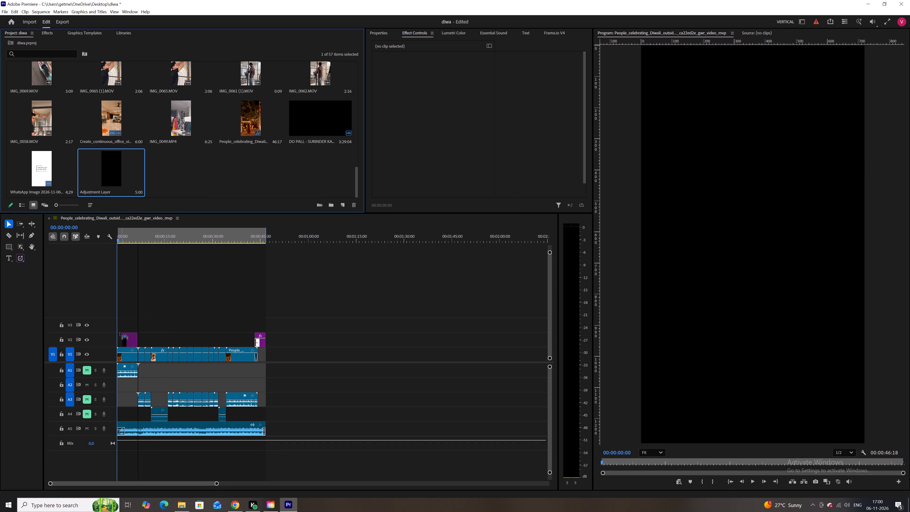
pyautogui.moveTo(120, 333); pyautogui.dragTo(115, 331)
pyautogui.moveTo(132, 327); pyautogui.dragTo(267, 327)
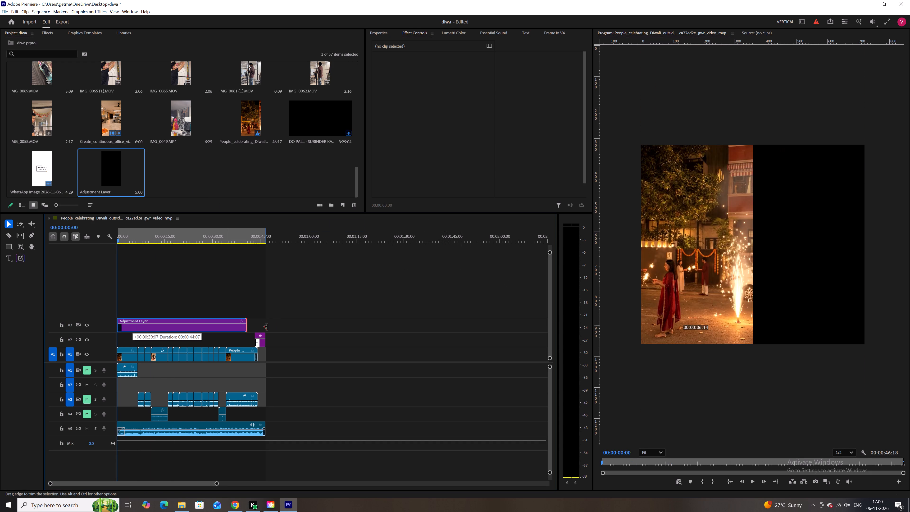
pyautogui.moveTo(267, 327); pyautogui.dragTo(265, 328)
# In the adjustment layer's Lumetri basic correction, set the temperature to 9.8 and the saturation to 97.3, previewing at 00:00:07:17.
pyautogui.moveTo(182, 239); pyautogui.dragTo(157, 243)
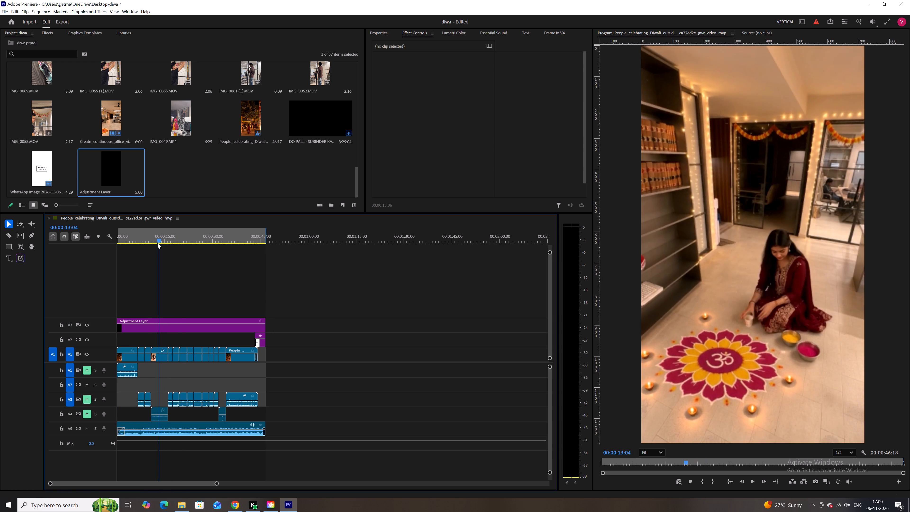
pyautogui.moveTo(157, 243); pyautogui.dragTo(142, 241)
pyautogui.click(169, 319)
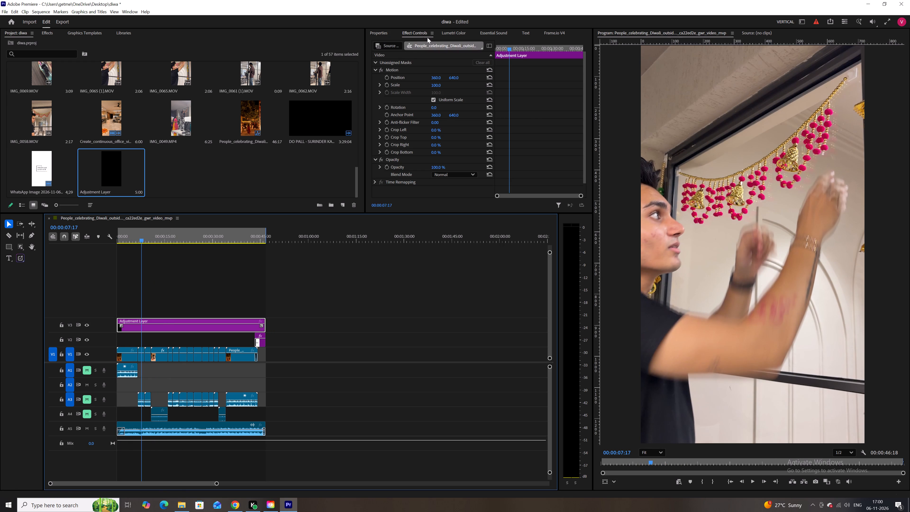
pyautogui.click(455, 34)
pyautogui.moveTo(491, 164); pyautogui.dragTo(492, 164)
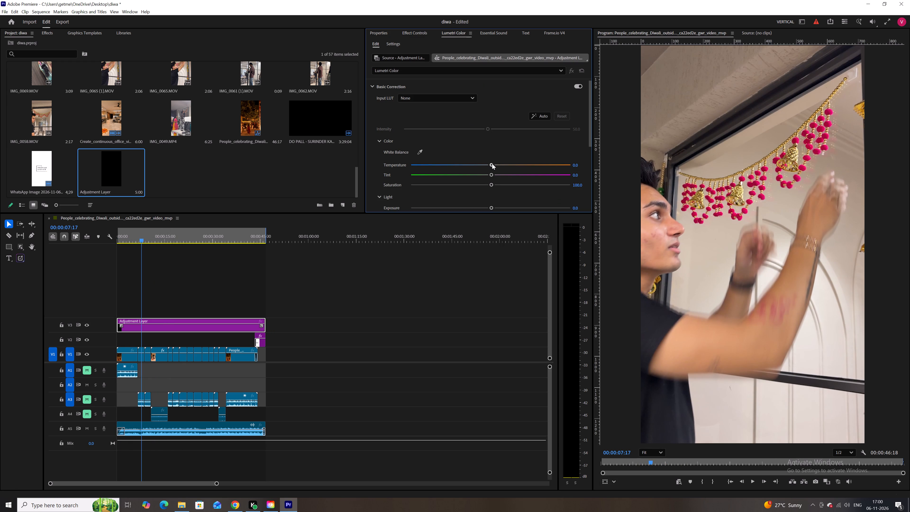
pyautogui.moveTo(492, 164); pyautogui.dragTo(498, 166)
pyautogui.moveTo(492, 184); pyautogui.dragTo(495, 184)
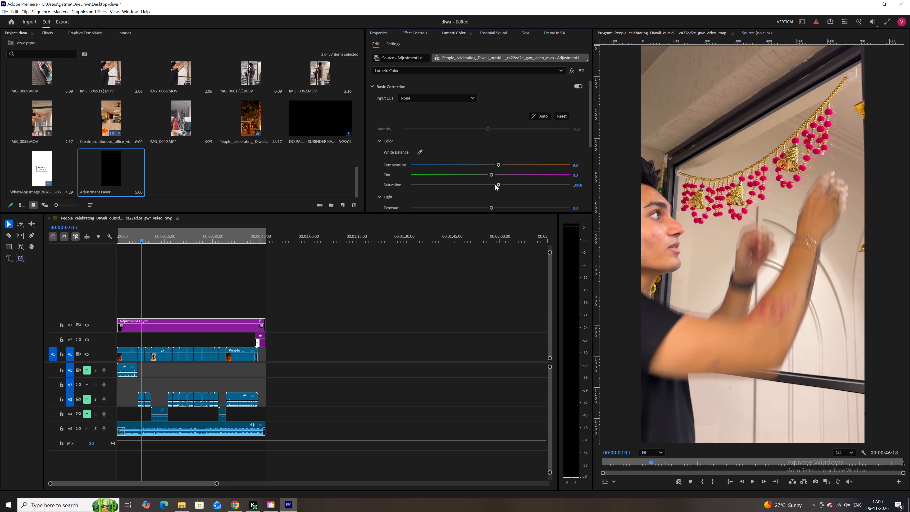
pyautogui.moveTo(495, 184); pyautogui.dragTo(488, 185)
# Set the adjustment layer's Lumetri exposure to 0.5, raise the contrast slightly and lower the highlights to about -16.
pyautogui.scroll(-3, 493, 193)
pyautogui.moveTo(491, 187); pyautogui.dragTo(498, 187)
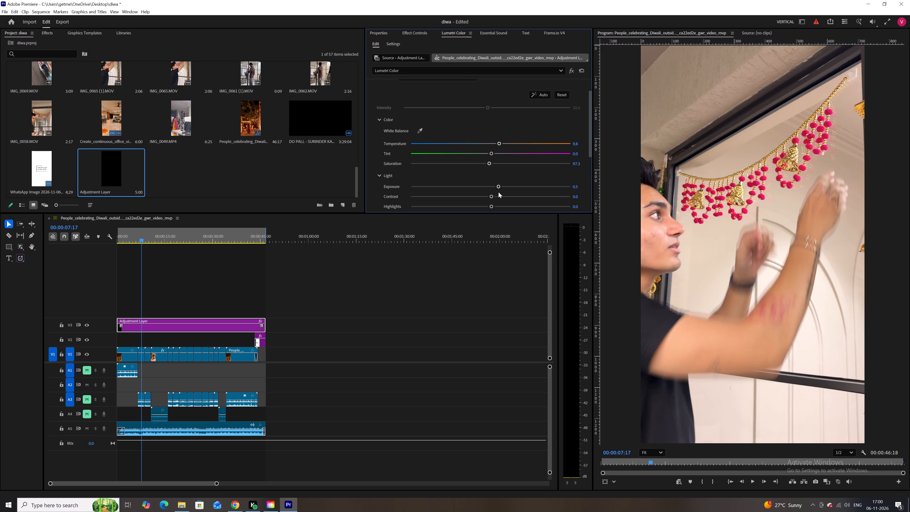
pyautogui.scroll(-3, 498, 192)
pyautogui.moveTo(491, 177); pyautogui.dragTo(481, 175)
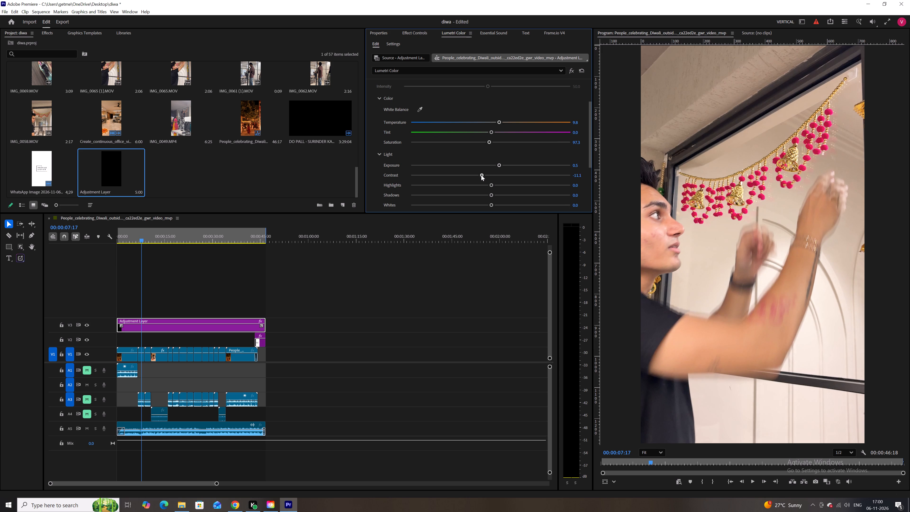
pyautogui.moveTo(481, 175); pyautogui.dragTo(496, 168)
pyautogui.moveTo(491, 184); pyautogui.dragTo(477, 187)
# Set the adjustment layer's Lumetri shadows to -19.6, whites to 1.8 and blacks to about -7.6.
pyautogui.moveTo(492, 197); pyautogui.dragTo(474, 194)
pyautogui.click(492, 204)
pyautogui.scroll(-6, 506, 188)
pyautogui.moveTo(491, 174); pyautogui.dragTo(480, 176)
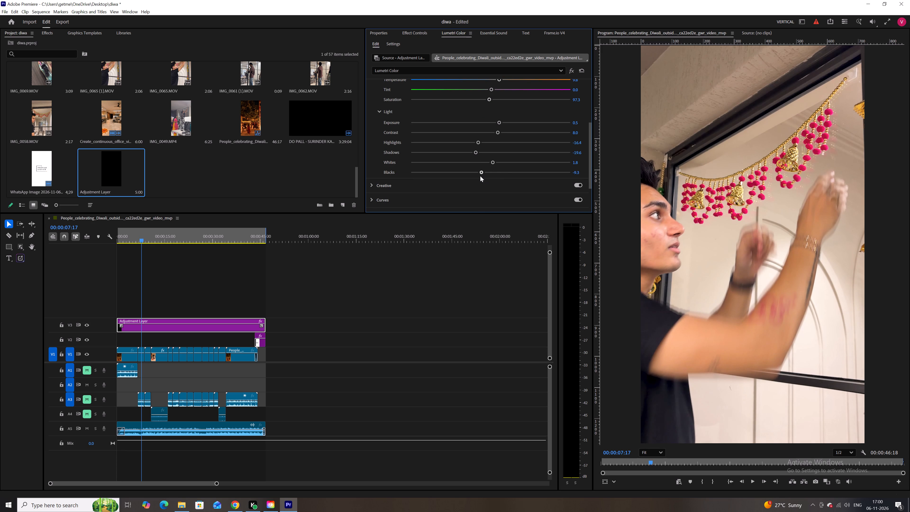
pyautogui.moveTo(480, 176); pyautogui.dragTo(484, 176)
# In the adjustment layer's Creative adjustments, set sharpen to 11.6, vibrance to 10.7 and saturation to about 100.9.
pyautogui.scroll(-4, 488, 189)
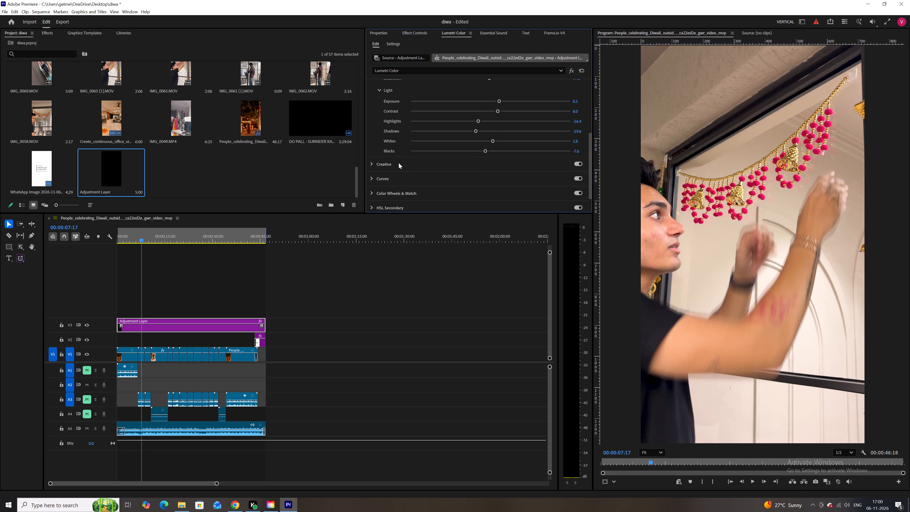
pyautogui.click(372, 156)
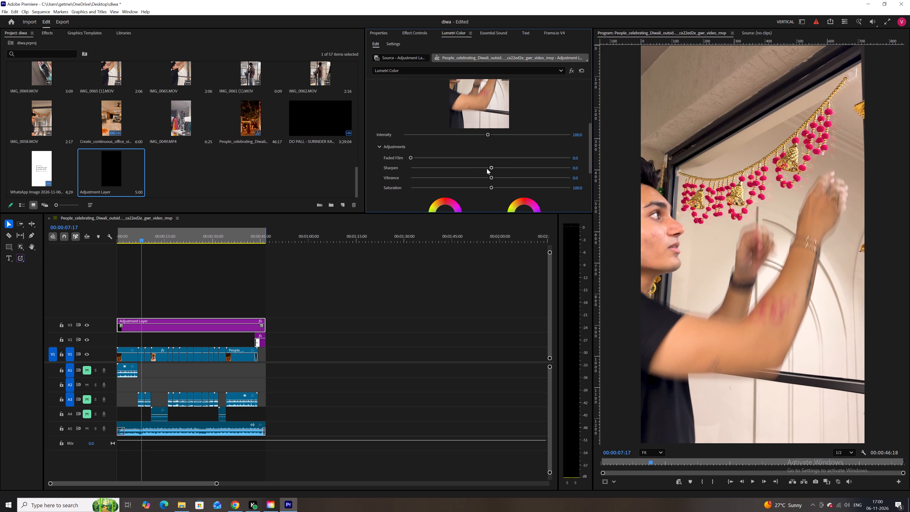
pyautogui.moveTo(491, 167); pyautogui.dragTo(499, 166)
pyautogui.moveTo(492, 178); pyautogui.dragTo(506, 177)
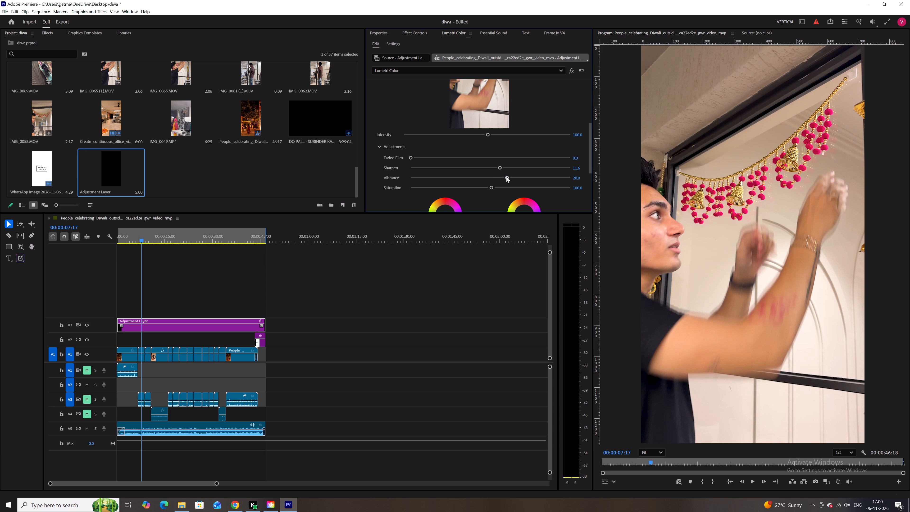
pyautogui.moveTo(506, 177); pyautogui.dragTo(498, 179)
pyautogui.moveTo(493, 187); pyautogui.dragTo(495, 188)
pyautogui.moveTo(495, 188); pyautogui.dragTo(491, 189)
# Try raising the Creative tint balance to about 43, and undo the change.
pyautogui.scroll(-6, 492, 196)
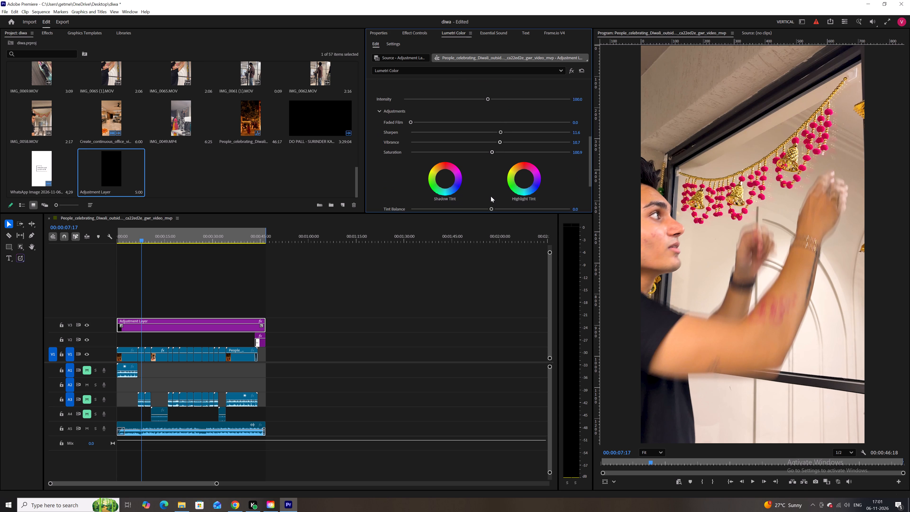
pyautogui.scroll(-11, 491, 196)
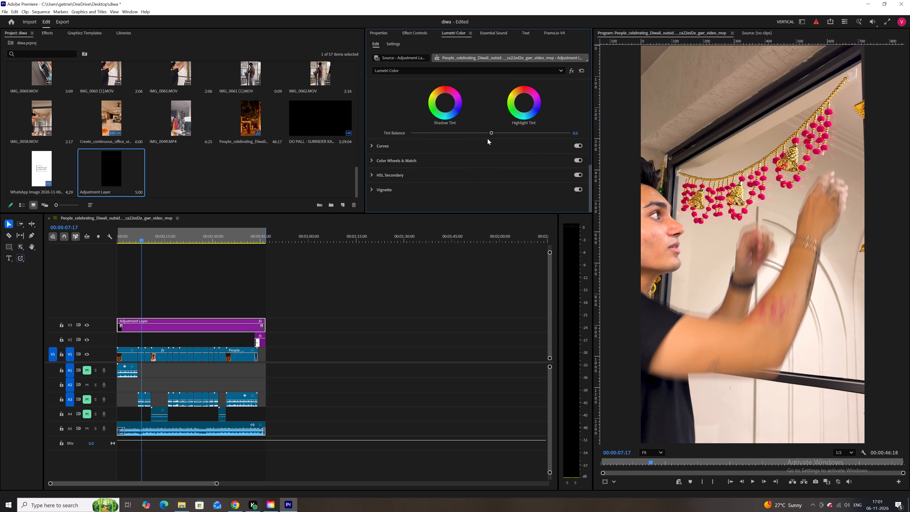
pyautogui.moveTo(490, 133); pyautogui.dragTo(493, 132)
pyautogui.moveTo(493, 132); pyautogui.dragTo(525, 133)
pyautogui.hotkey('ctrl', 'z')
# Lift the upper part of the white RGB curve slightly and add a second control point in its shadow range.
pyautogui.click(373, 146)
pyautogui.scroll(3, 502, 139)
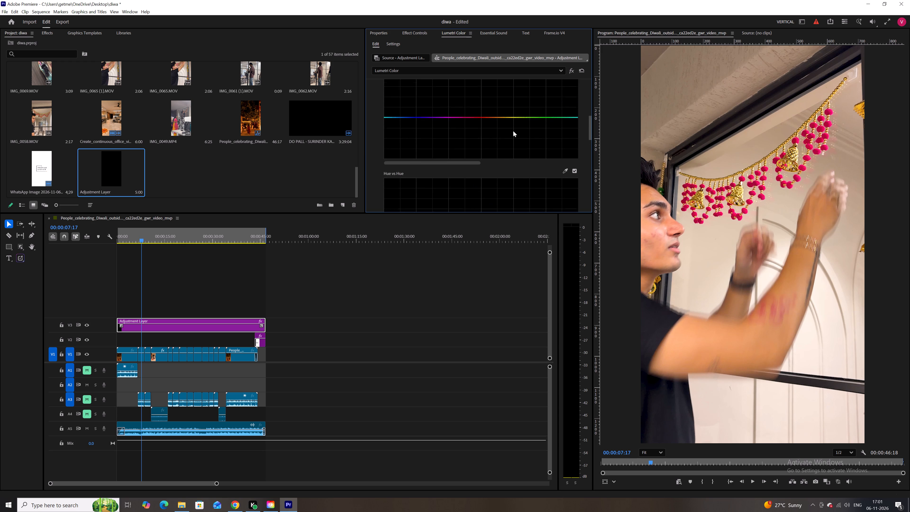
pyautogui.scroll(20, 513, 131)
pyautogui.scroll(1, 513, 131)
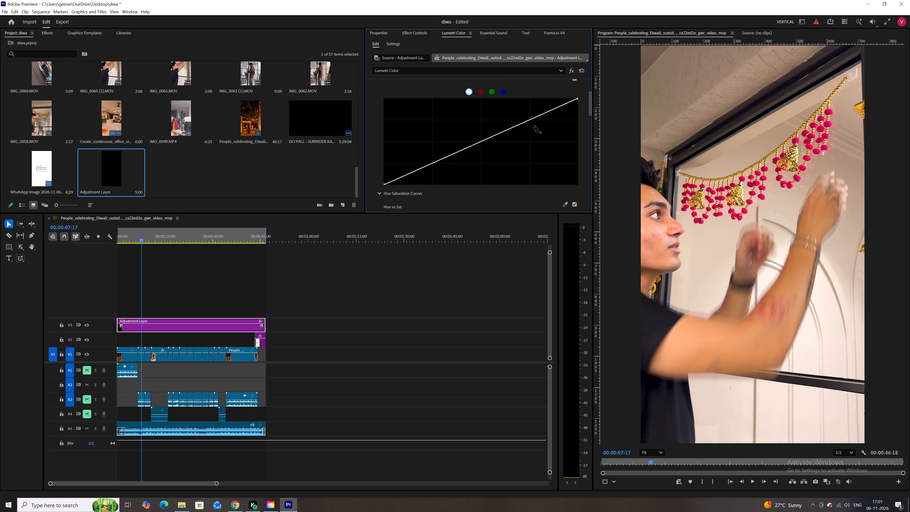
pyautogui.moveTo(532, 126); pyautogui.dragTo(531, 122)
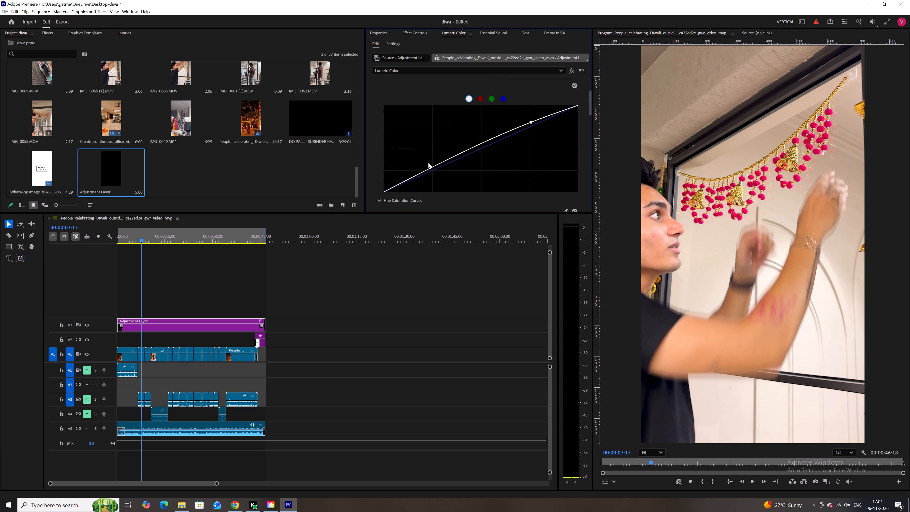
pyautogui.moveTo(424, 169); pyautogui.dragTo(425, 172)
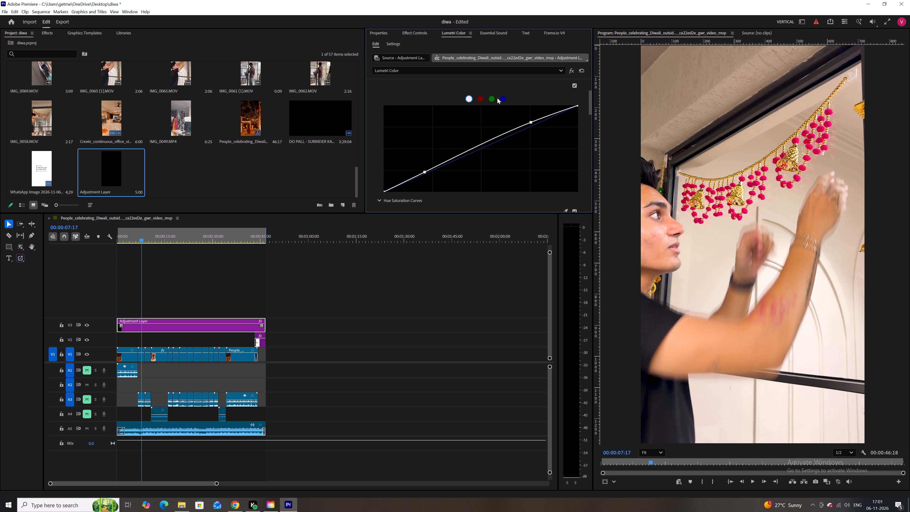
# Examine the green channel curve, the hue saturation curves, the color wheels and the HSL Secondary controls.
pyautogui.click(493, 99)
pyautogui.scroll(-7, 483, 189)
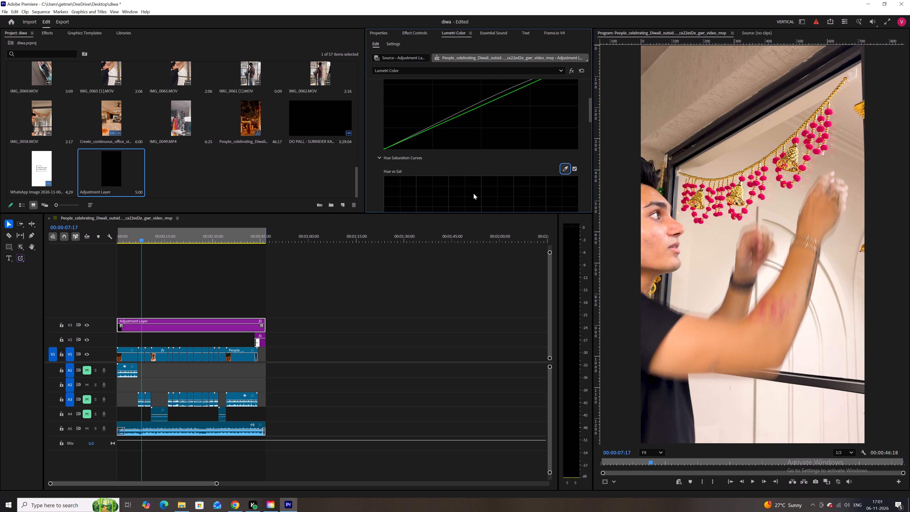
pyautogui.scroll(-10, 473, 193)
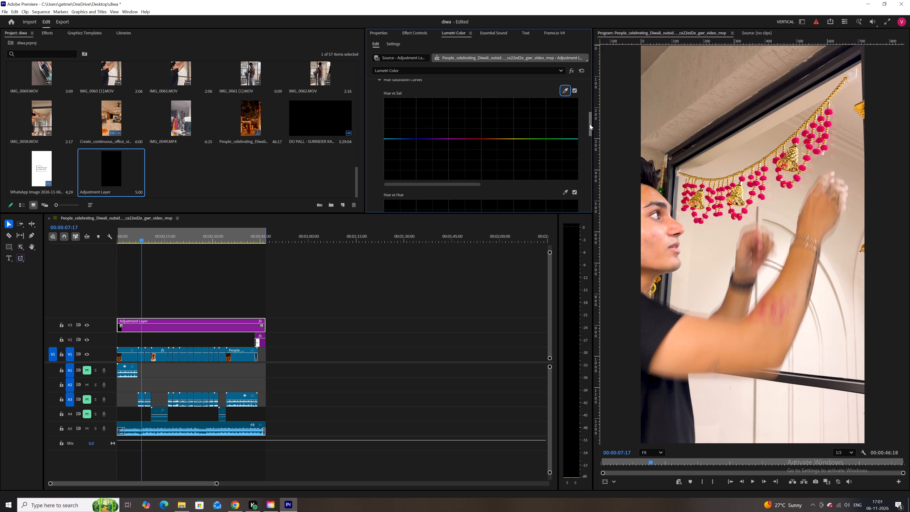
pyautogui.moveTo(590, 124); pyautogui.dragTo(588, 205)
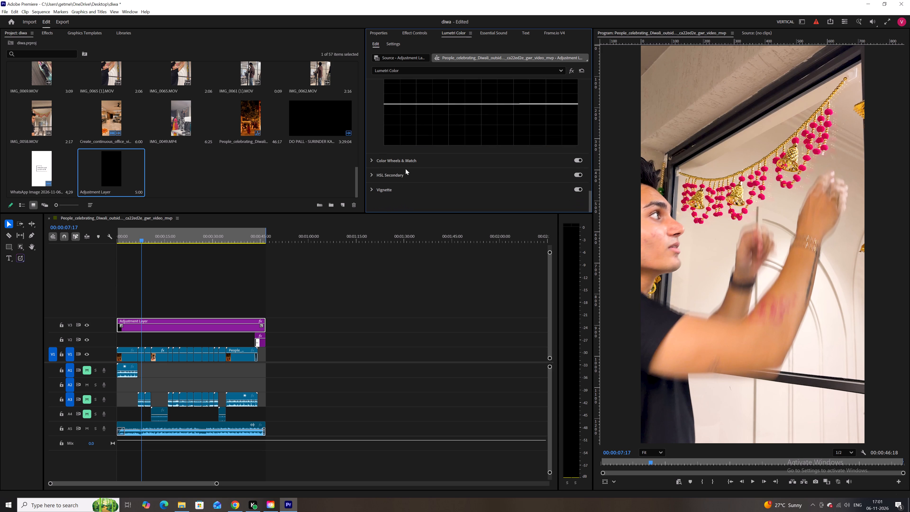
pyautogui.click(369, 159)
pyautogui.scroll(-4, 545, 156)
pyautogui.scroll(4, 546, 156)
pyautogui.scroll(-4, 546, 156)
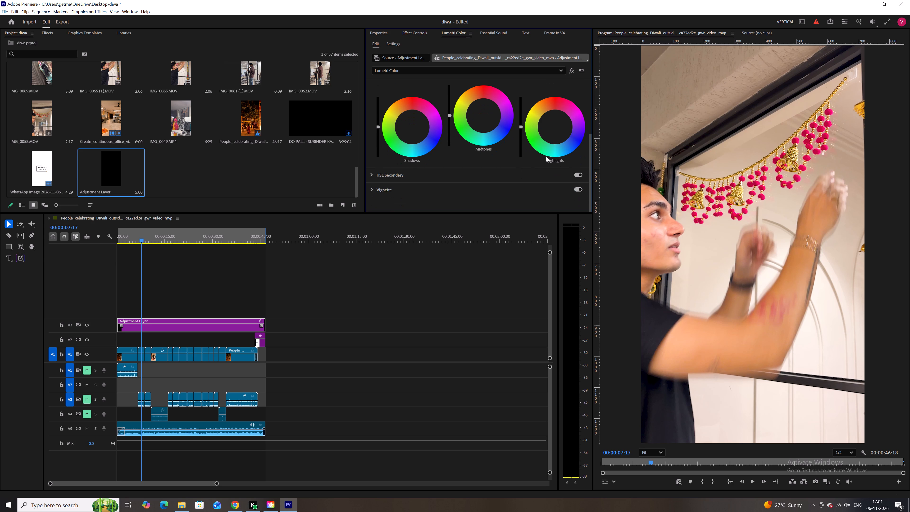
pyautogui.scroll(-3, 546, 156)
pyautogui.click(372, 176)
pyautogui.scroll(-4, 437, 164)
pyautogui.scroll(5, 437, 164)
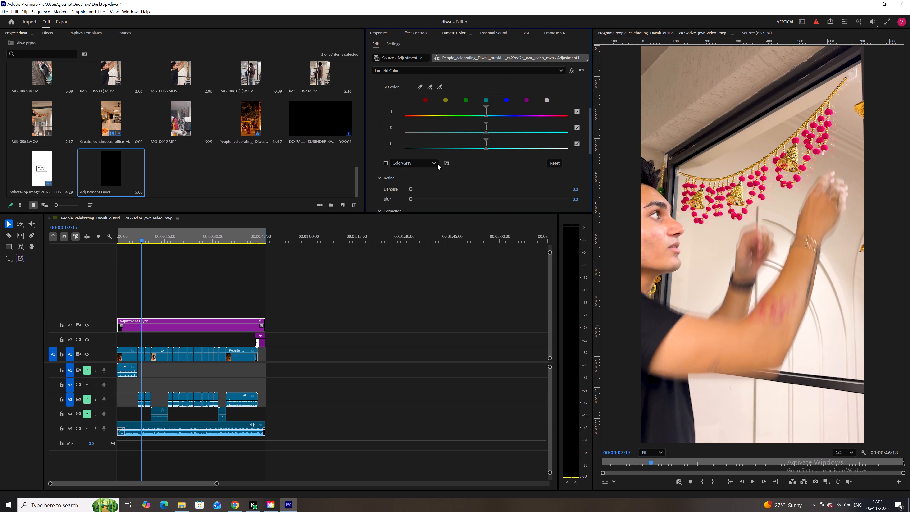
pyautogui.scroll(6, 437, 164)
pyautogui.scroll(4, 587, 109)
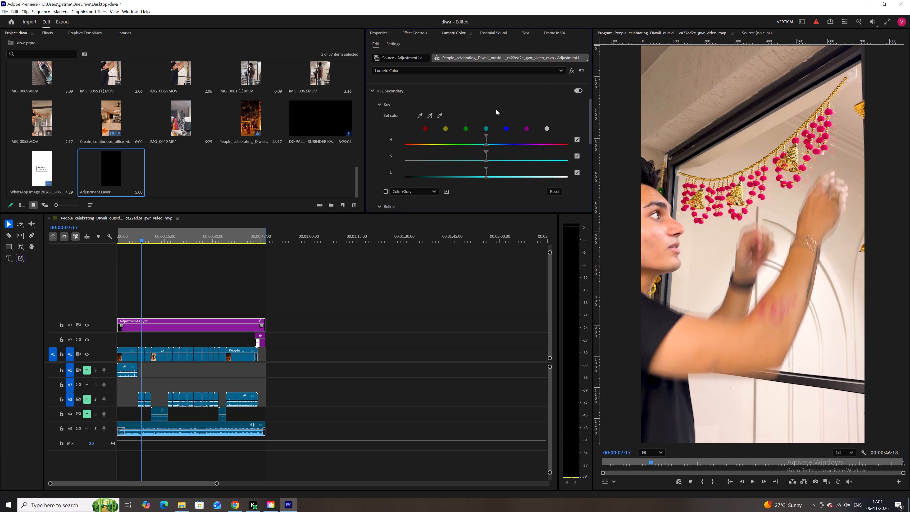
pyautogui.scroll(10, 493, 109)
# In Color Wheels & Match, shift the shadows, midtones and highlights wheels slightly toward yellow-orange for a warmer tint.
pyautogui.click(373, 131)
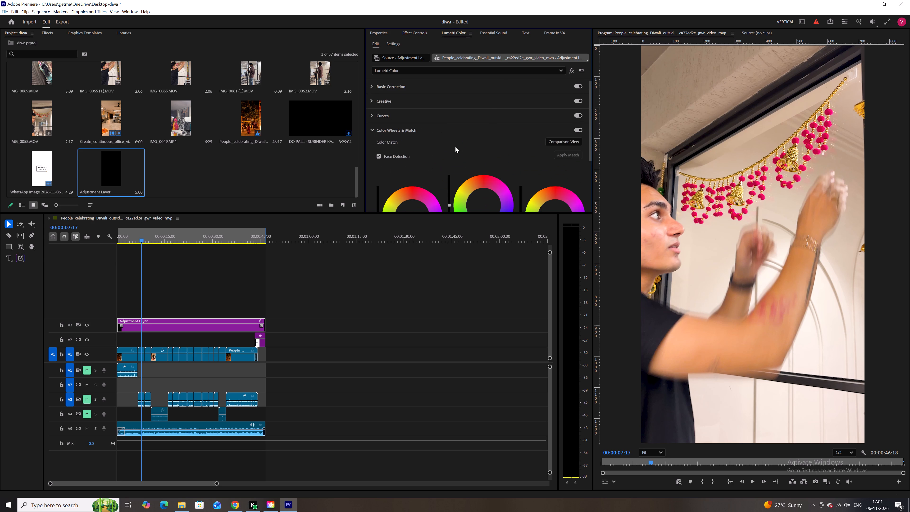
pyautogui.scroll(-8, 455, 147)
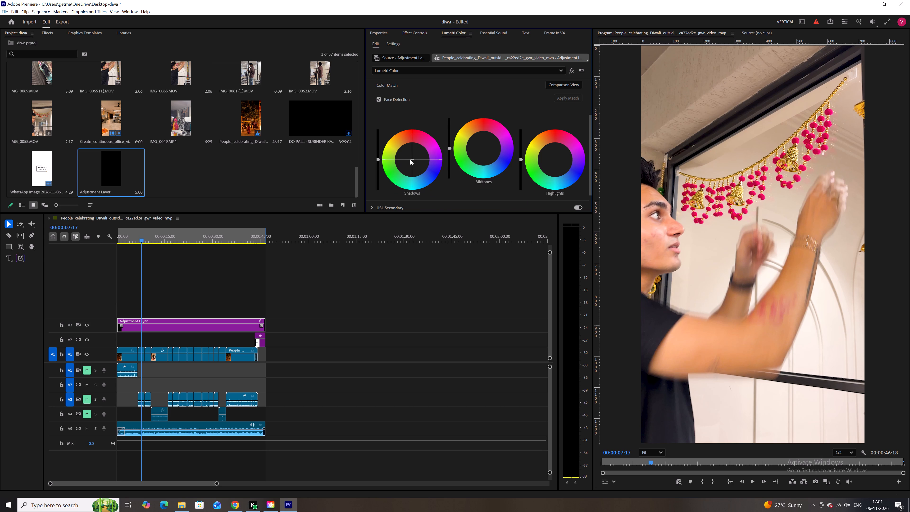
pyautogui.moveTo(412, 159); pyautogui.dragTo(347, 97)
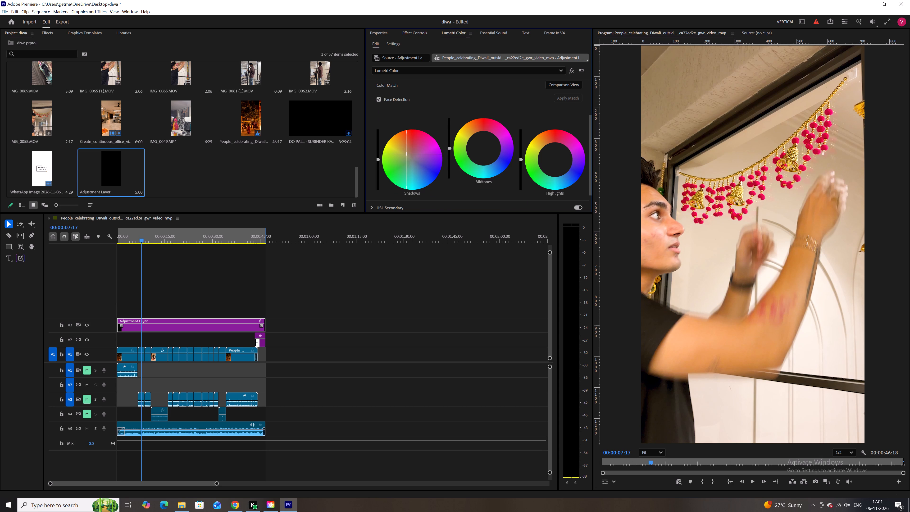
pyautogui.moveTo(347, 97); pyautogui.dragTo(364, 116)
pyautogui.moveTo(364, 116); pyautogui.dragTo(361, 102)
pyautogui.moveTo(483, 148); pyautogui.dragTo(479, 185)
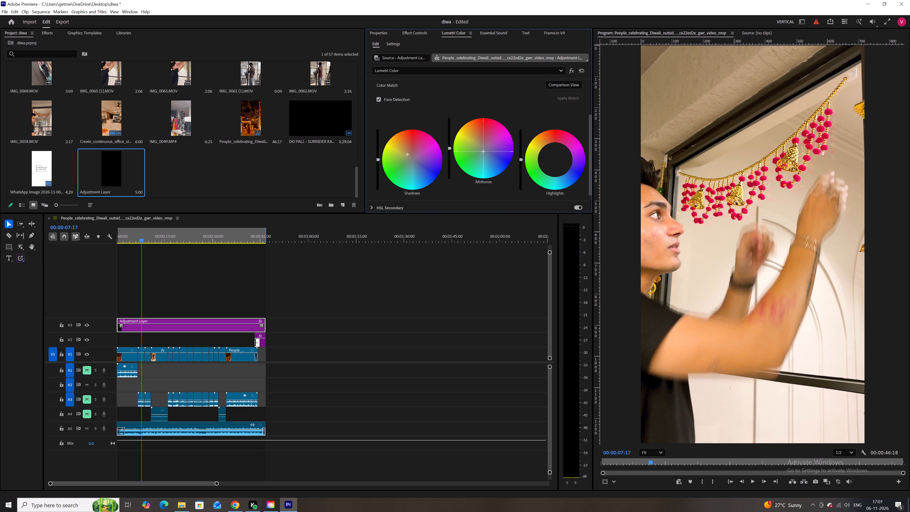
pyautogui.moveTo(479, 185); pyautogui.dragTo(499, 130)
pyautogui.moveTo(499, 130); pyautogui.dragTo(451, 131)
pyautogui.moveTo(553, 159); pyautogui.dragTo(584, 176)
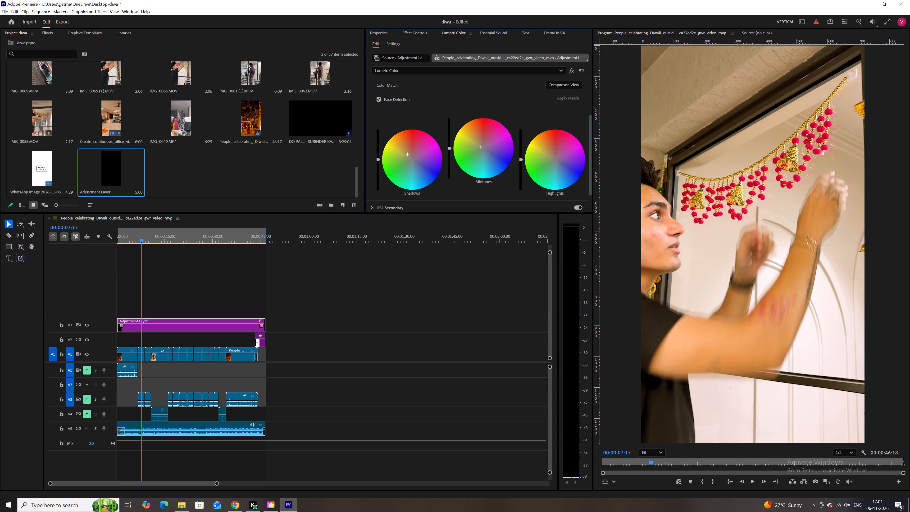
pyautogui.moveTo(584, 176); pyautogui.dragTo(617, 183)
pyautogui.moveTo(617, 183); pyautogui.dragTo(506, 130)
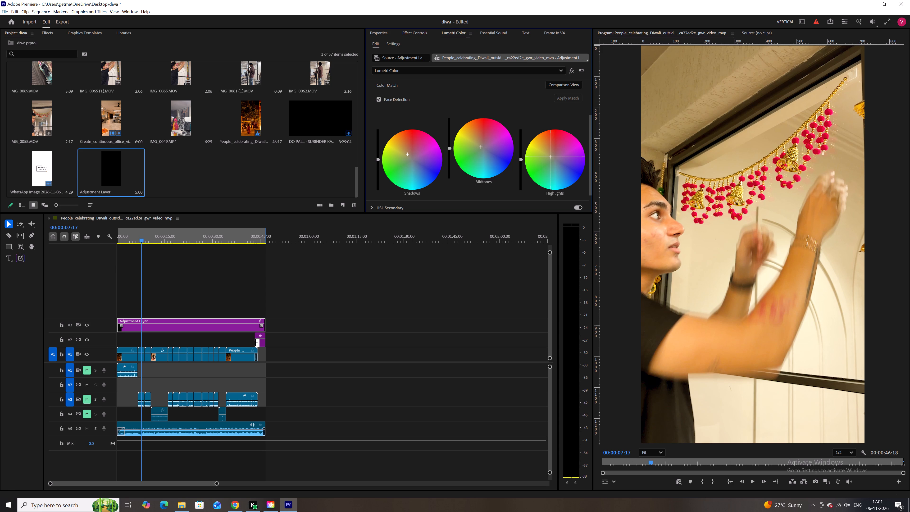
pyautogui.moveTo(506, 130); pyautogui.dragTo(514, 134)
# Preview the grade on the opening clips, and split the V3 adjustment layer at the end of the first Diwali clip.
pyautogui.moveTo(145, 238); pyautogui.dragTo(148, 239)
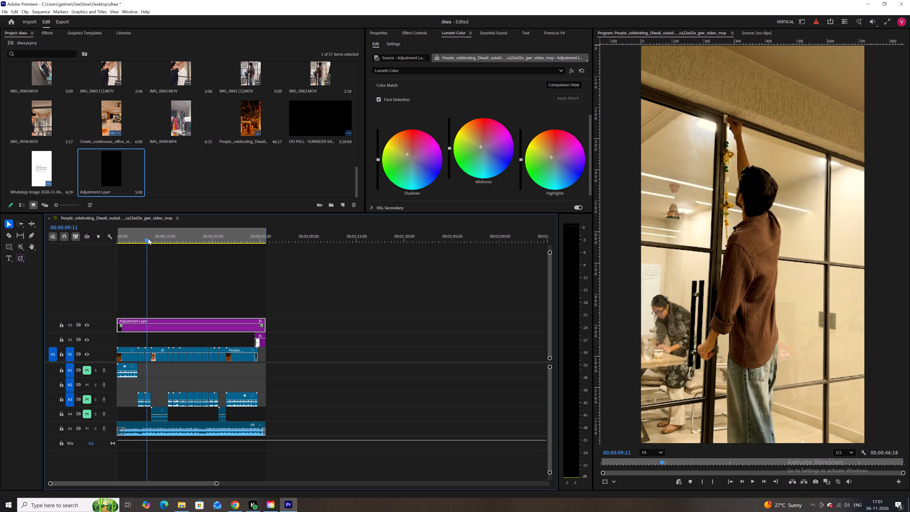
pyautogui.moveTo(148, 239); pyautogui.dragTo(141, 237)
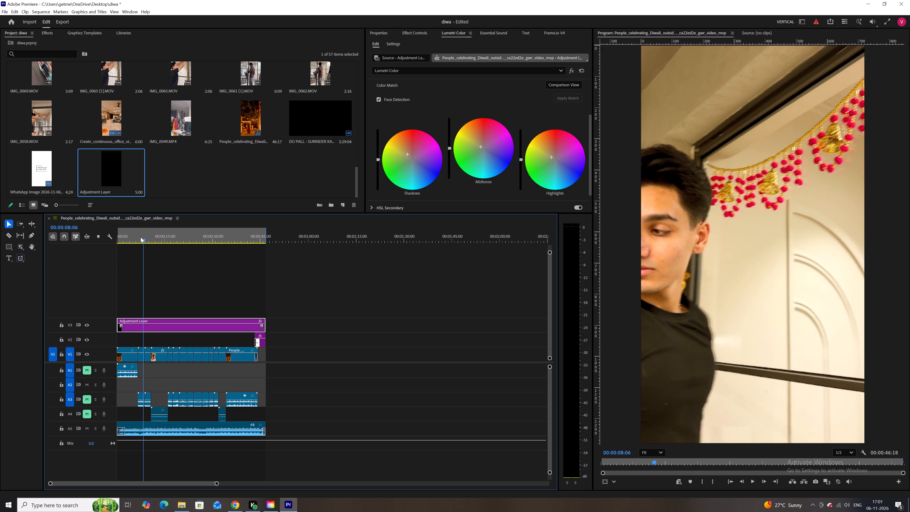
pyautogui.moveTo(141, 237); pyautogui.dragTo(96, 233)
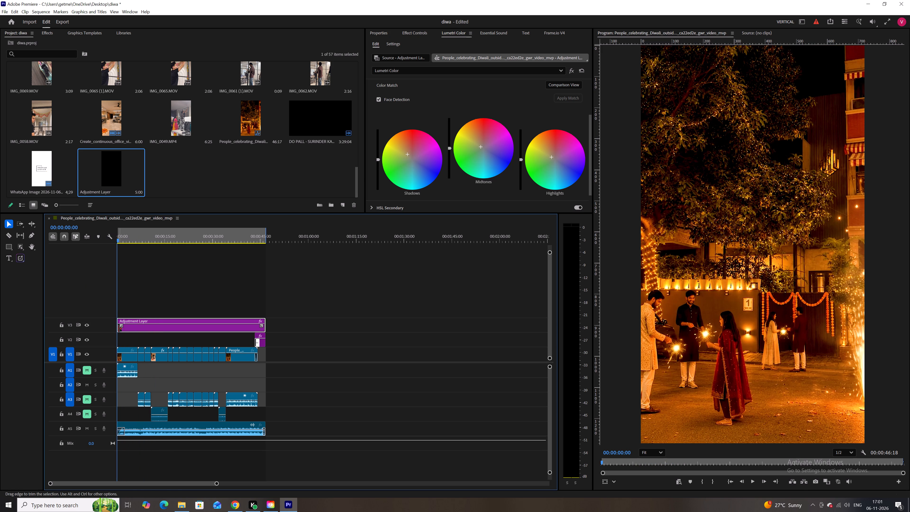
pyautogui.keyDown('alt'); pyautogui.scroll(13, 130, 339); pyautogui.keyUp('alt')
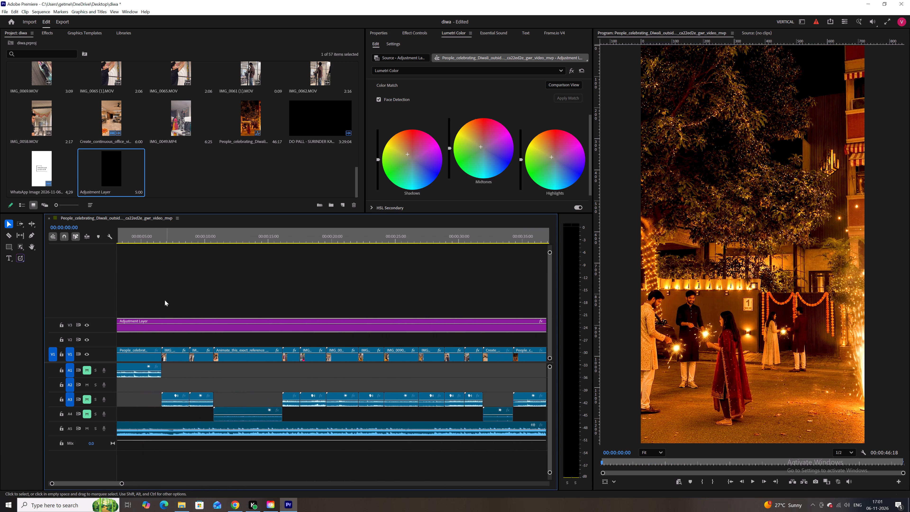
pyautogui.press('c')
pyautogui.click(163, 329)
pyautogui.press('v')
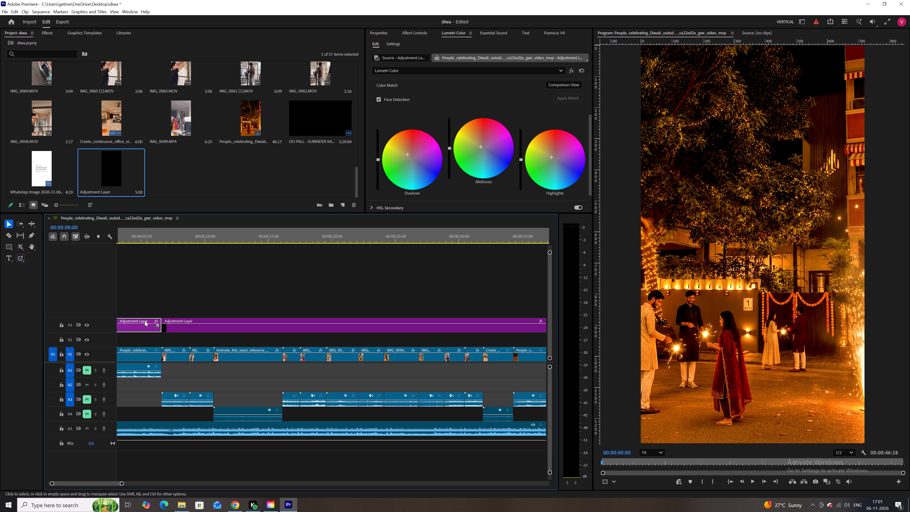
# Delete the V3 adjustment layer segment above the first Diwali clip.
pyautogui.click(145, 320)
pyautogui.press('BackSpace')
# Cut the V3 adjustment layer at both ends of the Animate rangoli clip and delete the section above that clip.
pyautogui.click(162, 244)
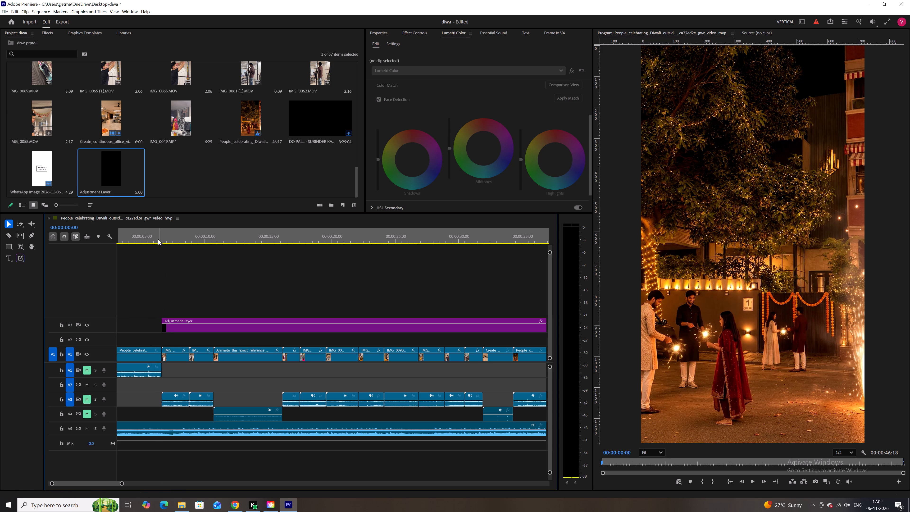
pyautogui.moveTo(156, 238); pyautogui.dragTo(183, 242)
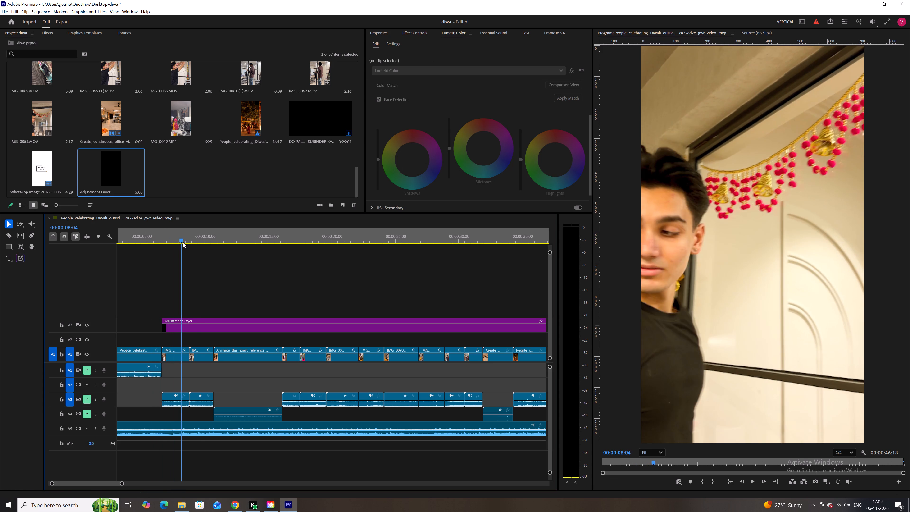
pyautogui.moveTo(183, 242); pyautogui.dragTo(221, 249)
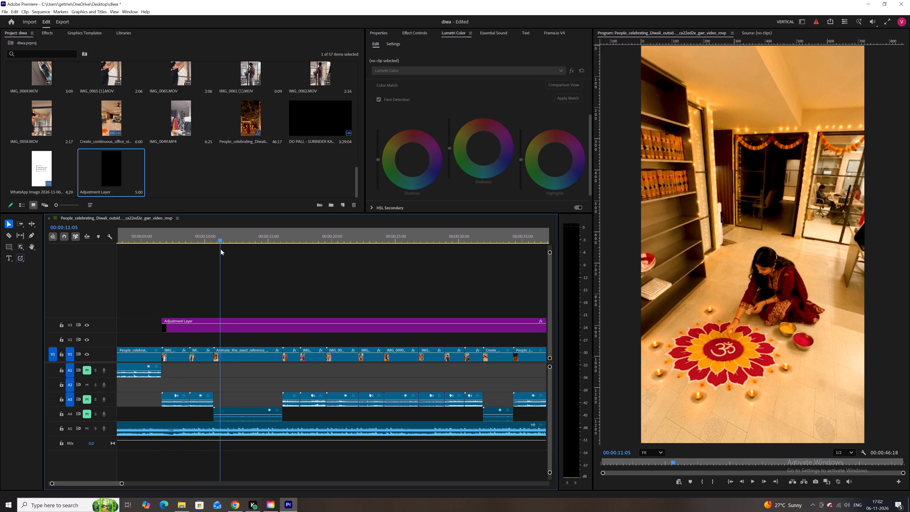
pyautogui.moveTo(221, 249); pyautogui.dragTo(220, 249)
pyautogui.press('c')
pyautogui.click(214, 328)
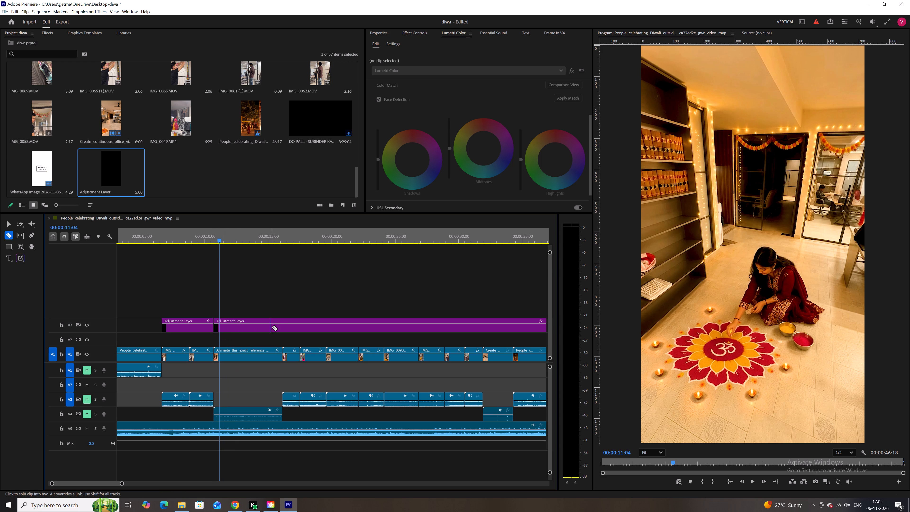
pyautogui.click(281, 325)
pyautogui.press('v')
pyautogui.click(264, 329)
pyautogui.press('BackSpace')
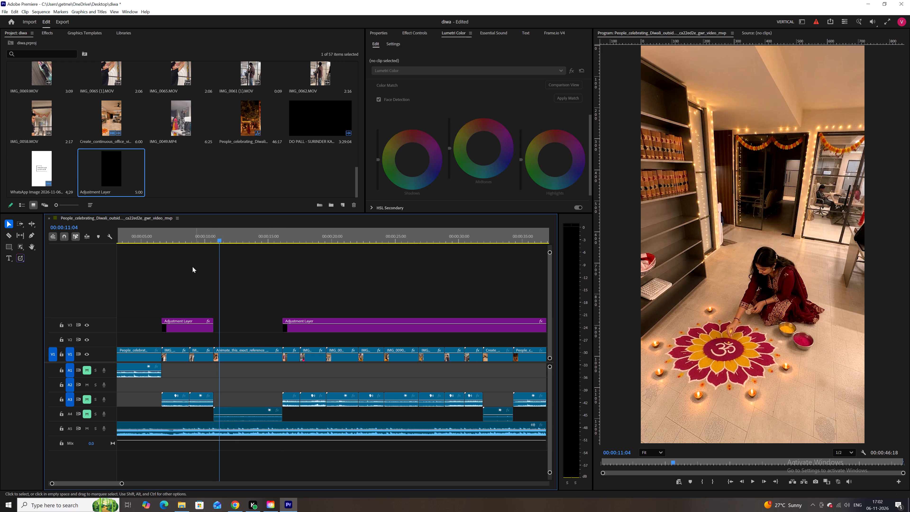
# Cut the V3 adjustment layer at both ends of the Create_continuous office clip and delete the section above that clip.
pyautogui.moveTo(203, 239); pyautogui.dragTo(239, 241)
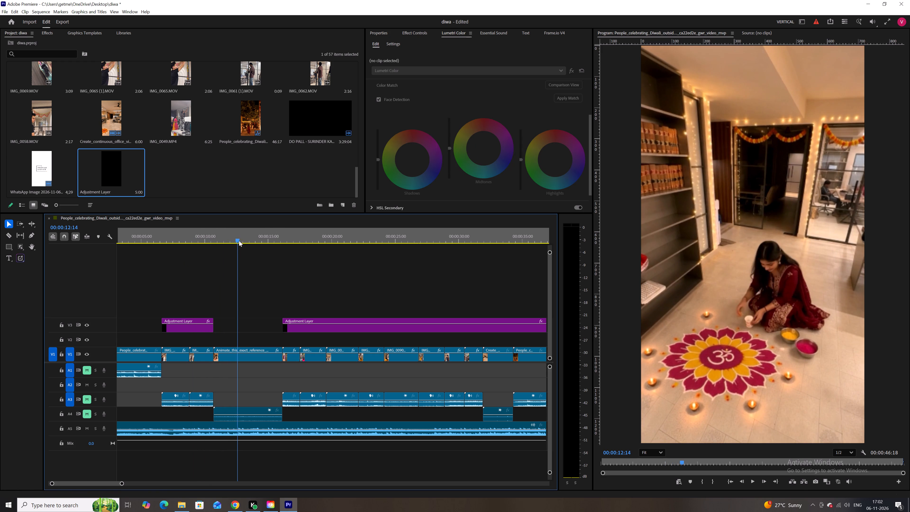
pyautogui.moveTo(239, 241); pyautogui.dragTo(307, 247)
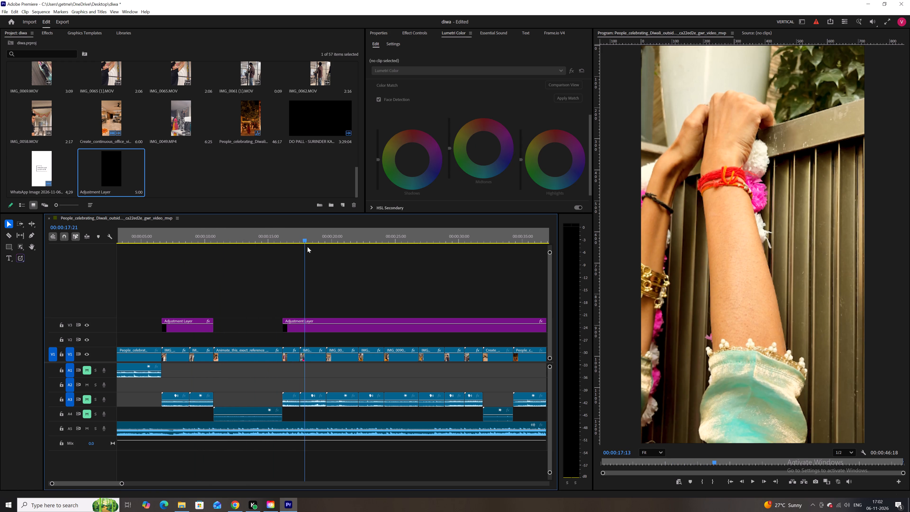
pyautogui.moveTo(307, 247); pyautogui.dragTo(442, 247)
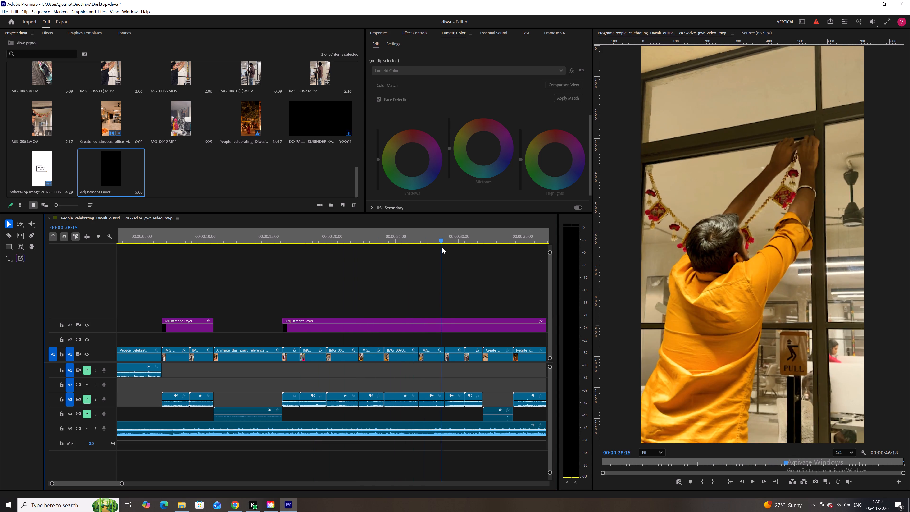
pyautogui.moveTo(442, 247); pyautogui.dragTo(489, 247)
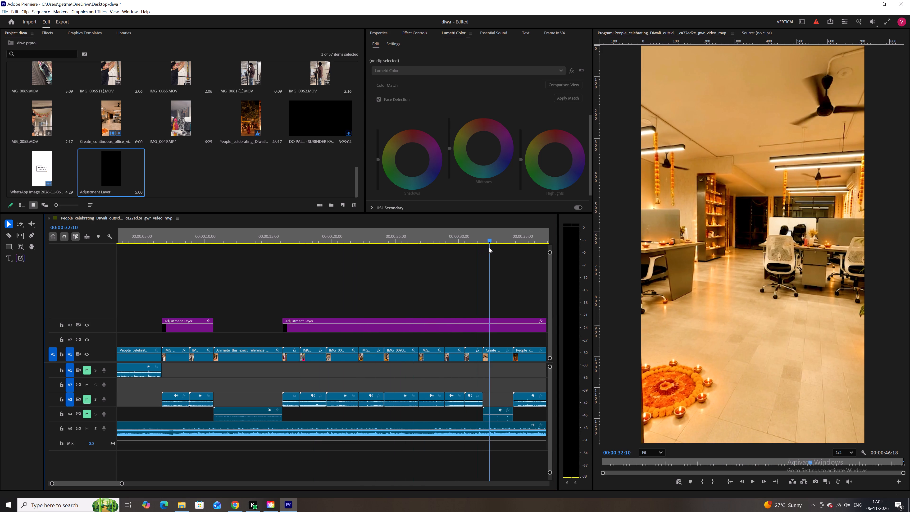
pyautogui.moveTo(489, 247); pyautogui.dragTo(485, 249)
pyautogui.press('c')
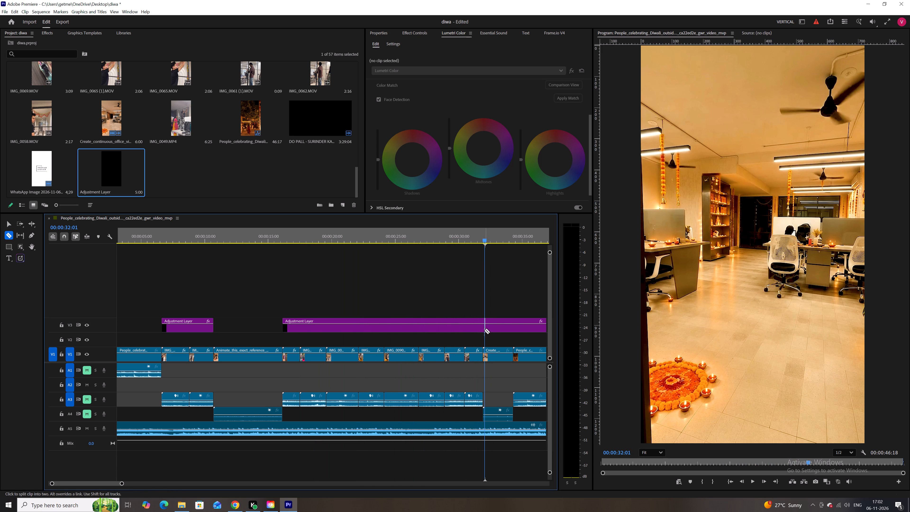
pyautogui.click(483, 328)
pyautogui.click(513, 325)
pyautogui.press('v')
pyautogui.click(503, 326)
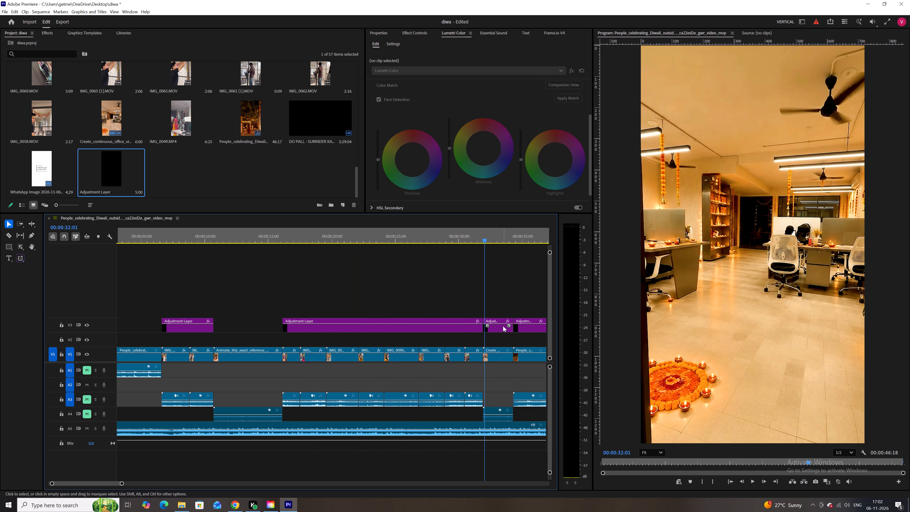
pyautogui.press('BackSpace')
# Delete the remaining adjustment layer segment above the closing Diwali celebration clip.
pyautogui.moveTo(476, 239); pyautogui.dragTo(477, 240)
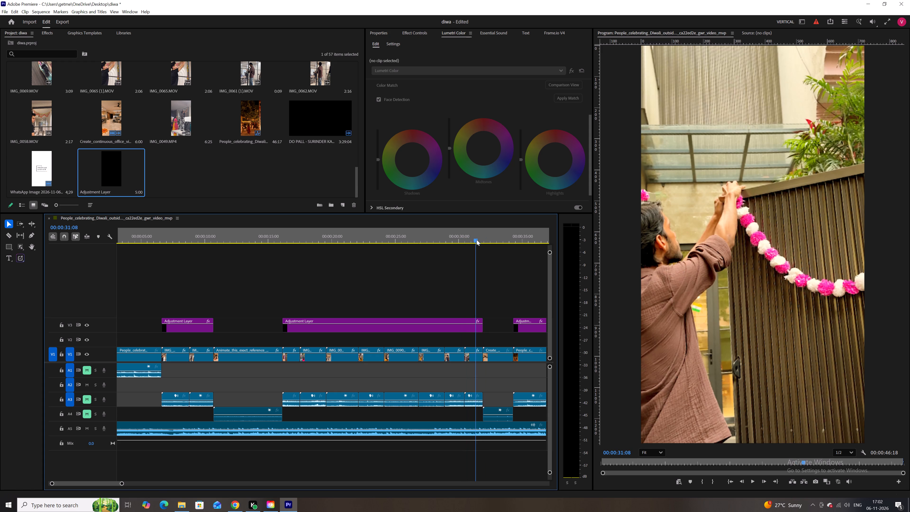
pyautogui.moveTo(477, 240); pyautogui.dragTo(546, 244)
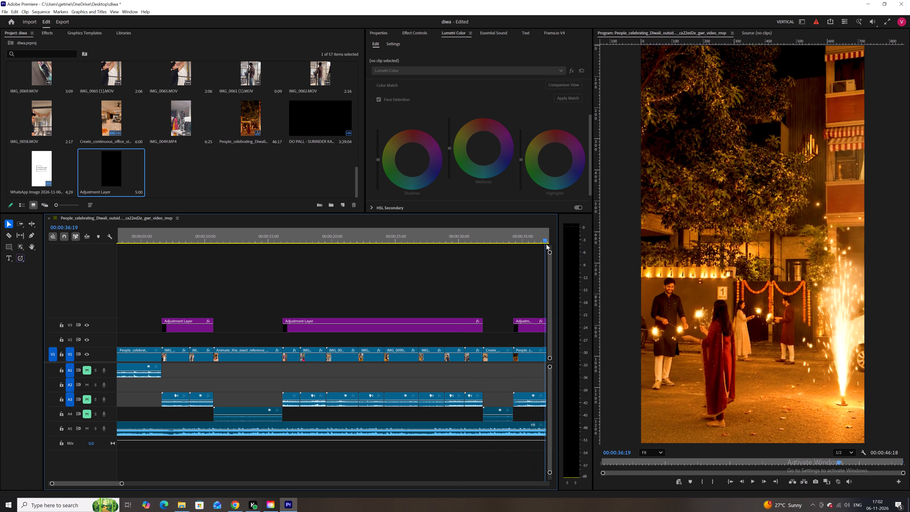
pyautogui.moveTo(546, 244); pyautogui.dragTo(548, 247)
pyautogui.click(509, 323)
pyautogui.press('BackSpace')
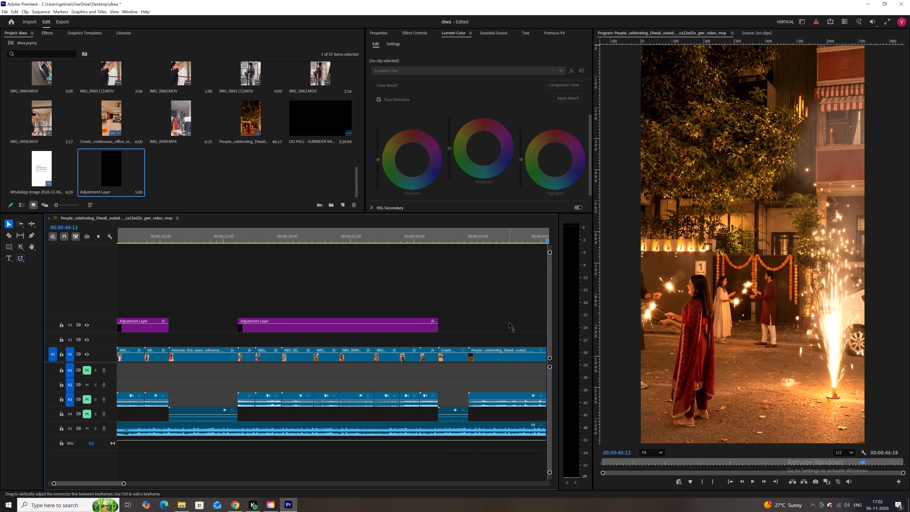
# Check the sequence's ending, return the playhead to the start and save the project.
pyautogui.keyDown('alt'); pyautogui.scroll(-9, 509, 323); pyautogui.keyUp('alt')
pyautogui.moveTo(313, 240); pyautogui.dragTo(326, 238)
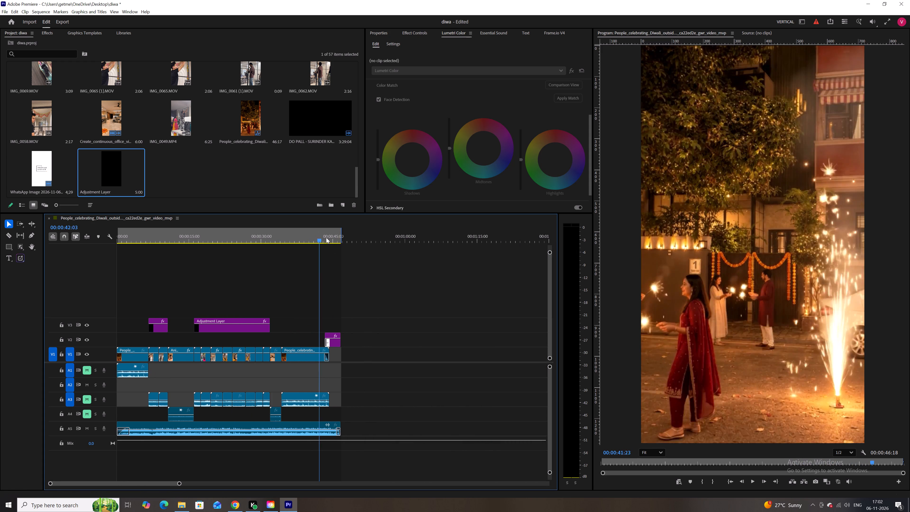
pyautogui.moveTo(326, 238); pyautogui.dragTo(28, 241)
pyautogui.hotkey('ctrl', 's')
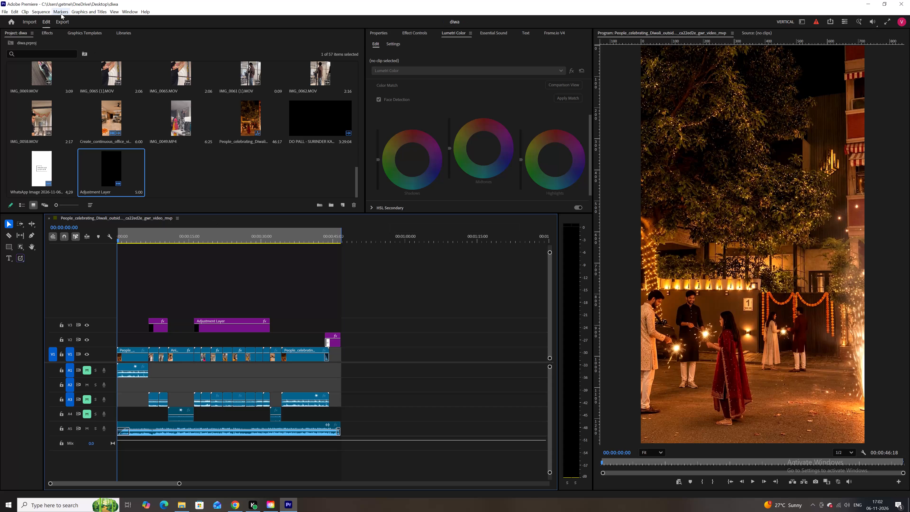
# Create a dynamically linked After Effects composition at 720 × 1280, 24 fps with square pixels.
pyautogui.click(4, 12)
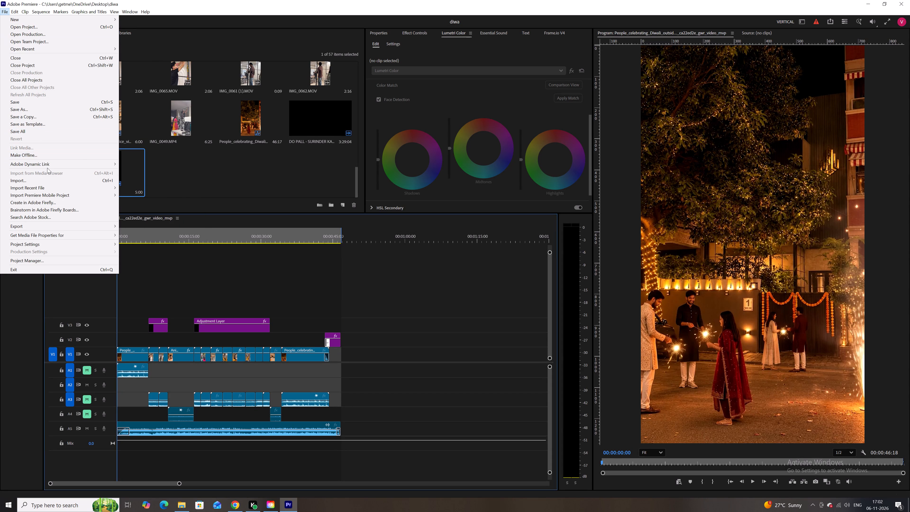
pyautogui.click(46, 167)
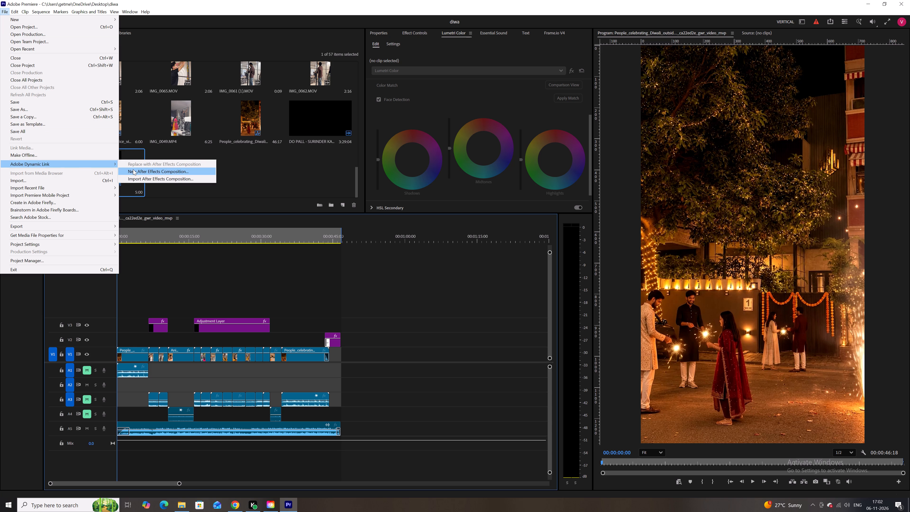
pyautogui.click(133, 169)
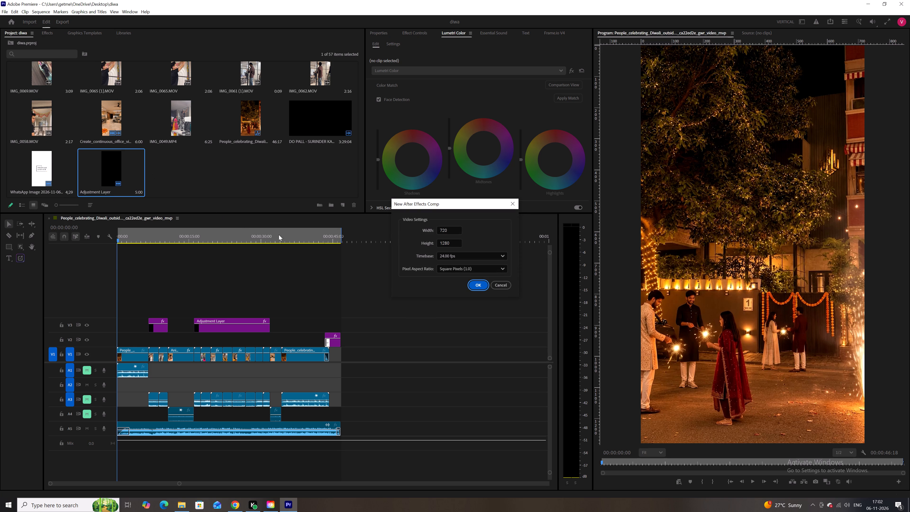
pyautogui.click(475, 285)
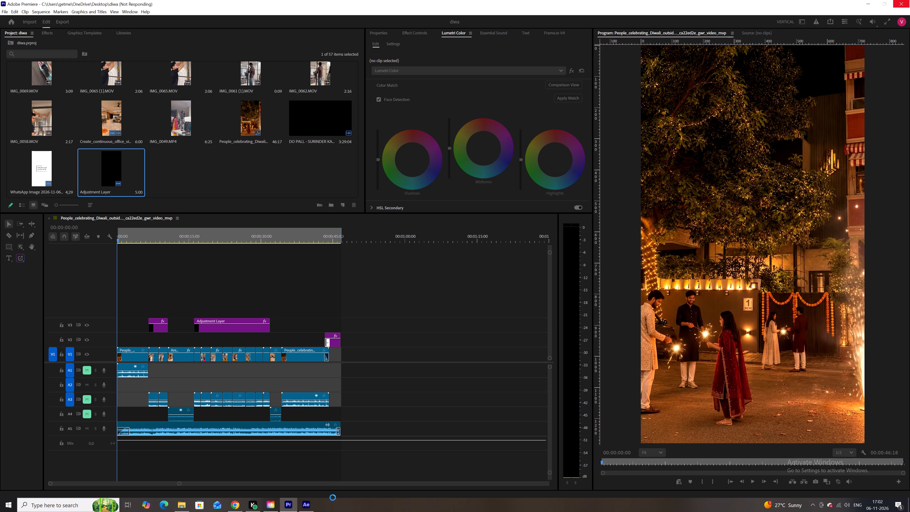
# Switch to After Effects, continue past the System Compatibility Report and save its project as diwa in Downloads.
pyautogui.click(308, 511)
pyautogui.click(526, 288)
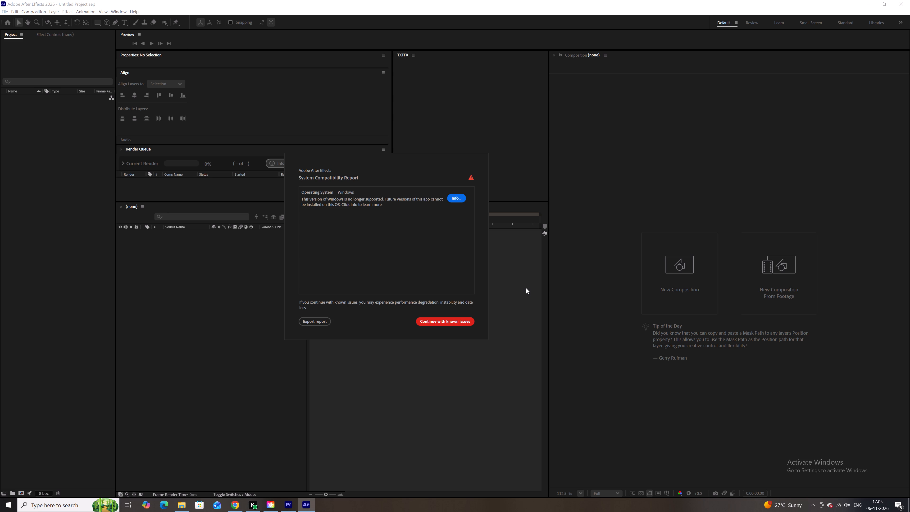
pyautogui.click(455, 323)
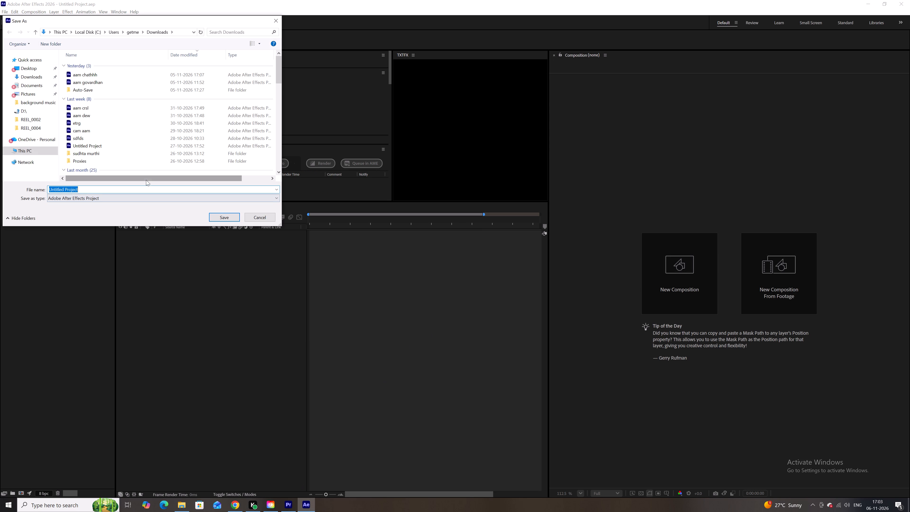
pyautogui.write('diwa')
pyautogui.press('Return')
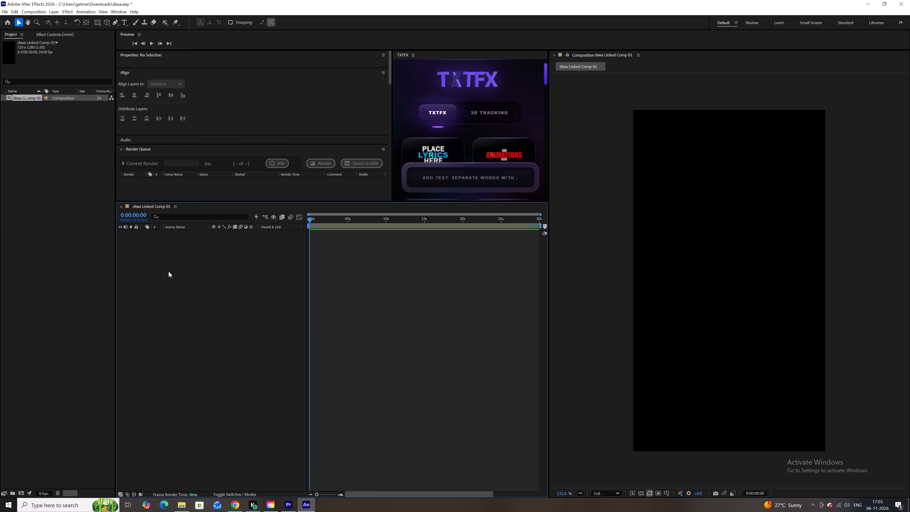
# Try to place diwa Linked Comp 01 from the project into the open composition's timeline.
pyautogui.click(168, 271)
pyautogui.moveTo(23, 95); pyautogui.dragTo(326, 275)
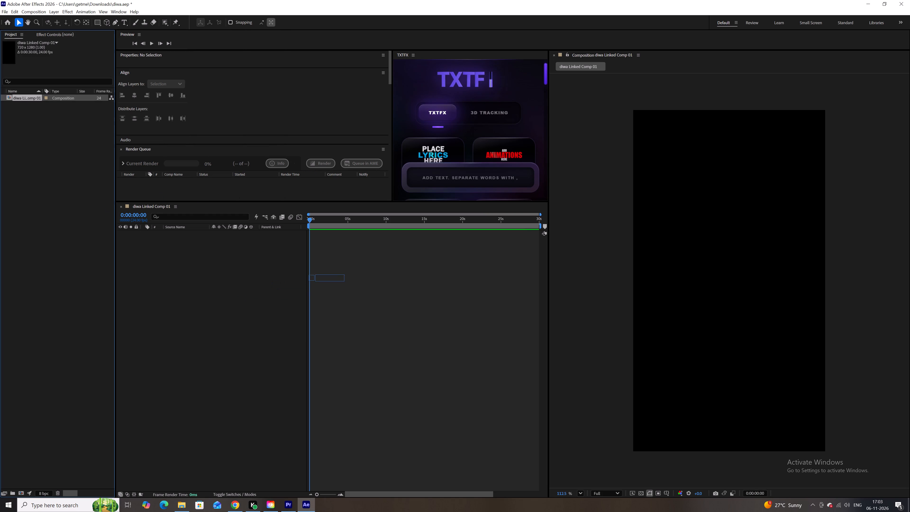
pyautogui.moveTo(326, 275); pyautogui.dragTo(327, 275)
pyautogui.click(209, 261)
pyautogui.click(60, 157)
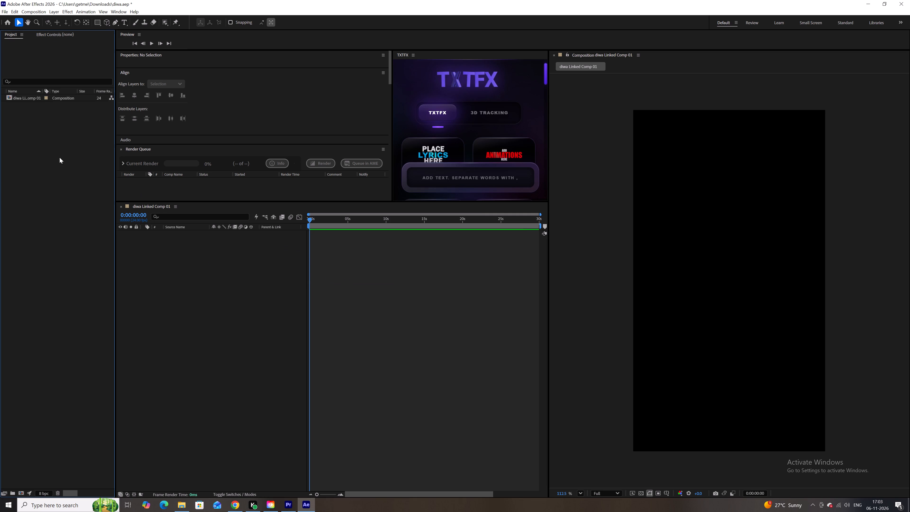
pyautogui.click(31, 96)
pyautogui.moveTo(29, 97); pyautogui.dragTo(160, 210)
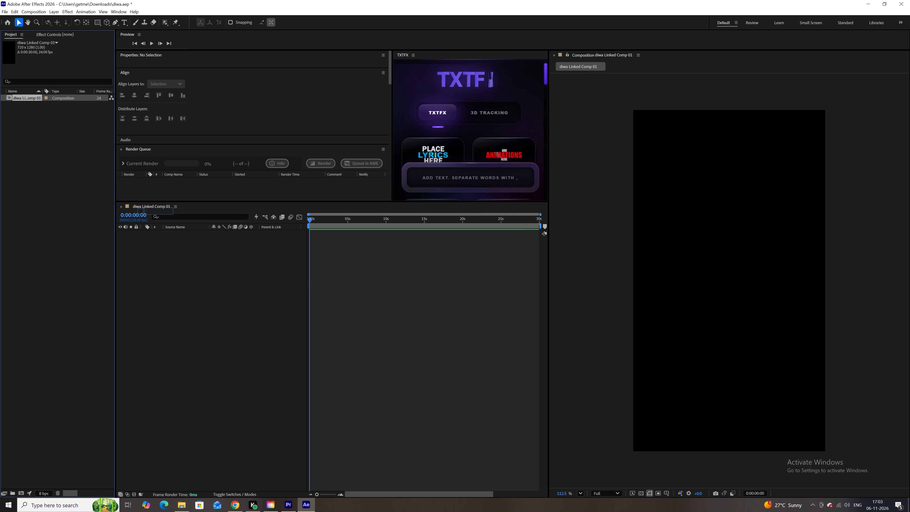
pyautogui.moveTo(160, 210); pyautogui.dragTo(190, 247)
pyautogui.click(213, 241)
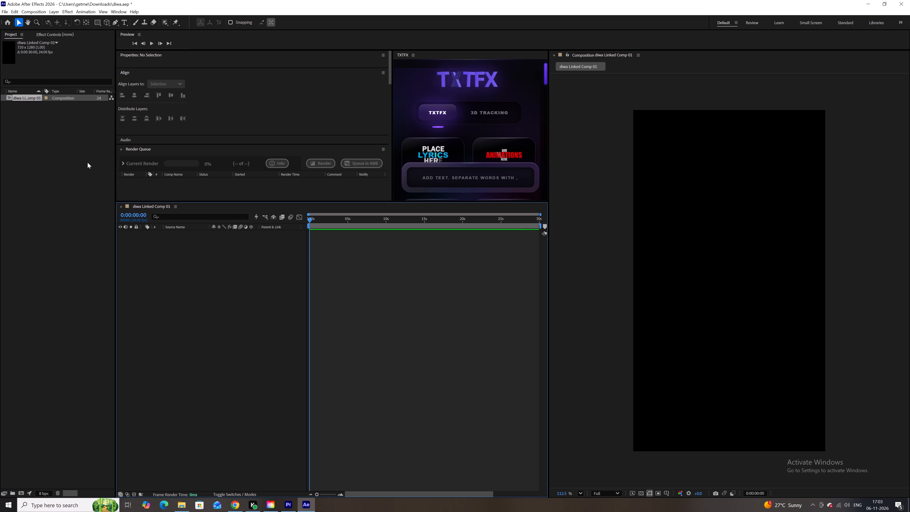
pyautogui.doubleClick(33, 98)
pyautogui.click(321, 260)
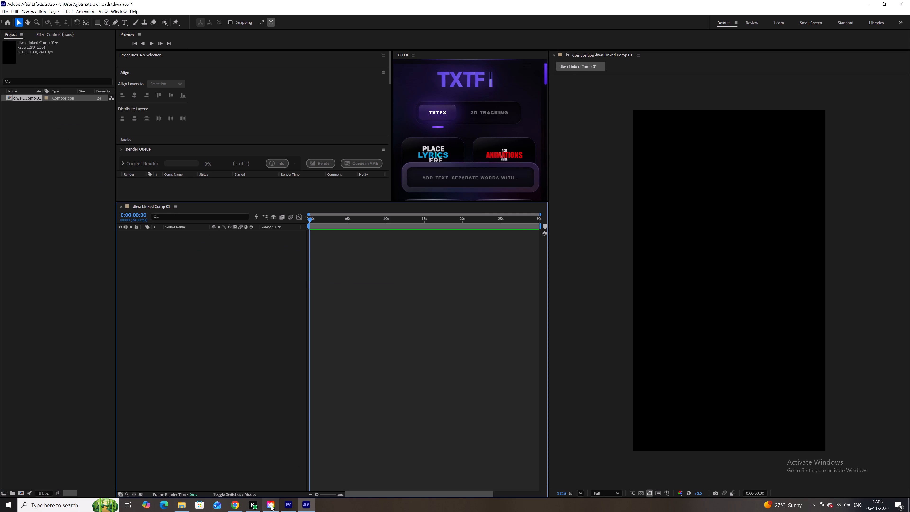
# Switch back to Premiere, select every clip in the sequence and replace them with a linked After Effects composition.
pyautogui.click(288, 503)
pyautogui.moveTo(392, 279); pyautogui.dragTo(46, 494)
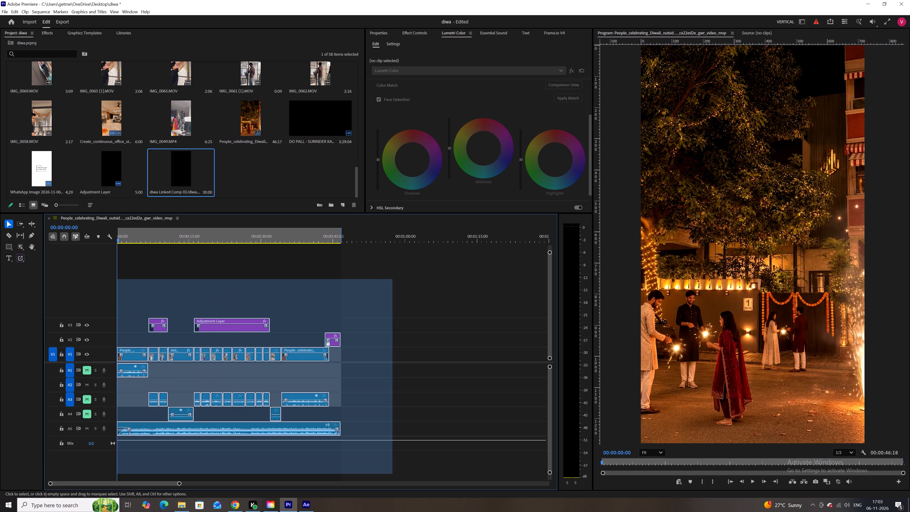
pyautogui.moveTo(46, 494); pyautogui.dragTo(47, 493)
pyautogui.click(14, 11)
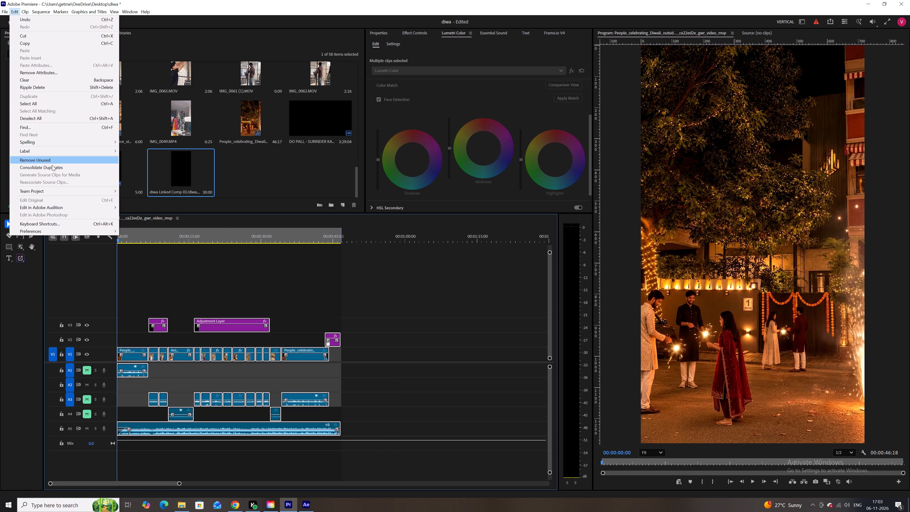
pyautogui.click(54, 152)
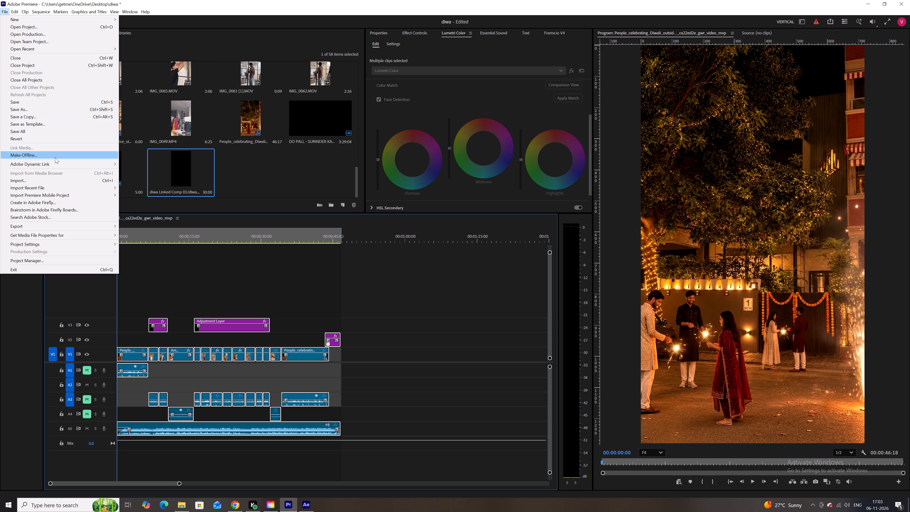
pyautogui.click(56, 167)
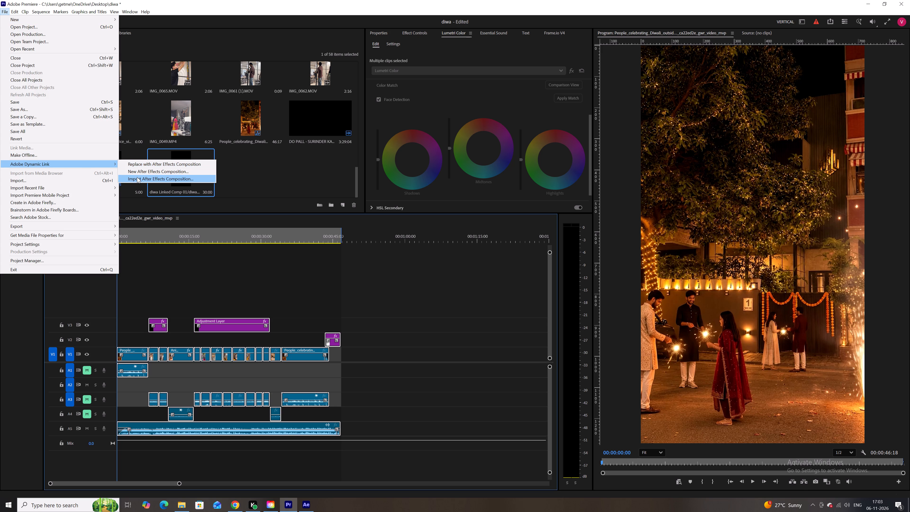
pyautogui.click(138, 166)
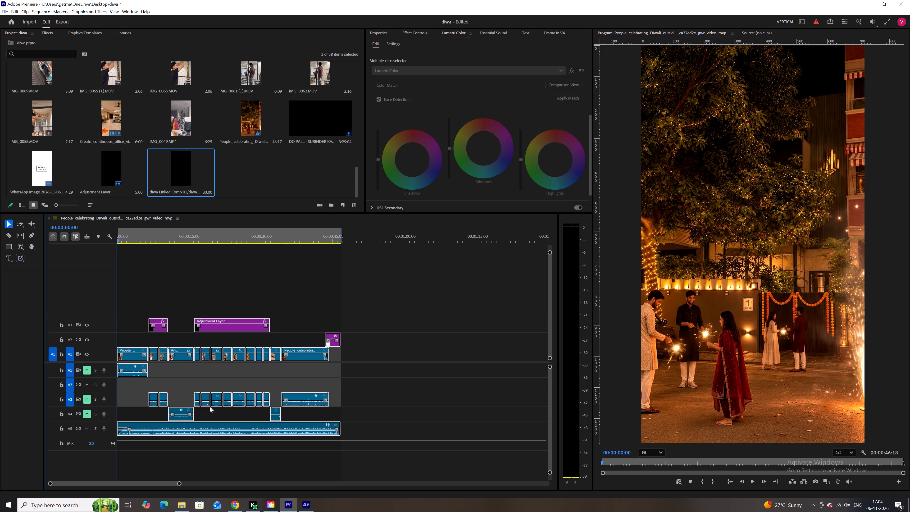
# Switch to After Effects and scrub through roughly the first 13 seconds of diwa Linked Comp 02.
pyautogui.click(309, 500)
pyautogui.click(326, 377)
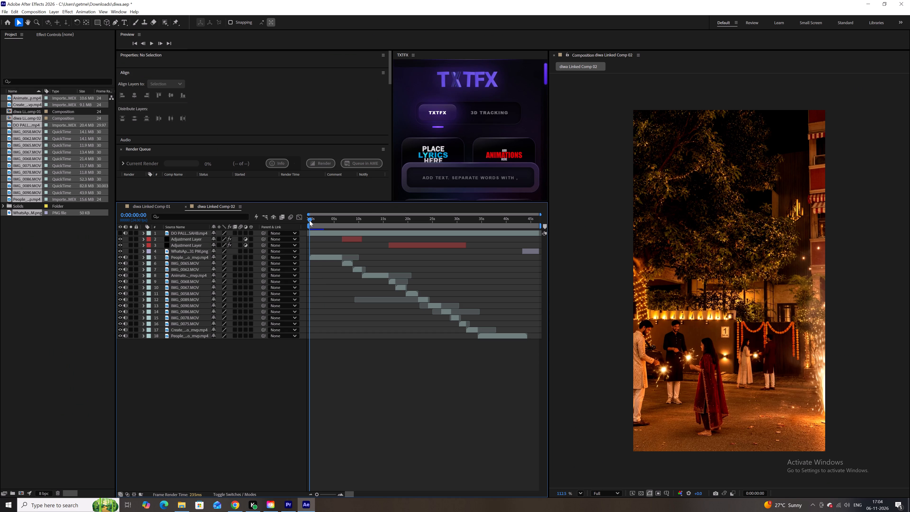
pyautogui.moveTo(309, 220); pyautogui.dragTo(354, 220)
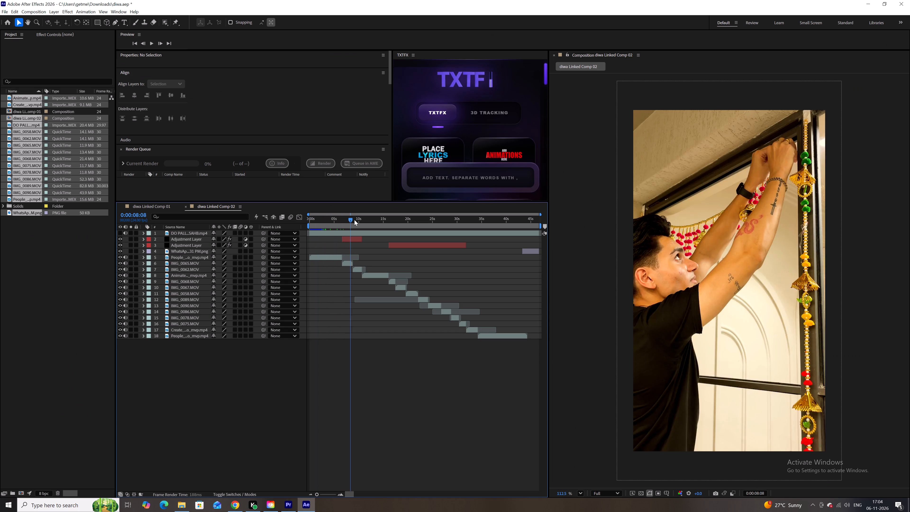
pyautogui.moveTo(354, 220); pyautogui.dragTo(337, 221)
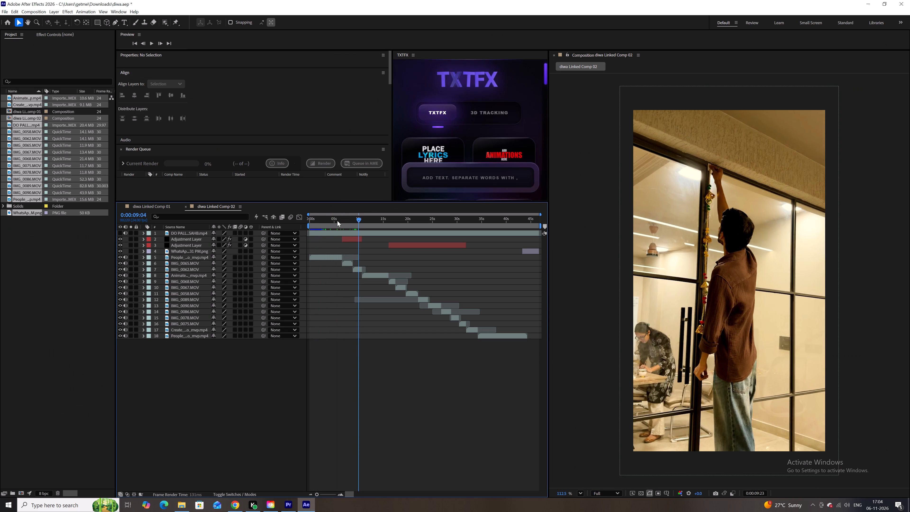
pyautogui.moveTo(337, 221); pyautogui.dragTo(307, 226)
pyautogui.press('space')
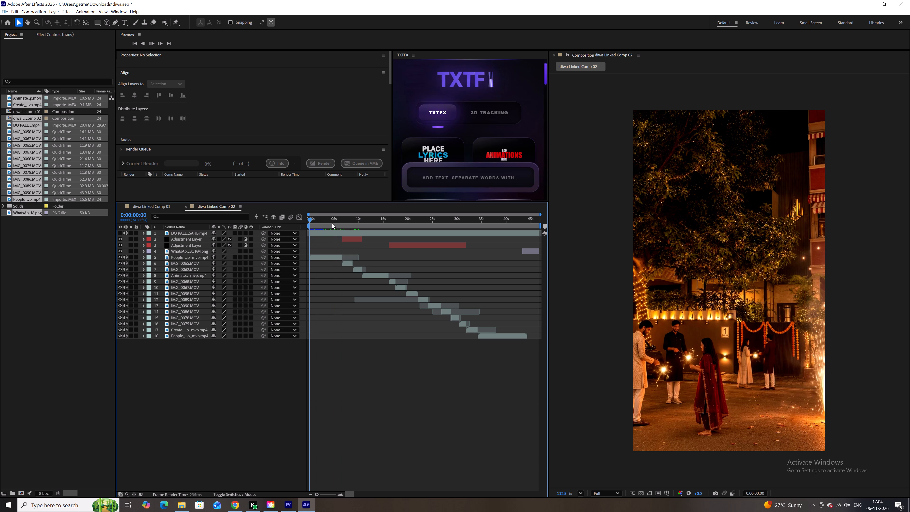
pyautogui.moveTo(332, 223); pyautogui.dragTo(356, 224)
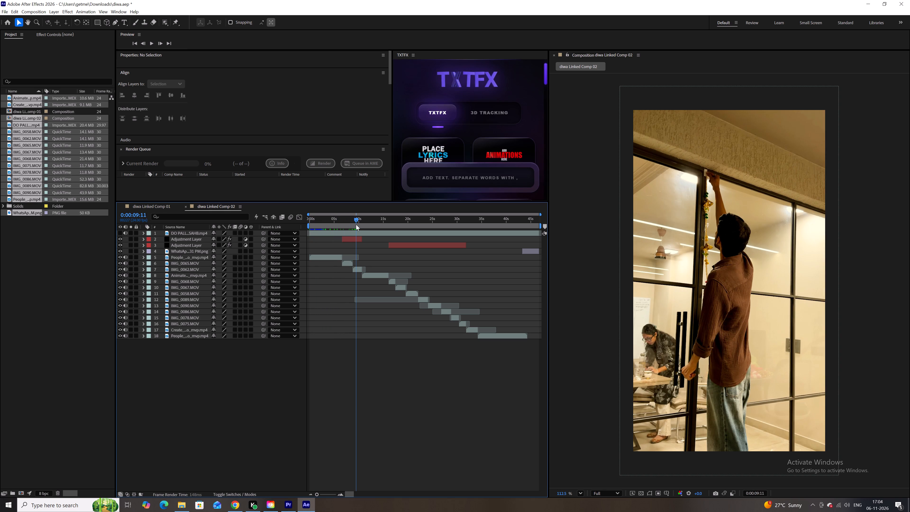
pyautogui.moveTo(356, 224); pyautogui.dragTo(380, 227)
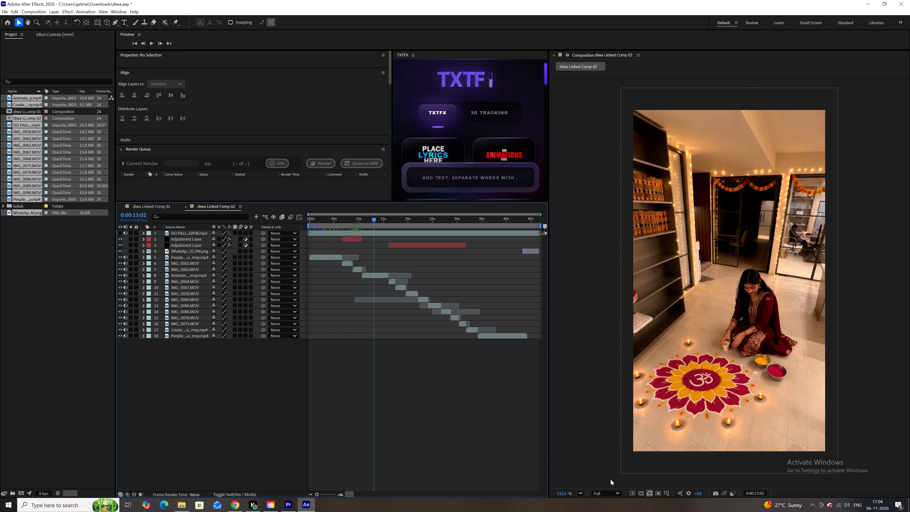
# Set the composition's preview resolution to Quarter and return the playhead to the start.
pyautogui.click(601, 495)
pyautogui.click(602, 473)
pyautogui.click(422, 384)
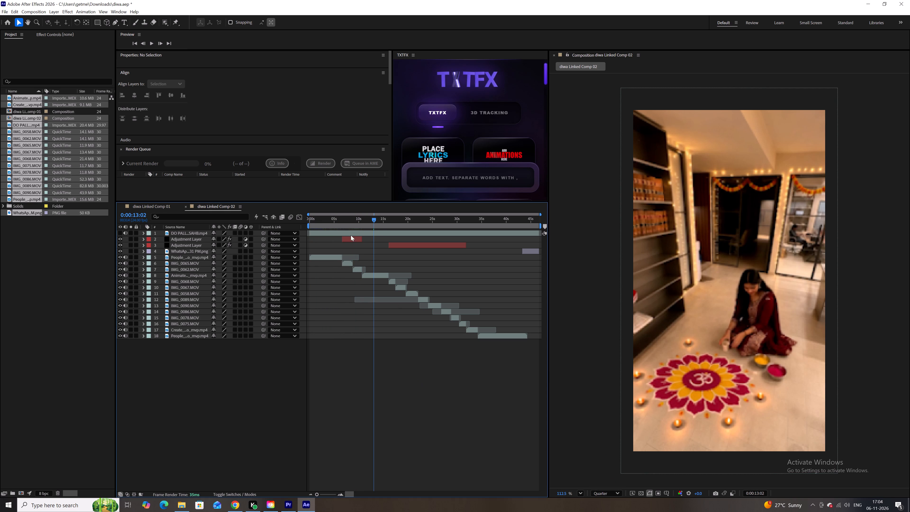
pyautogui.moveTo(336, 220); pyautogui.dragTo(300, 225)
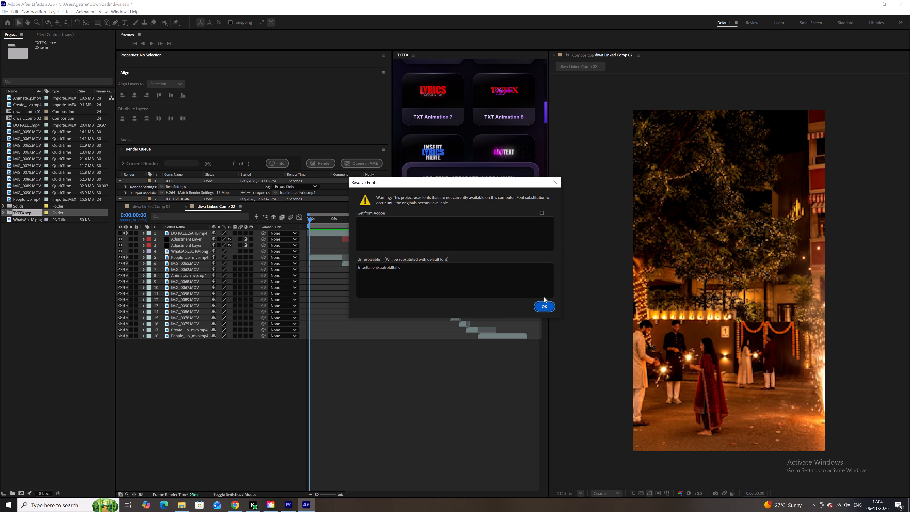
pyautogui.click(545, 306)
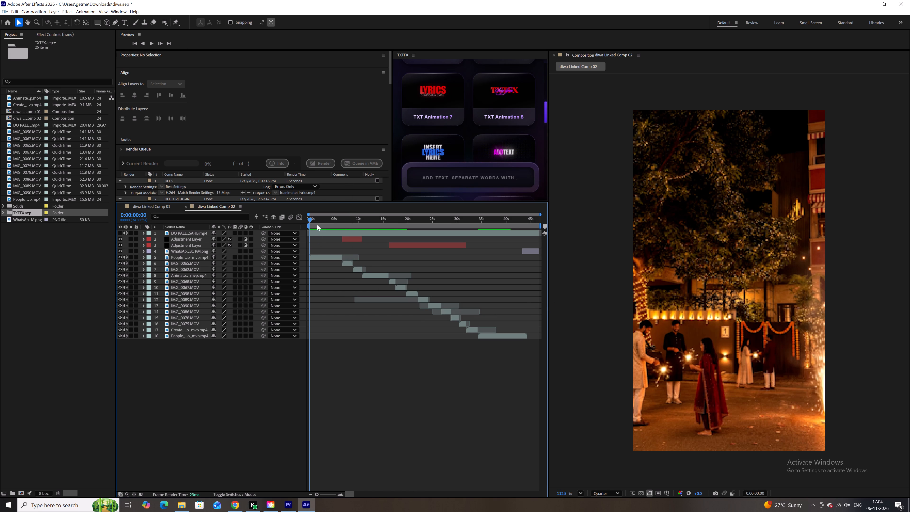
# Try applying TXT Animation 8 again with the playhead at the start of diwa Linked Comp 02.
pyautogui.scroll(-3, 341, 314)
pyautogui.click(254, 439)
pyautogui.moveTo(310, 221); pyautogui.dragTo(301, 223)
pyautogui.click(503, 95)
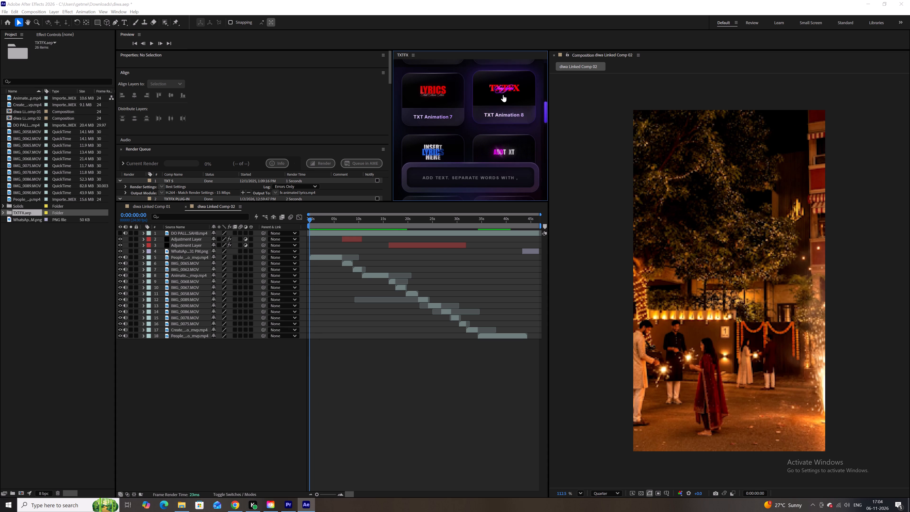
pyautogui.click(519, 276)
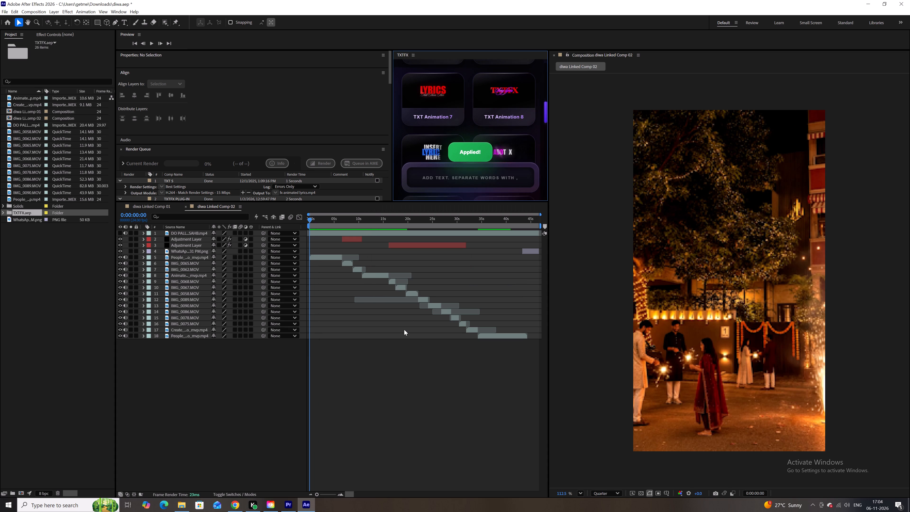
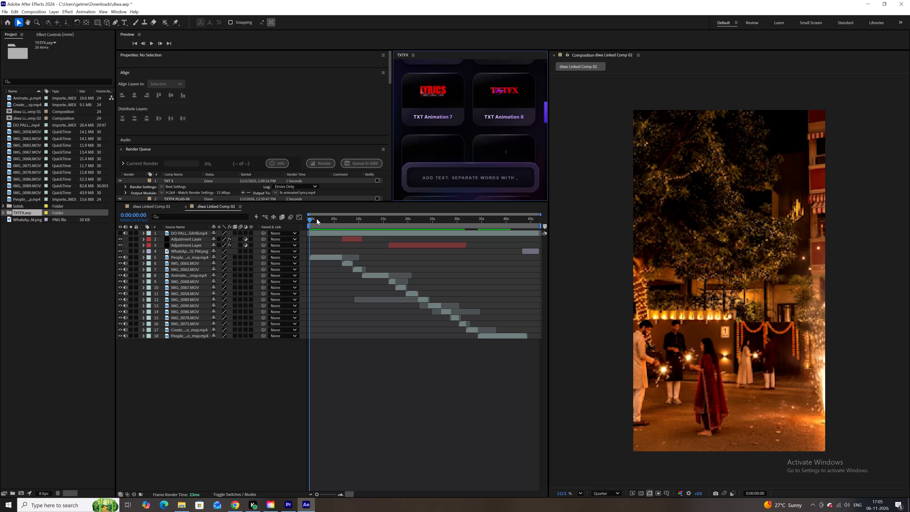
# Add TXTFX's TXT Animation 8 at the start of diwa Linked Comp 02 and briefly preview it.
pyautogui.moveTo(314, 221); pyautogui.dragTo(298, 219)
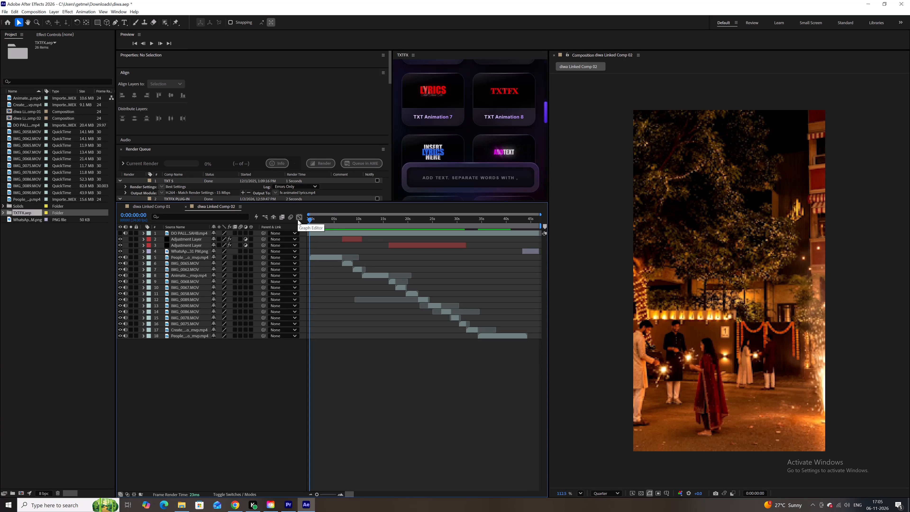
pyautogui.click(497, 101)
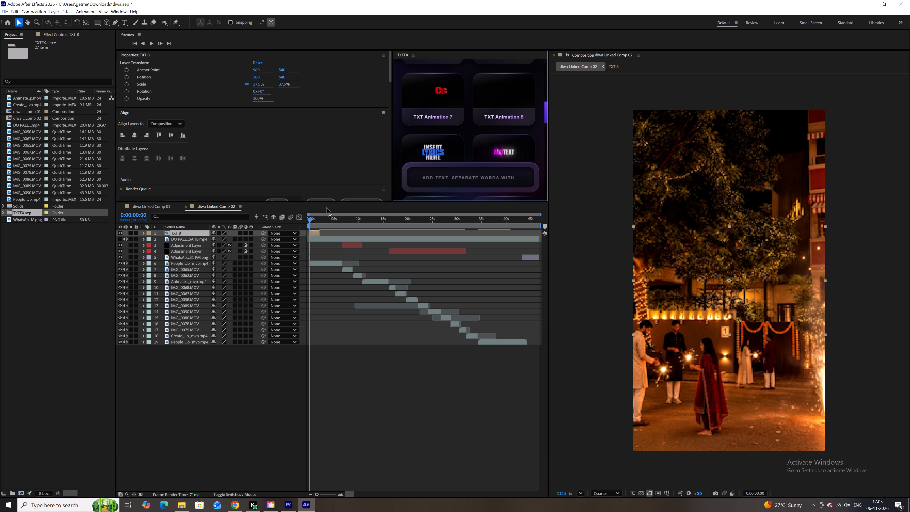
pyautogui.press('space')
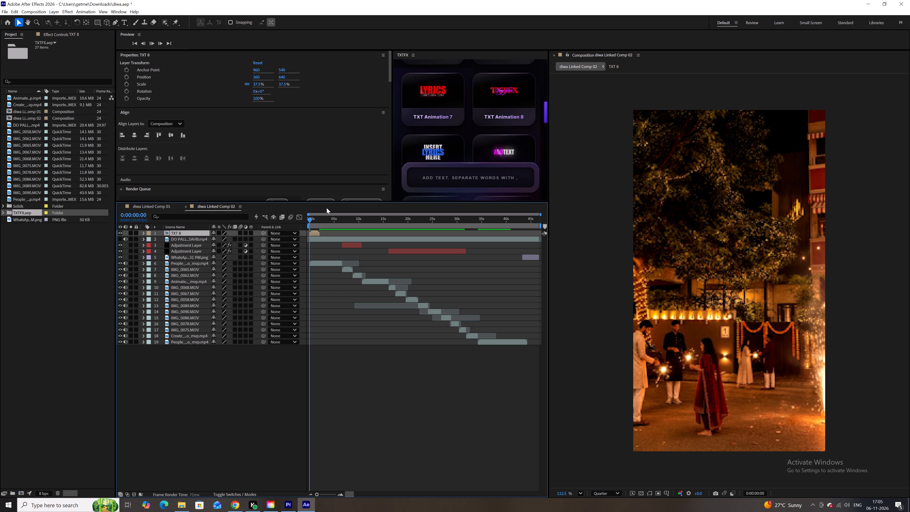
pyautogui.press('space')
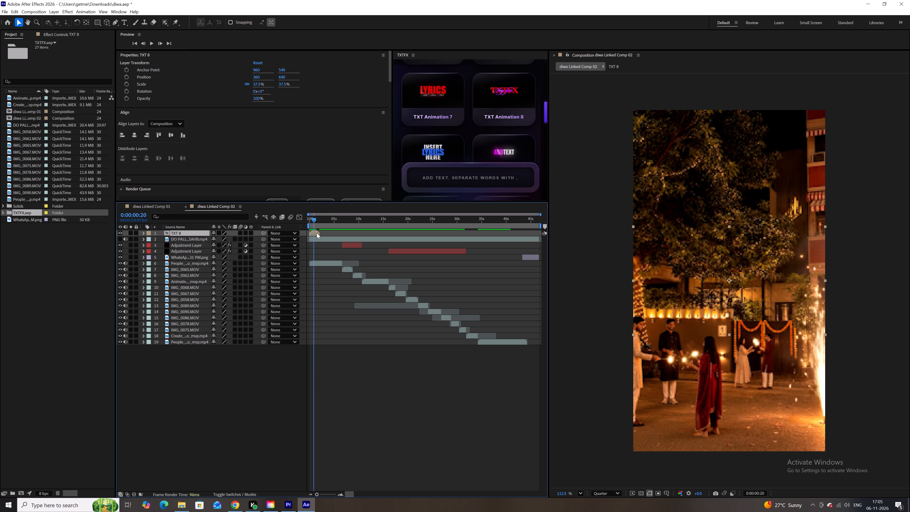
# Open the TXT 8 composition and replace the txtfx layer's text with the copied line "A little sparkle...".
pyautogui.doubleClick(316, 233)
pyautogui.click(323, 224)
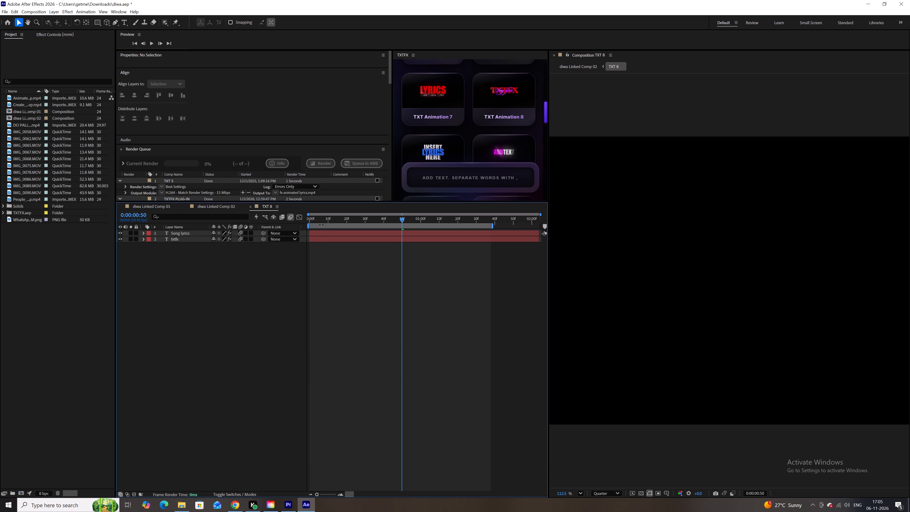
pyautogui.click(325, 221)
pyautogui.doubleClick(325, 241)
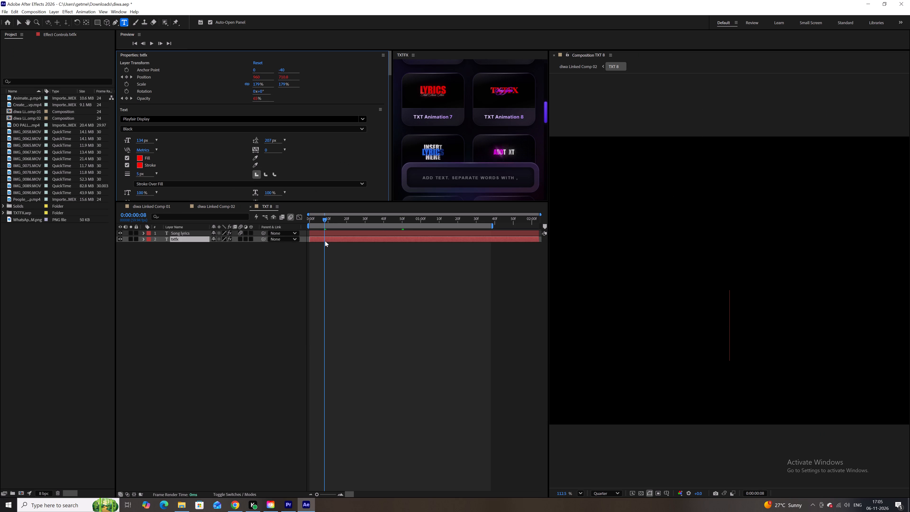
pyautogui.hotkey('ctrl', 'v')
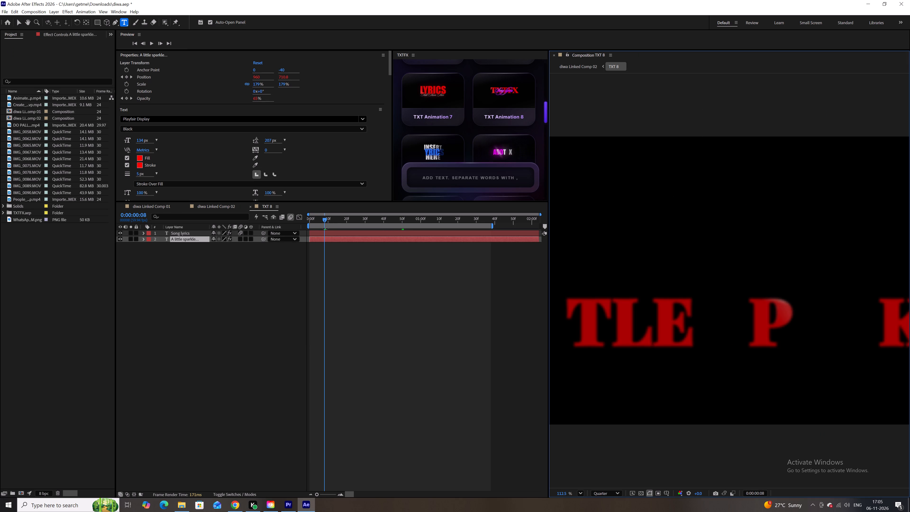
pyautogui.moveTo(326, 220); pyautogui.dragTo(351, 219)
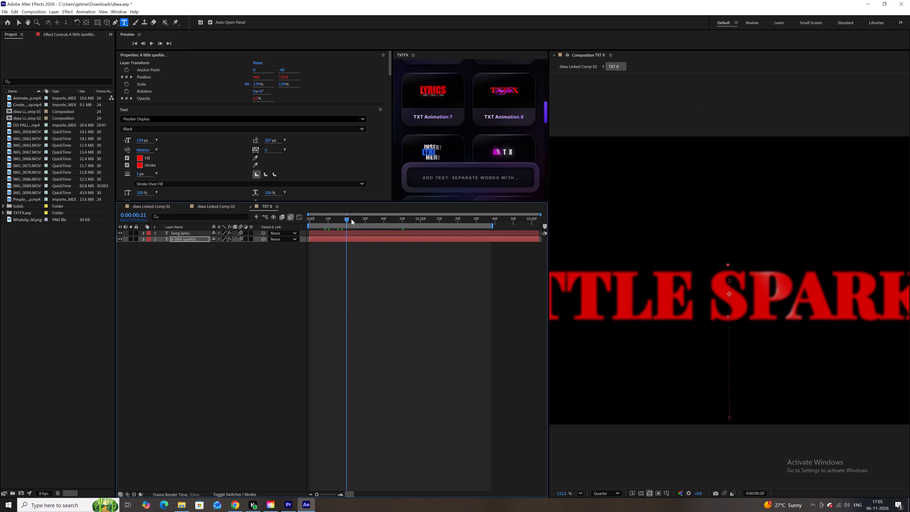
pyautogui.moveTo(351, 219); pyautogui.dragTo(355, 218)
# Shorten the large red text to "A little" by deleting the word "sparkle...".
pyautogui.doubleClick(357, 231)
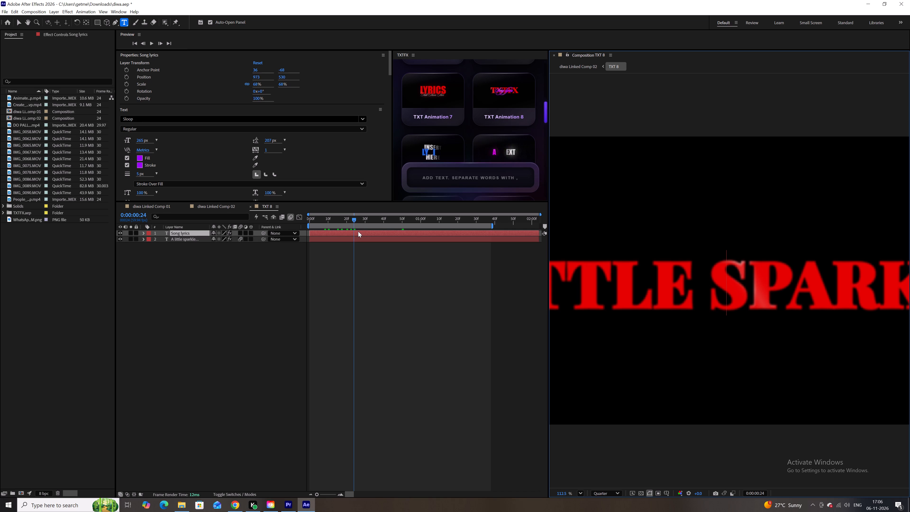
pyautogui.moveTo(718, 294); pyautogui.dragTo(909, 287)
pyautogui.keyDown('alt'); pyautogui.scroll(-6, 703, 281); pyautogui.keyUp('alt')
pyautogui.keyDown('alt'); pyautogui.scroll(2, 703, 281); pyautogui.keyUp('alt')
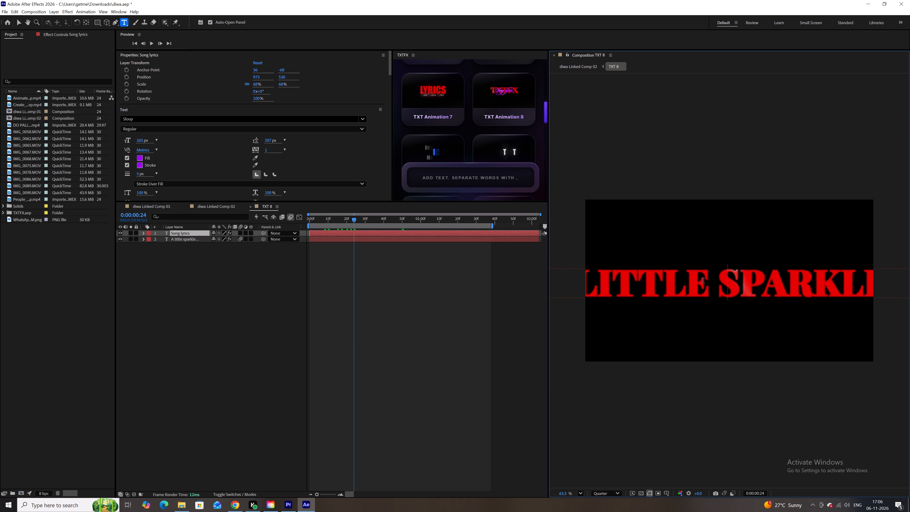
pyautogui.moveTo(716, 285); pyautogui.dragTo(780, 282)
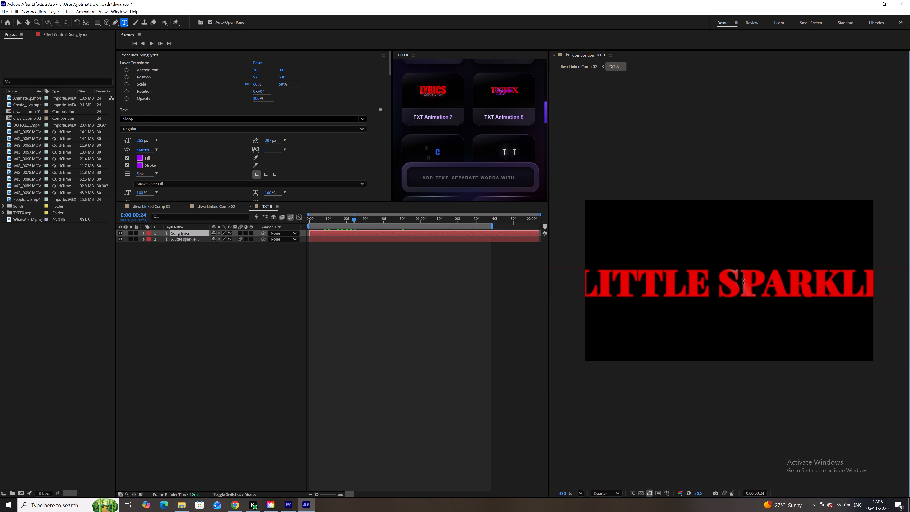
pyautogui.click(738, 282)
pyautogui.click(486, 284)
pyautogui.click(726, 281)
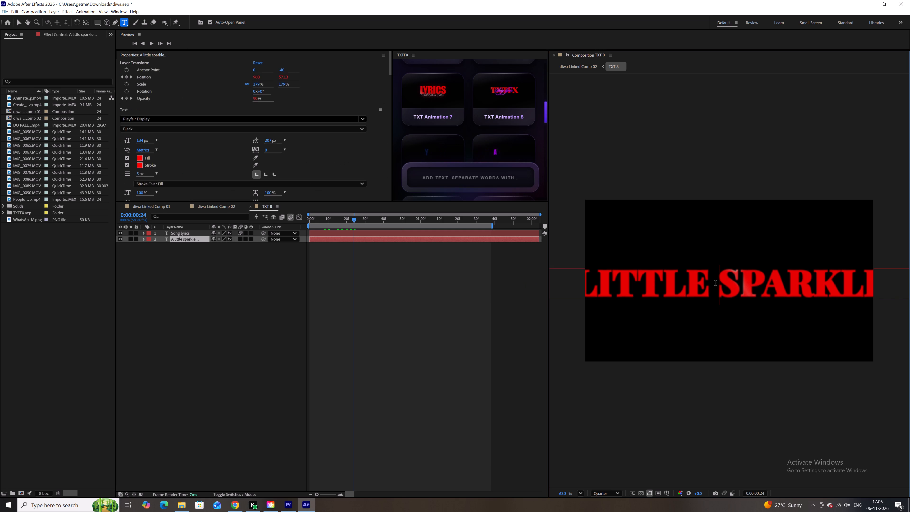
pyautogui.moveTo(717, 283); pyautogui.dragTo(909, 283)
pyautogui.press('BackSpace')
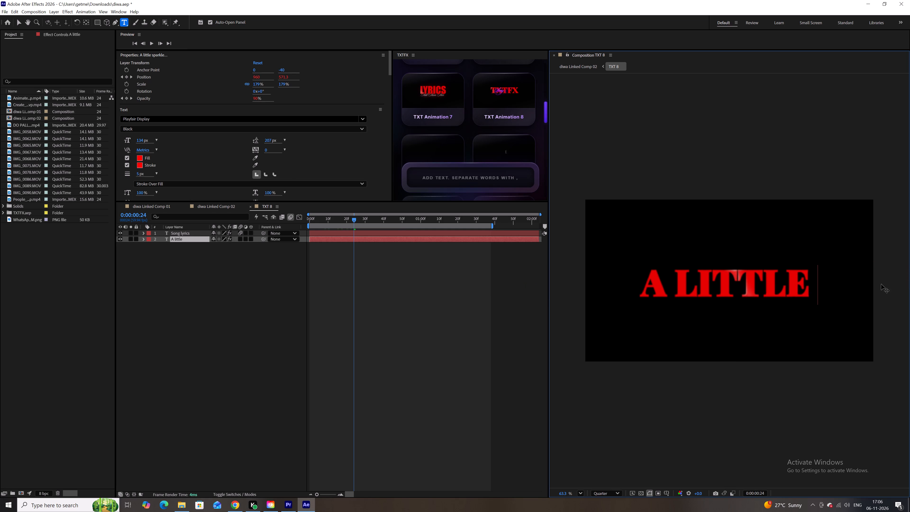
pyautogui.click(392, 292)
# Replace the Song lyrics layer's text with the copied line and trim it to "sparkle...".
pyautogui.doubleClick(369, 233)
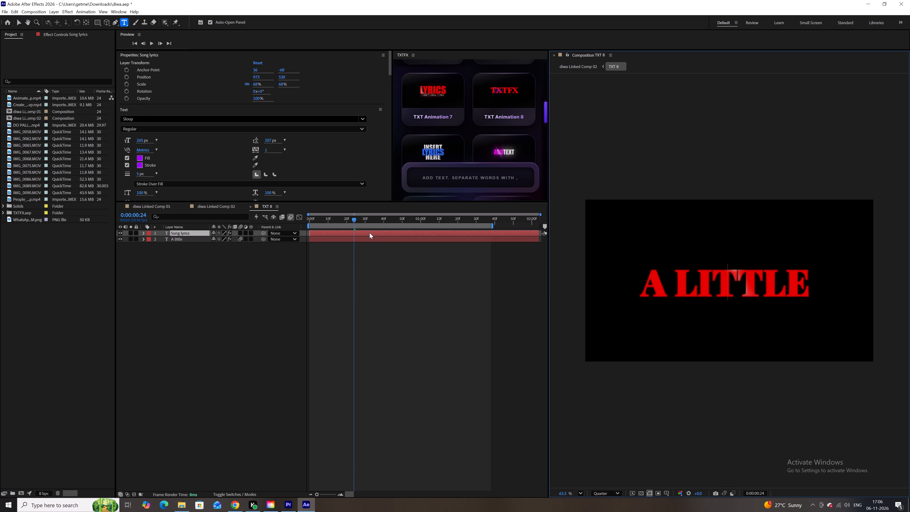
pyautogui.hotkey('ctrl', 'v')
pyautogui.moveTo(355, 221); pyautogui.dragTo(369, 218)
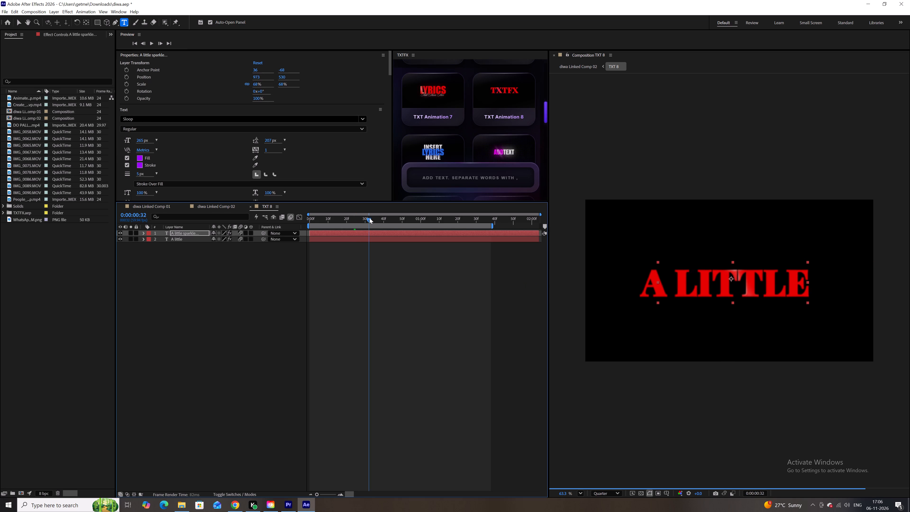
pyautogui.moveTo(369, 218); pyautogui.dragTo(437, 219)
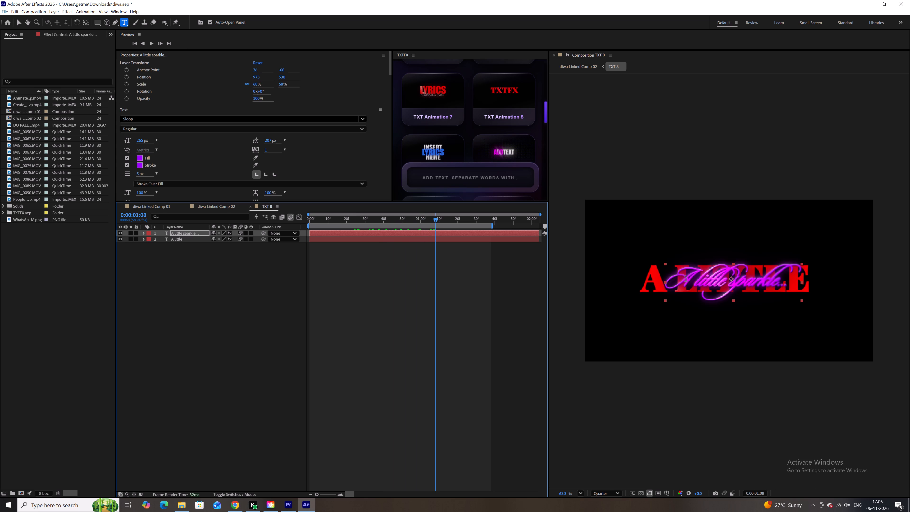
pyautogui.moveTo(728, 284); pyautogui.dragTo(641, 270)
pyautogui.press('BackSpace')
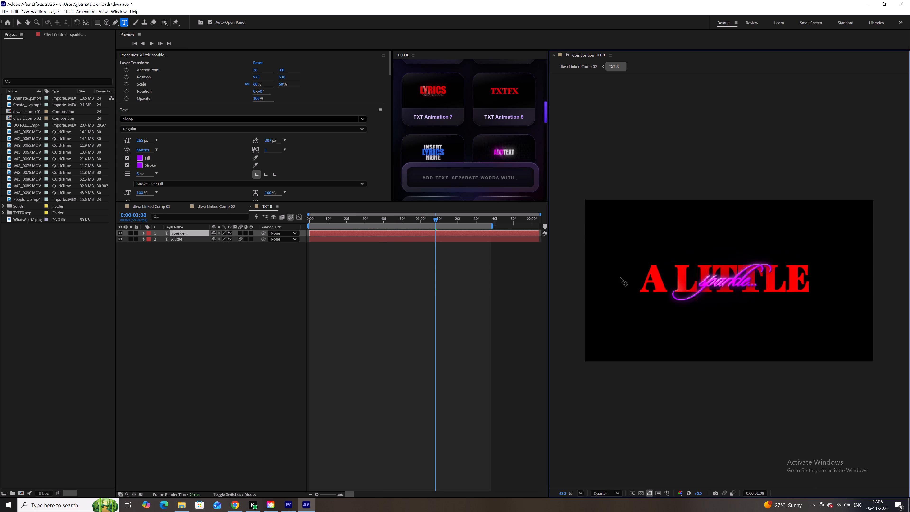
pyautogui.click(522, 299)
pyautogui.click(708, 283)
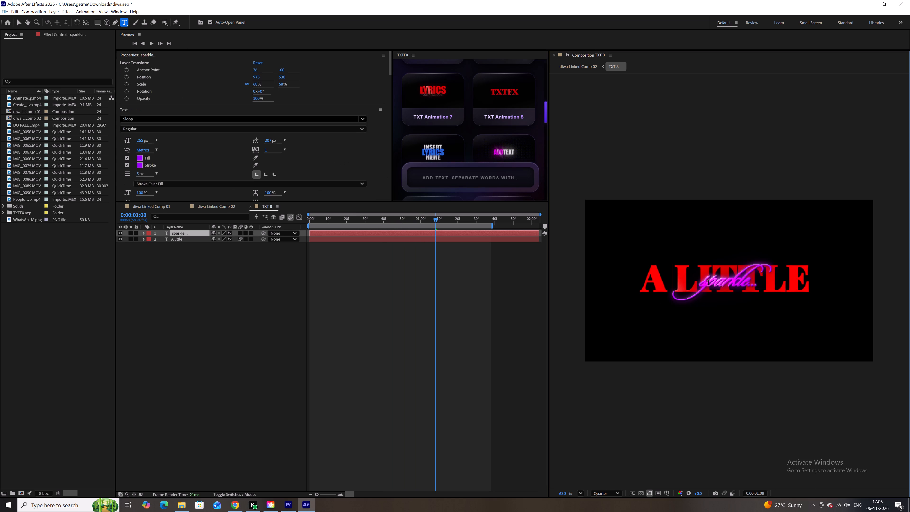
pyautogui.click(458, 315)
# Set both the fill and the stroke of the "A little" text to white.
pyautogui.click(386, 239)
pyautogui.doubleClick(386, 239)
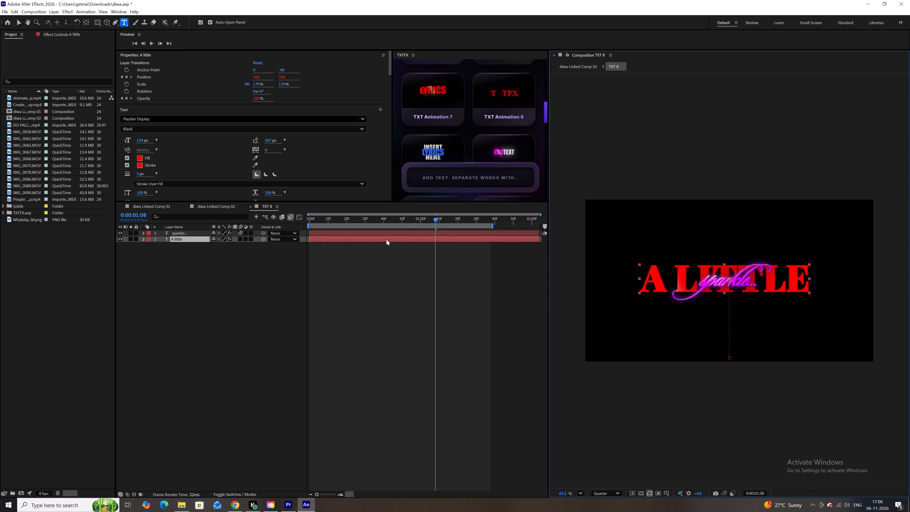
pyautogui.click(141, 159)
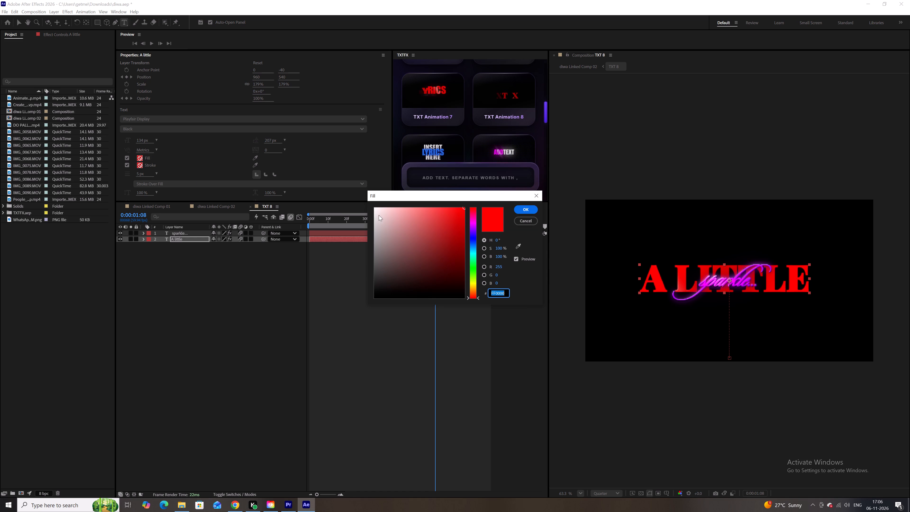
pyautogui.moveTo(396, 223); pyautogui.dragTo(358, 201)
pyautogui.click(528, 209)
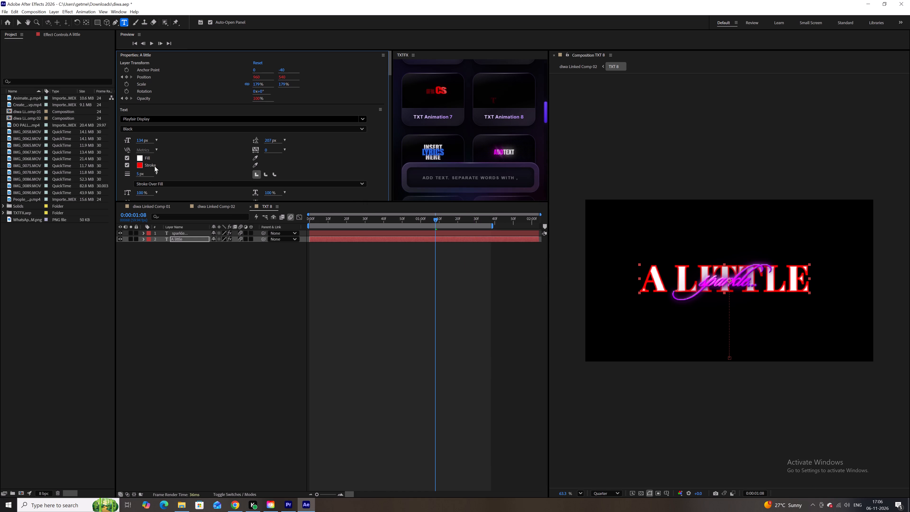
pyautogui.click(141, 165)
pyautogui.moveTo(386, 231); pyautogui.dragTo(344, 186)
pyautogui.click(520, 210)
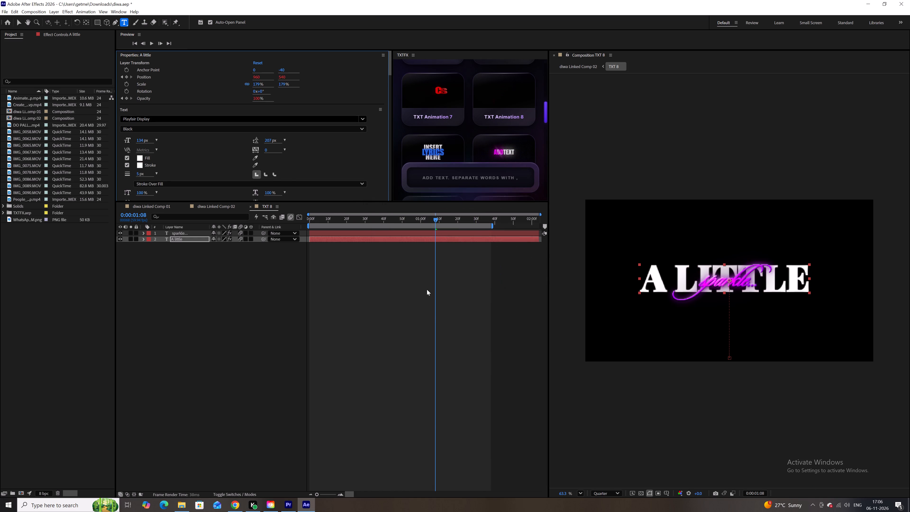
pyautogui.click(426, 290)
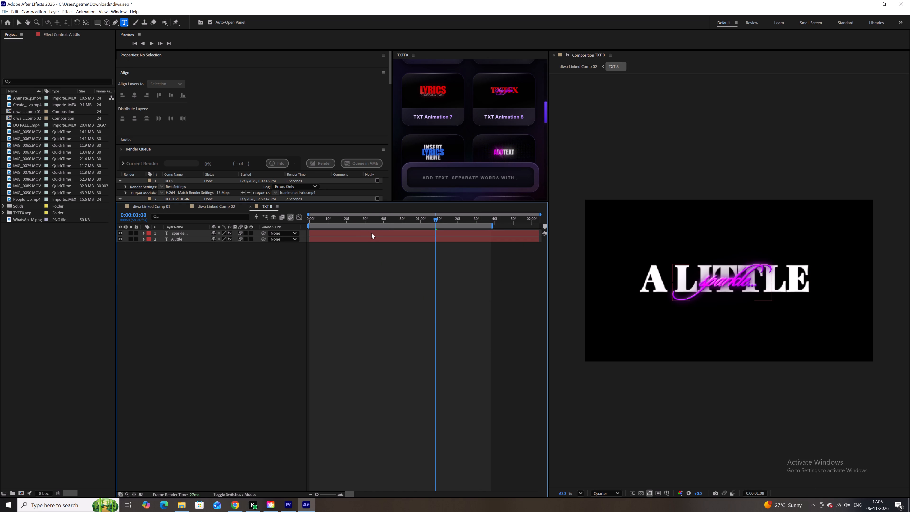
# Turn off the stroke on the "A little" text layer.
pyautogui.click(371, 233)
pyautogui.click(372, 239)
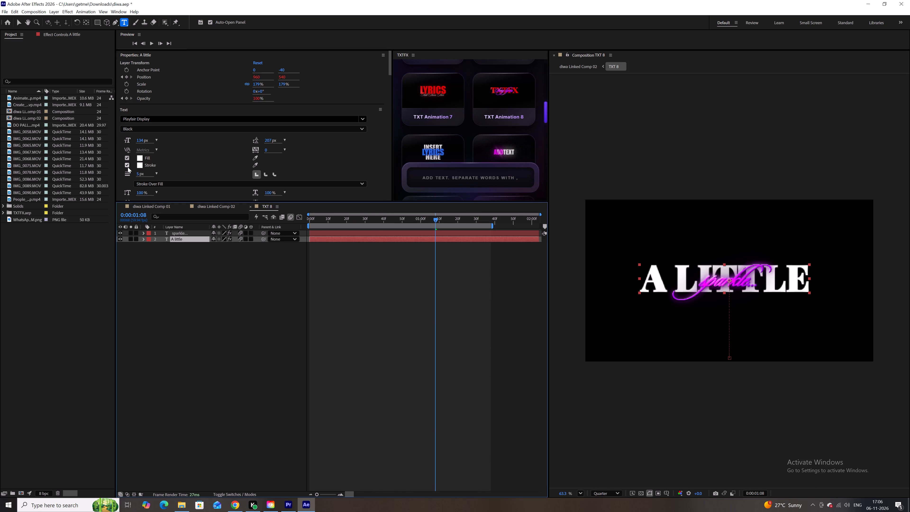
pyautogui.click(128, 167)
pyautogui.click(195, 300)
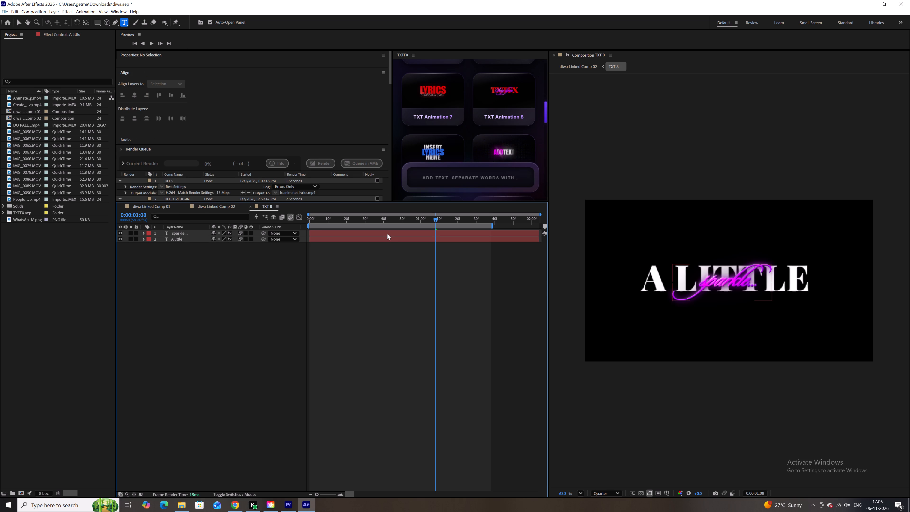
pyautogui.click(389, 240)
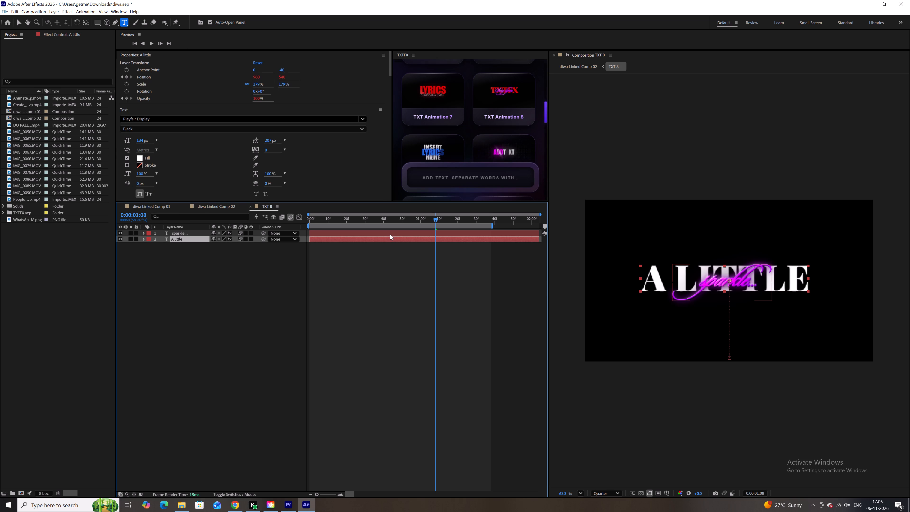
# Set the "sparkle..." text's fill to yellow FFE200 and turn off its stroke.
pyautogui.click(390, 234)
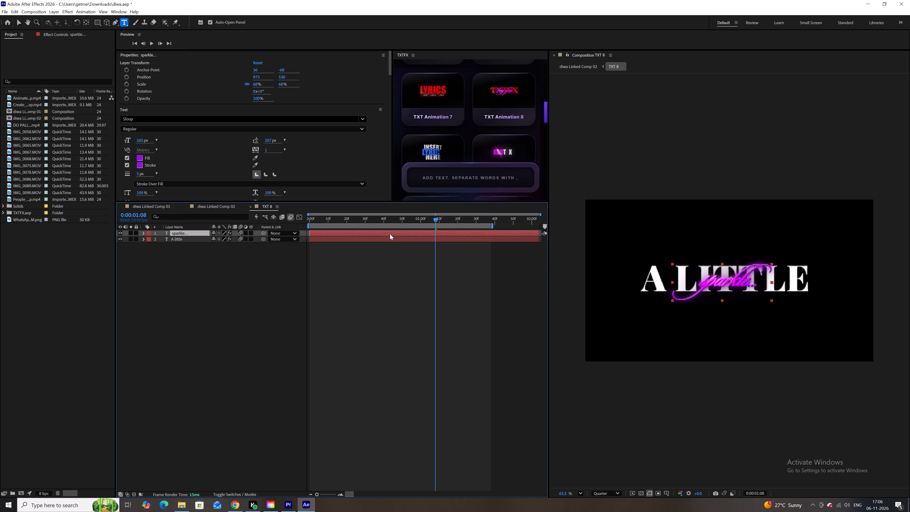
pyautogui.doubleClick(390, 234)
pyautogui.click(138, 158)
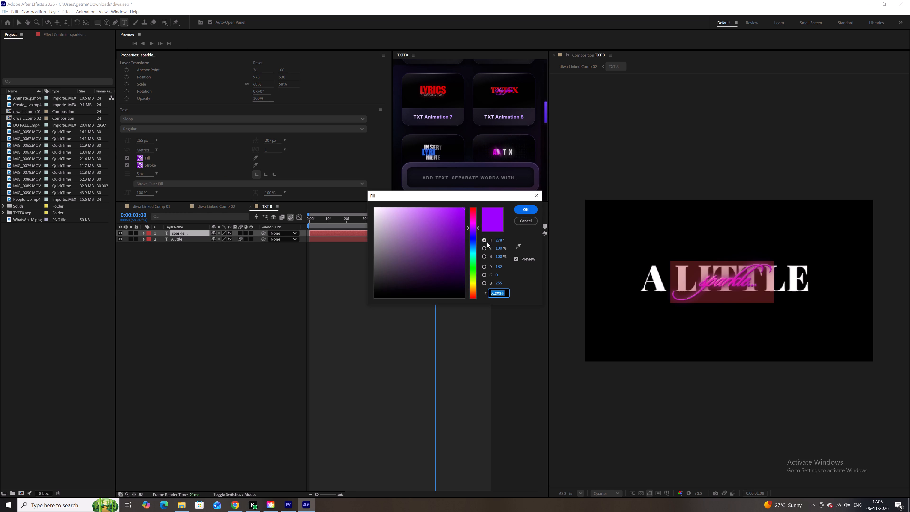
pyautogui.moveTo(475, 237); pyautogui.dragTo(475, 281)
pyautogui.moveTo(472, 279); pyautogui.dragTo(473, 285)
pyautogui.moveTo(437, 213); pyautogui.dragTo(490, 204)
pyautogui.click(528, 207)
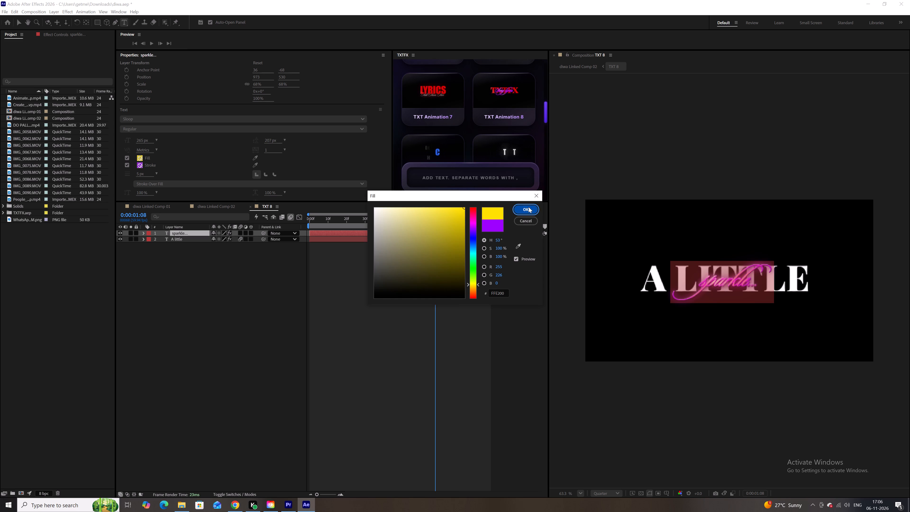
pyautogui.click(453, 271)
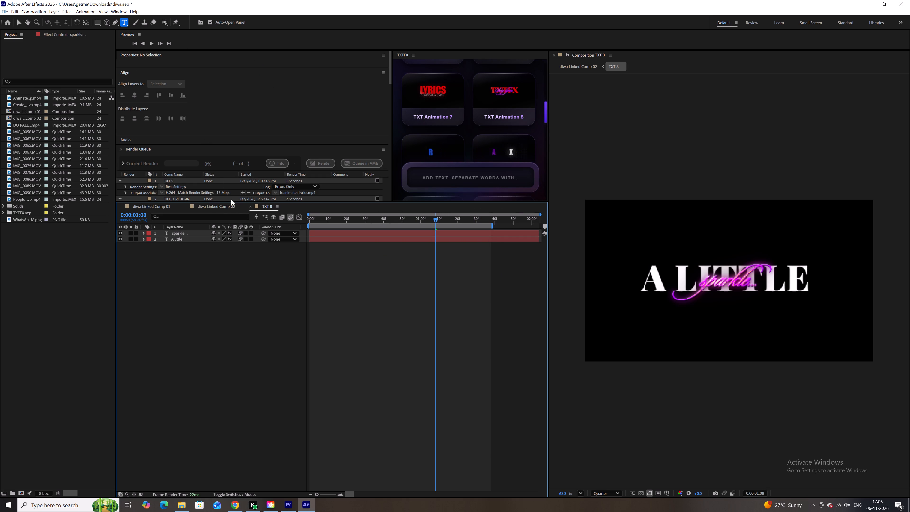
pyautogui.click(313, 233)
pyautogui.click(127, 166)
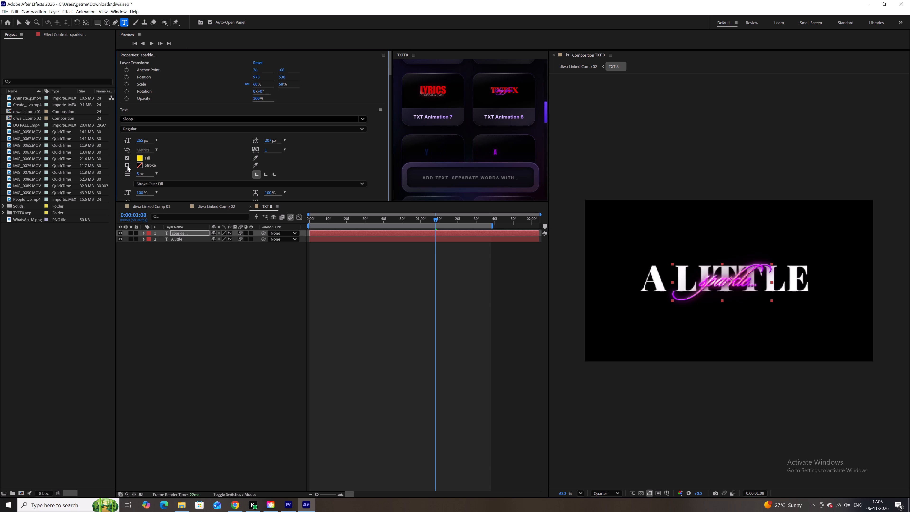
pyautogui.click(202, 280)
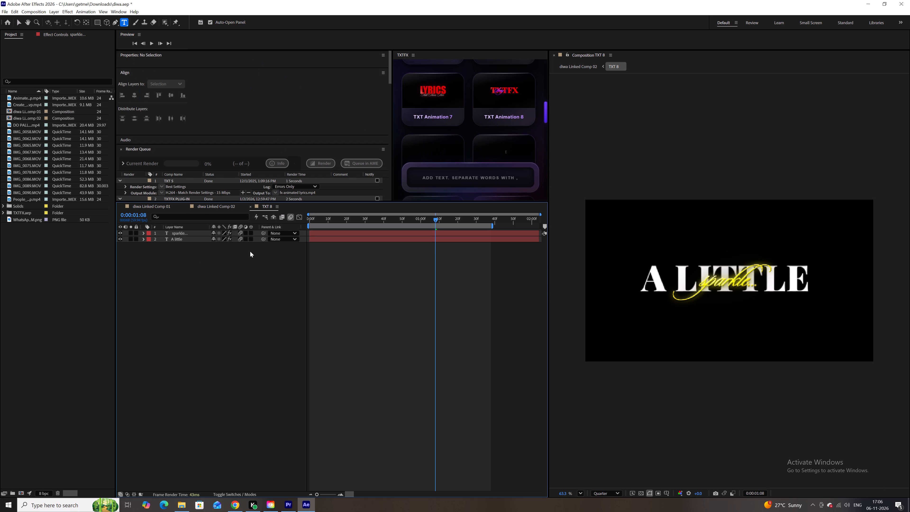
# Return to diwa Linked Comp 02 and preview the edited text animation from the start.
pyautogui.click(147, 209)
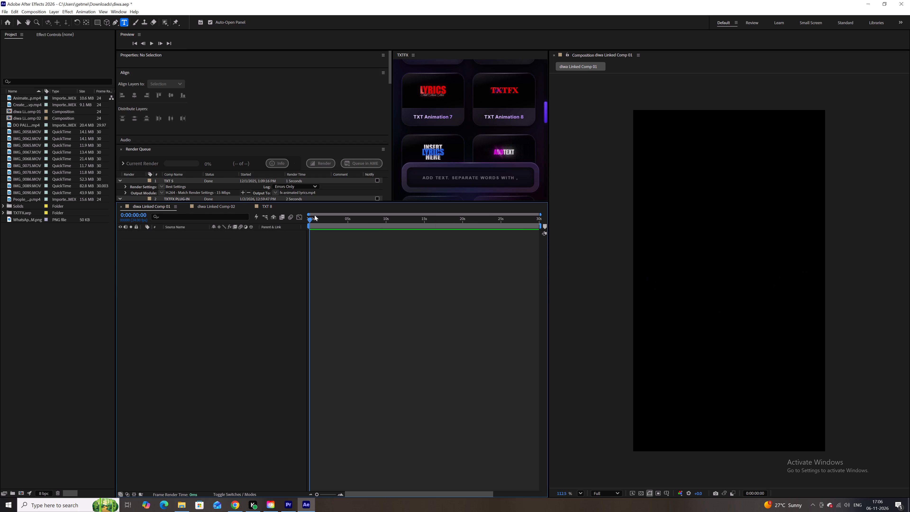
pyautogui.click(219, 207)
pyautogui.moveTo(314, 221); pyautogui.dragTo(314, 221)
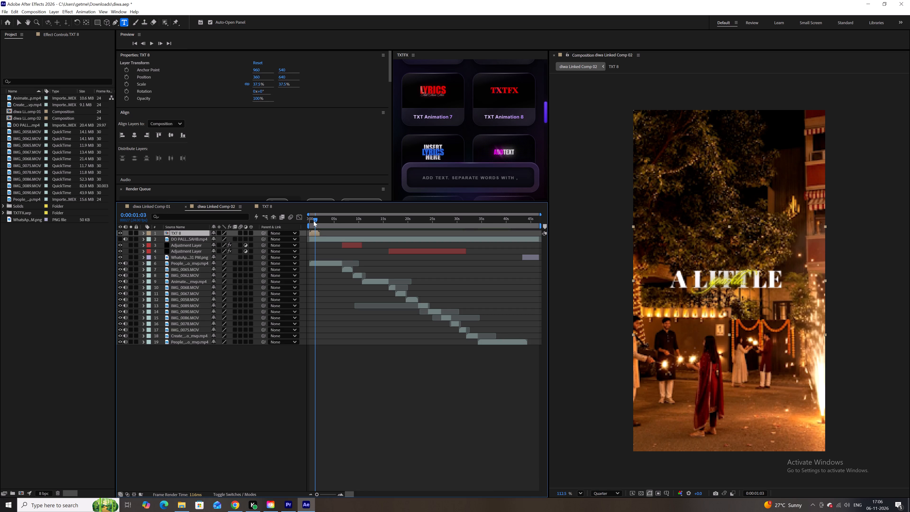
pyautogui.moveTo(314, 221); pyautogui.dragTo(299, 224)
pyautogui.press('space')
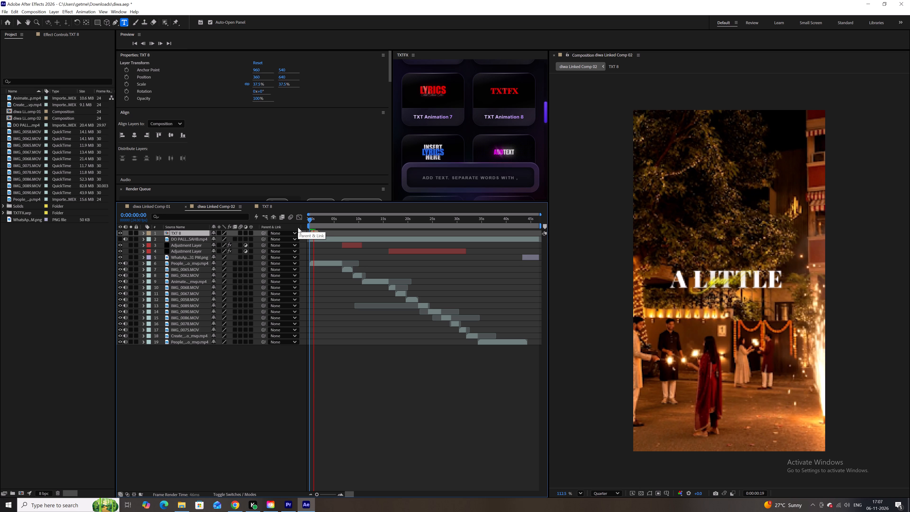
# Open the TXT 8 composition and change its duration to about 7 seconds.
pyautogui.press('space')
pyautogui.doubleClick(314, 233)
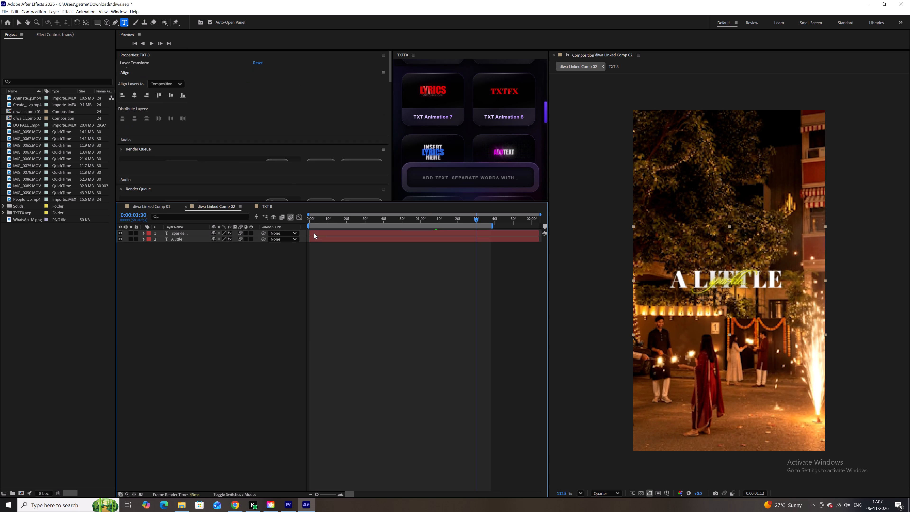
pyautogui.click(424, 308)
pyautogui.hotkey('ctrl', 'k')
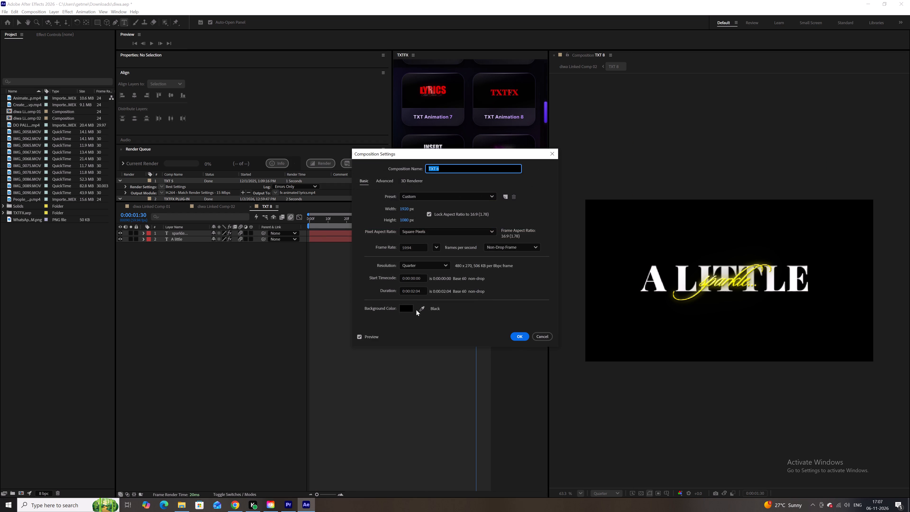
pyautogui.click(414, 292)
pyautogui.press('Left')
pyautogui.press('Right')
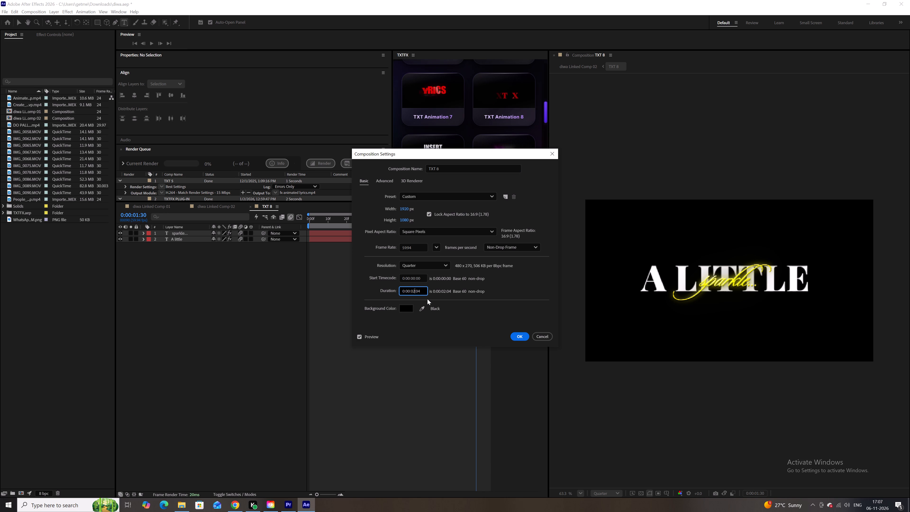
pyautogui.press('BackSpace')
pyautogui.press('7')
pyautogui.press('Return')
# Extend both text layers and the work area to the end of the TXT 8 composition.
pyautogui.press('\\')
pyautogui.keyDown('alt'); pyautogui.scroll(-5, 414, 302); pyautogui.keyUp('alt')
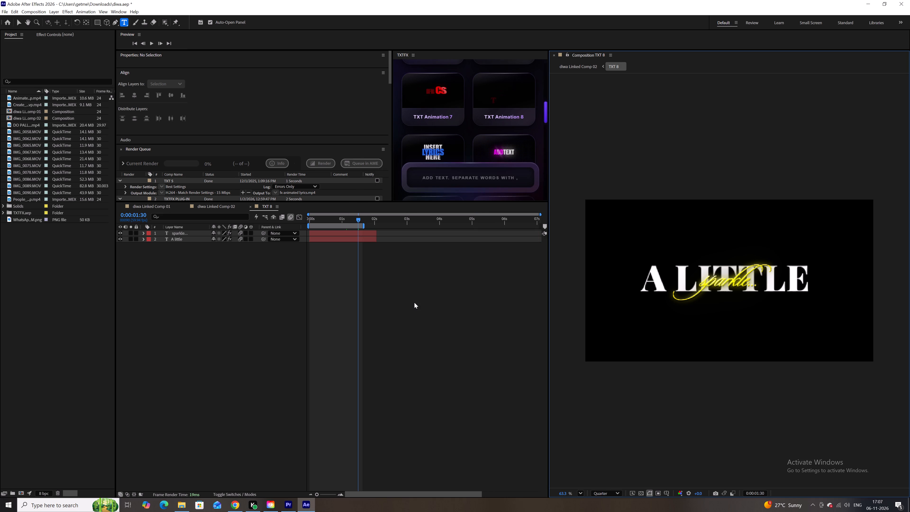
pyautogui.click(373, 233)
pyautogui.keyDown('ctrl'); pyautogui.click(374, 237); pyautogui.keyUp('ctrl')
pyautogui.moveTo(376, 237); pyautogui.dragTo(569, 250)
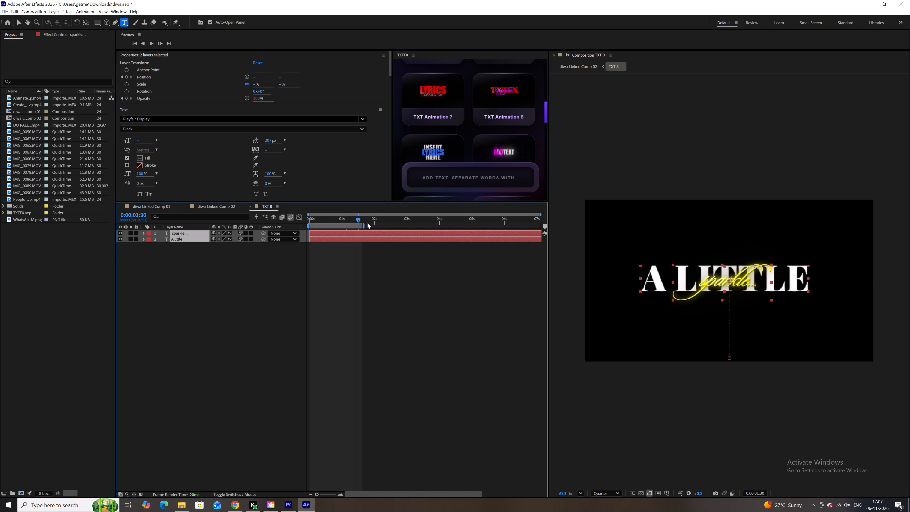
pyautogui.moveTo(365, 225); pyautogui.dragTo(618, 227)
# Move the last two Offset keyframes of the "sparkle..." layer together so the final one sits at the composition's end, about 7 s.
pyautogui.moveTo(361, 217); pyautogui.dragTo(438, 219)
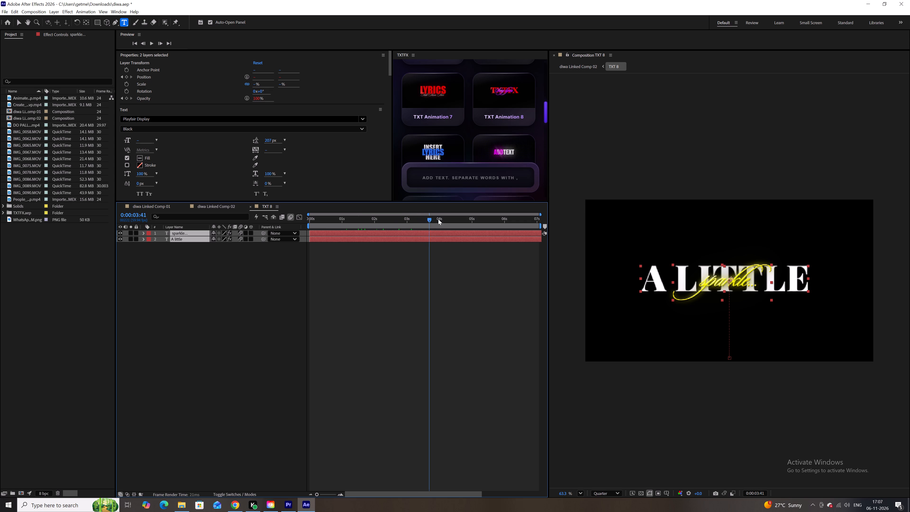
pyautogui.moveTo(438, 219); pyautogui.dragTo(441, 224)
pyautogui.click(445, 259)
pyautogui.click(443, 234)
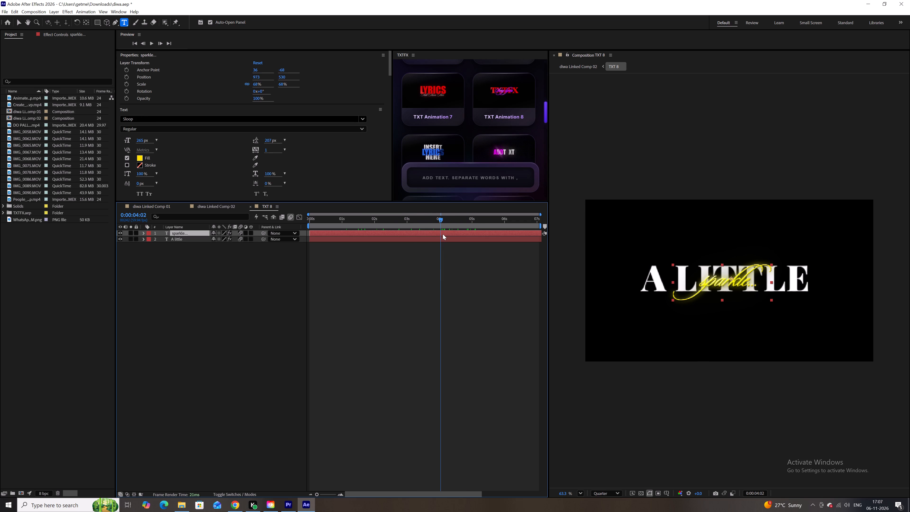
pyautogui.press('t')
pyautogui.press('u')
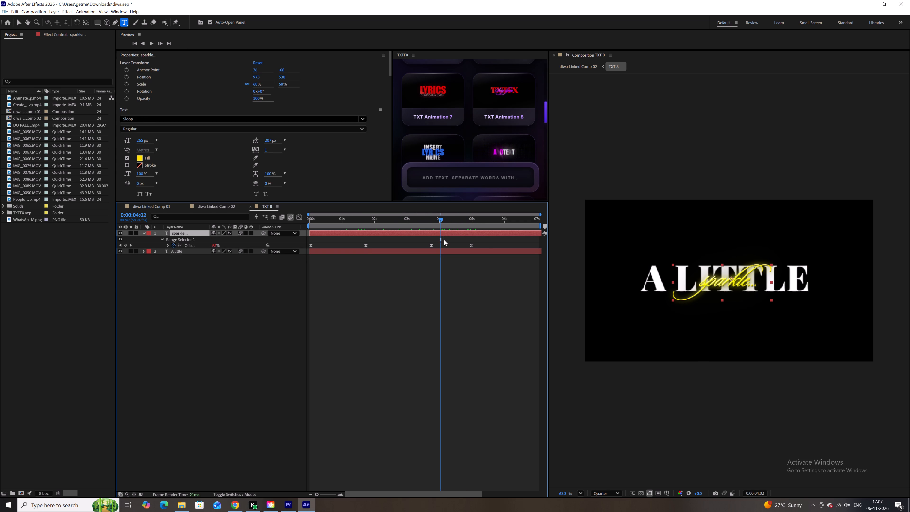
pyautogui.moveTo(486, 241); pyautogui.dragTo(426, 253)
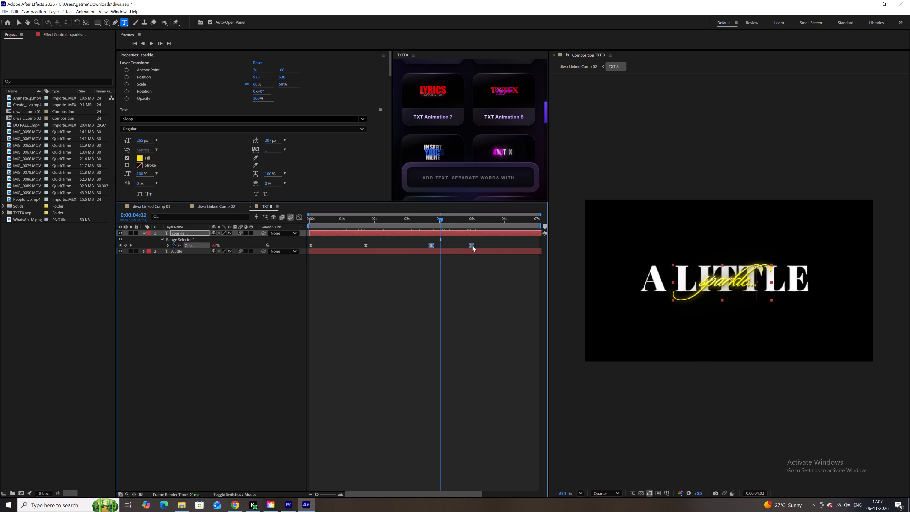
pyautogui.moveTo(472, 246); pyautogui.dragTo(540, 244)
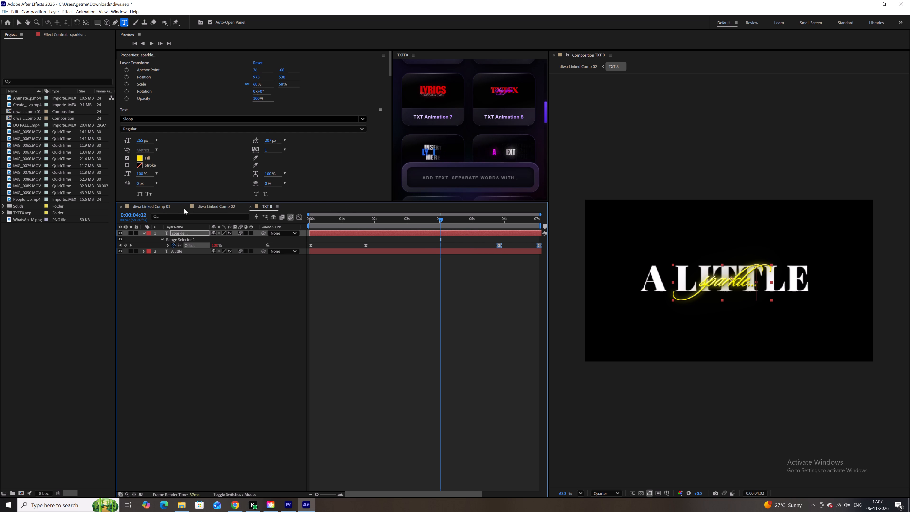
# Extend the TXT 8 layer in diwa Linked Comp 02 to its full length of about 7 seconds and preview it.
pyautogui.click(201, 206)
pyautogui.moveTo(320, 231); pyautogui.dragTo(355, 229)
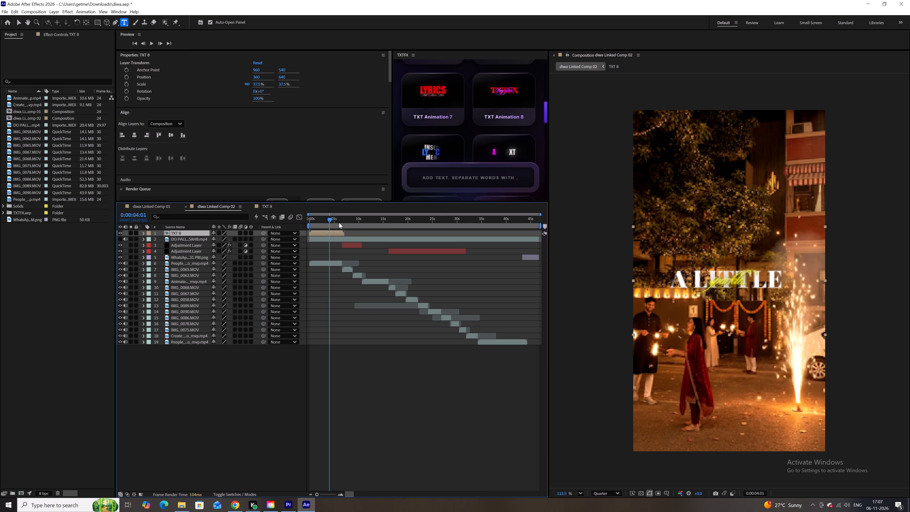
pyautogui.moveTo(330, 219); pyautogui.dragTo(302, 221)
pyautogui.press('space')
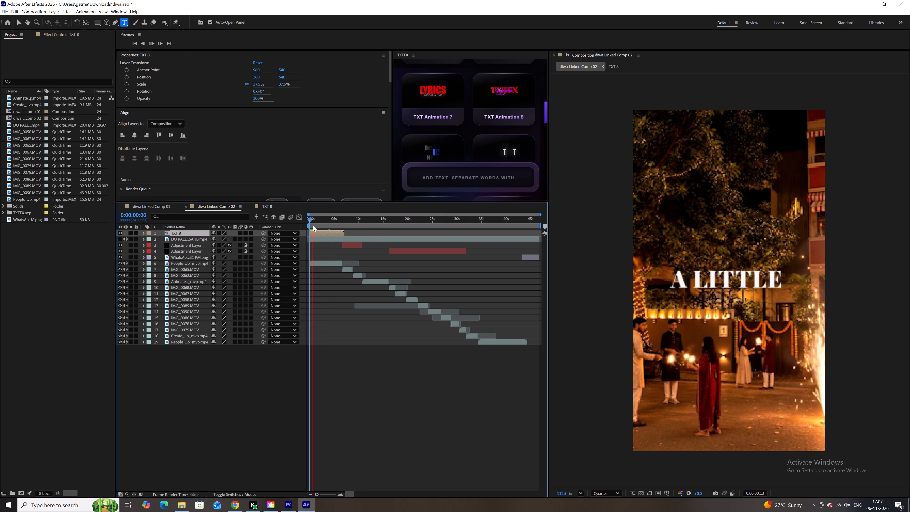
pyautogui.press('space')
# Move the TXT 8 layer up in the frame to a Y position of 254.
pyautogui.click(328, 231)
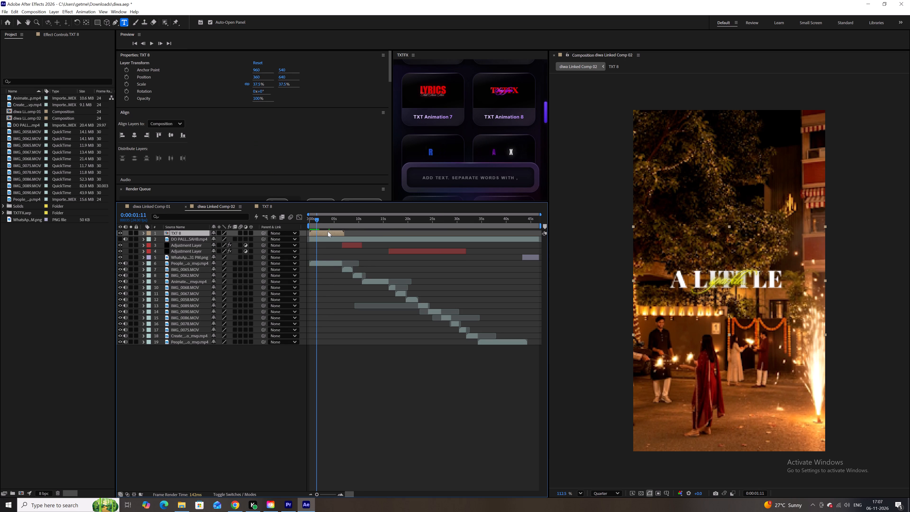
pyautogui.press('p')
pyautogui.moveTo(230, 241); pyautogui.dragTo(97, 240)
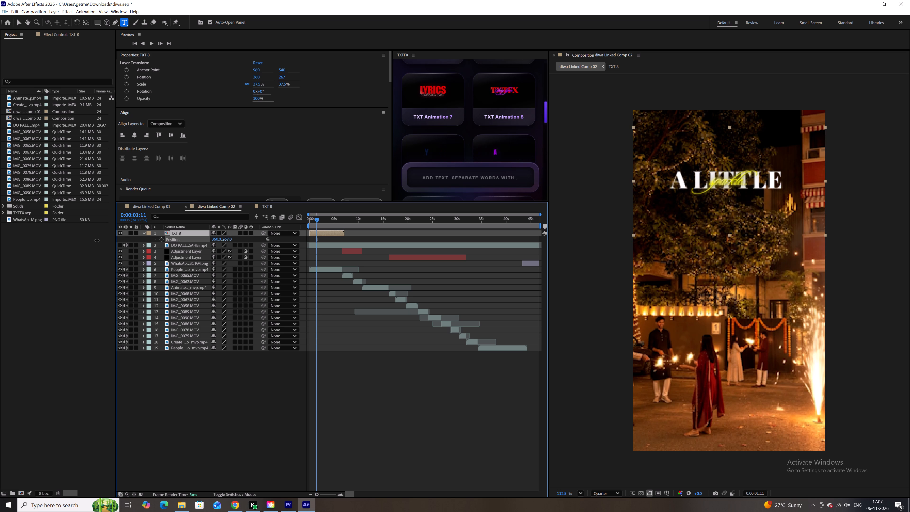
pyautogui.moveTo(97, 240); pyautogui.dragTo(93, 240)
# Scale the TXT 8 layer to 41.5% and preview it from the start.
pyautogui.press('s')
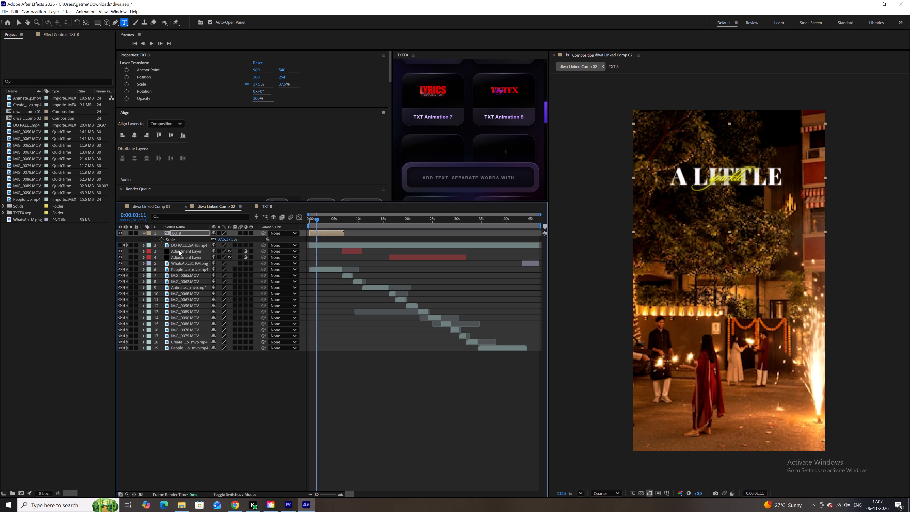
pyautogui.click(222, 239)
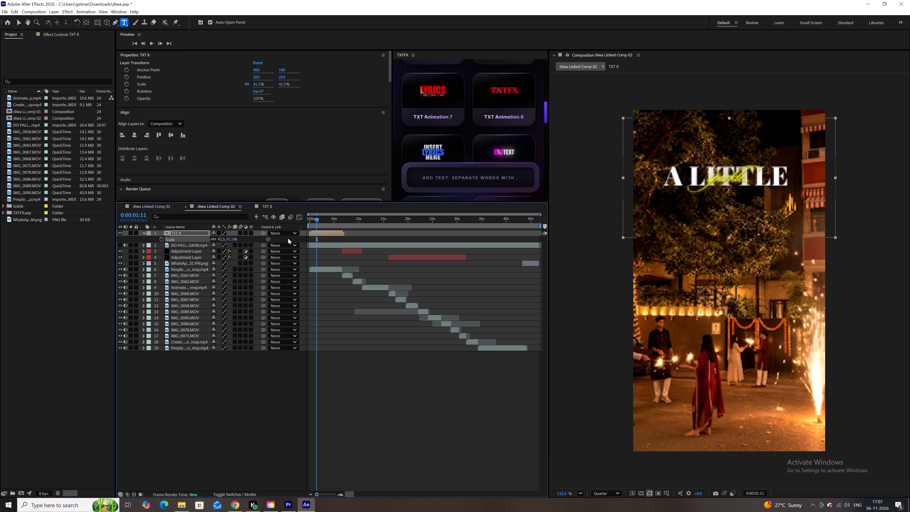
pyautogui.moveTo(317, 219); pyautogui.dragTo(280, 222)
pyautogui.press('space')
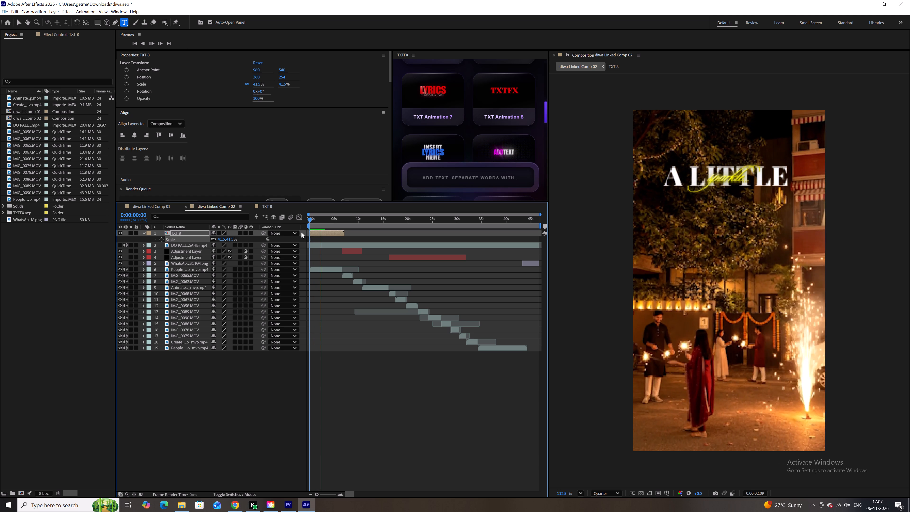
pyautogui.press('space')
# Nudge the TXT 8 layer further up to a Y position of 194 and preview it from the start.
pyautogui.click(341, 232)
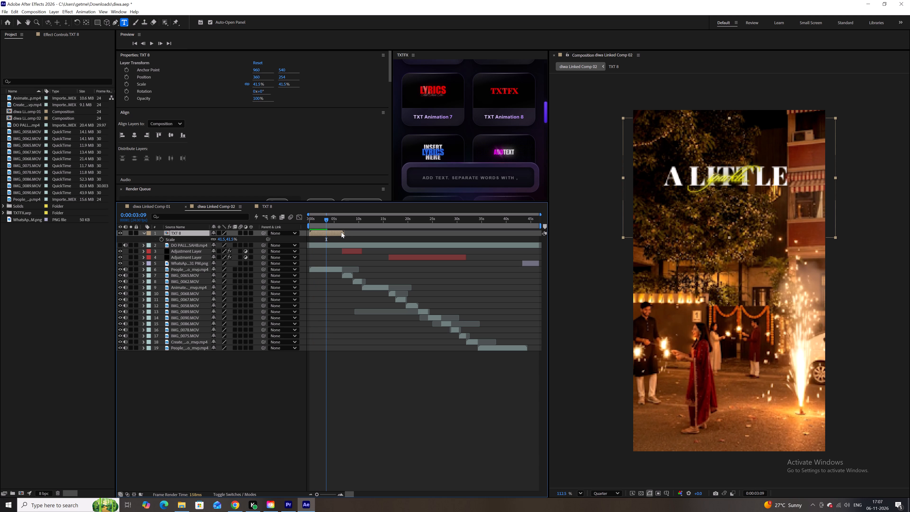
pyautogui.hotkey('shift', 'Up')
pyautogui.hotkey('shift', 'Up')
pyautogui.hotkey('shift', 'Up')
pyautogui.hotkey('shift', 'Up')
pyautogui.hotkey('shift', 'Up')
pyautogui.hotkey('shift', 'Up')
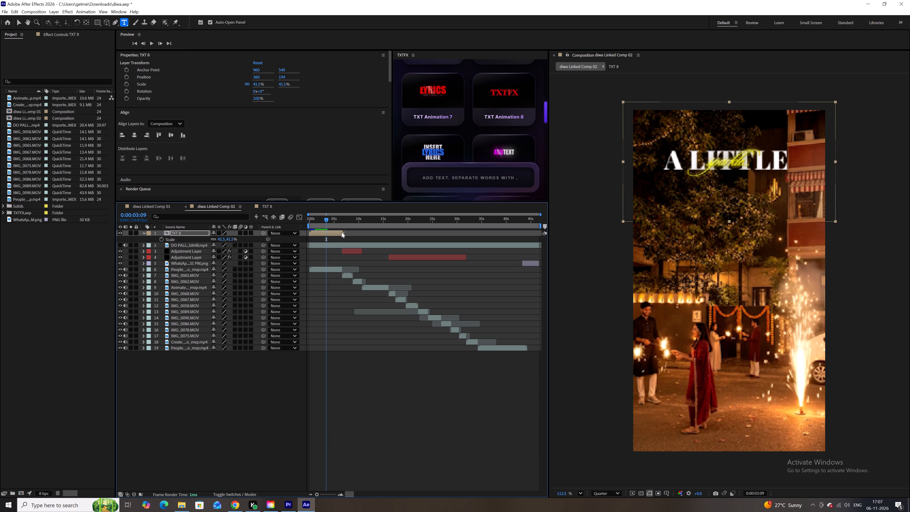
pyautogui.moveTo(329, 220); pyautogui.dragTo(293, 223)
pyautogui.press('space')
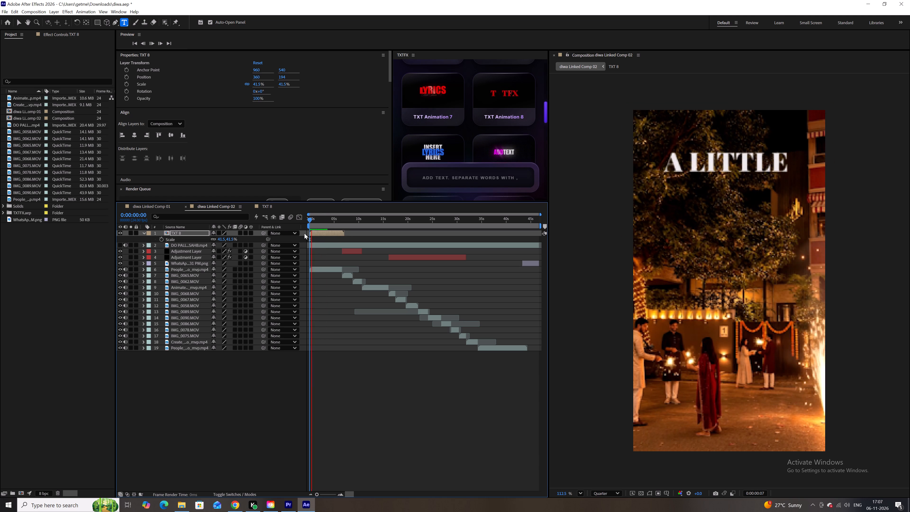
pyautogui.press('space')
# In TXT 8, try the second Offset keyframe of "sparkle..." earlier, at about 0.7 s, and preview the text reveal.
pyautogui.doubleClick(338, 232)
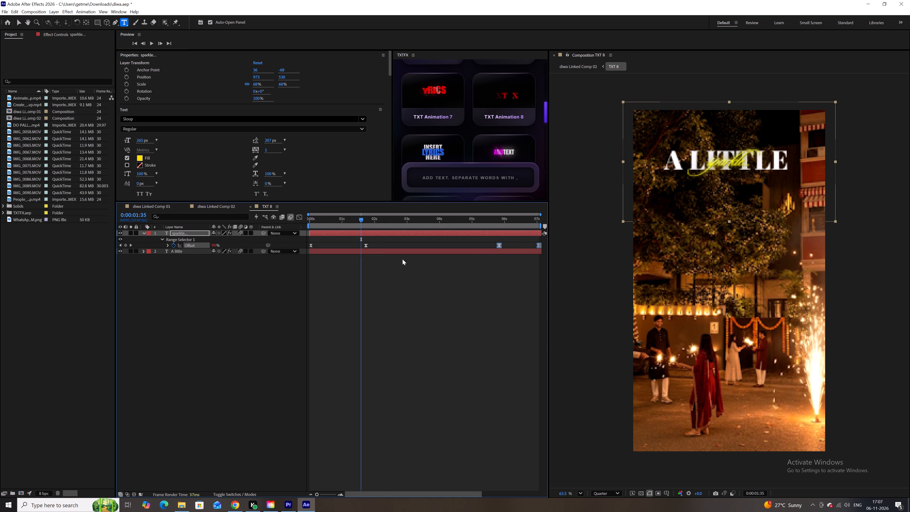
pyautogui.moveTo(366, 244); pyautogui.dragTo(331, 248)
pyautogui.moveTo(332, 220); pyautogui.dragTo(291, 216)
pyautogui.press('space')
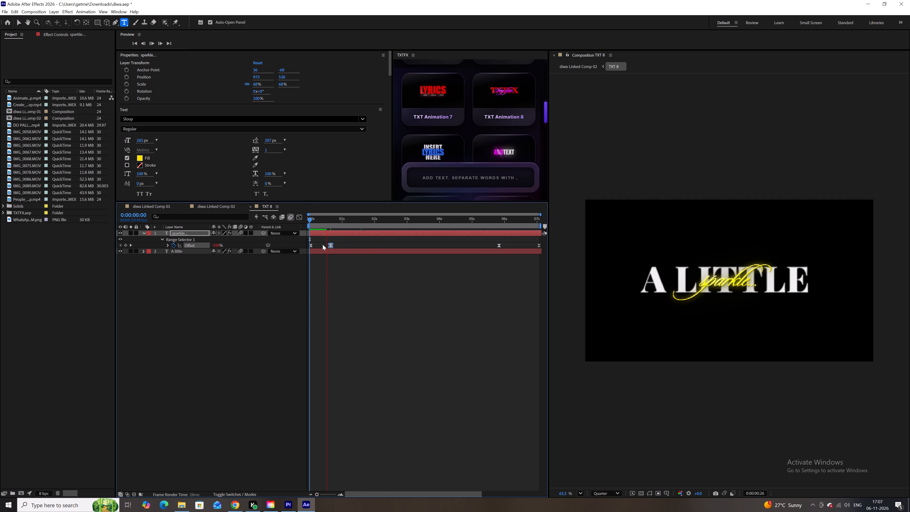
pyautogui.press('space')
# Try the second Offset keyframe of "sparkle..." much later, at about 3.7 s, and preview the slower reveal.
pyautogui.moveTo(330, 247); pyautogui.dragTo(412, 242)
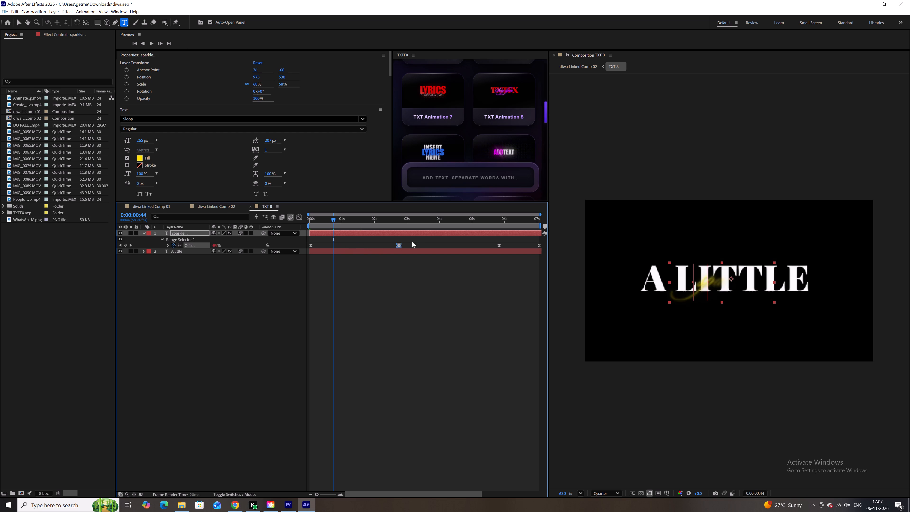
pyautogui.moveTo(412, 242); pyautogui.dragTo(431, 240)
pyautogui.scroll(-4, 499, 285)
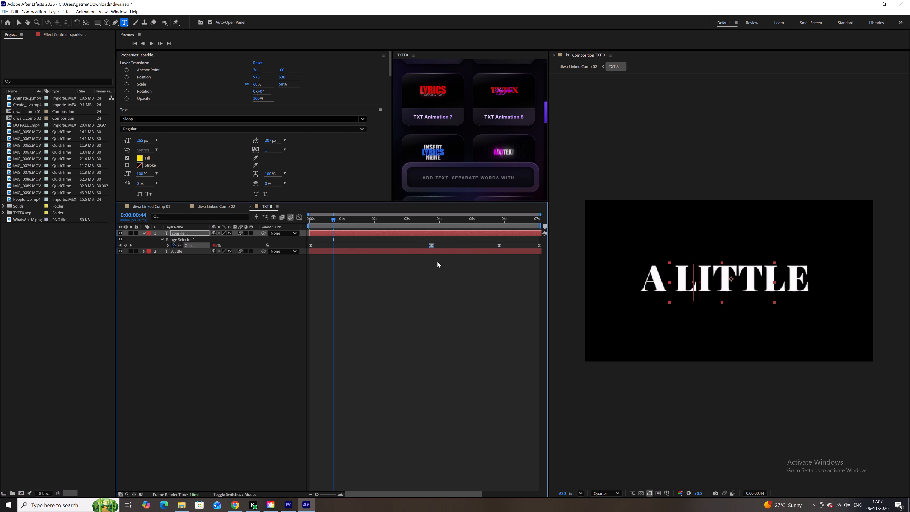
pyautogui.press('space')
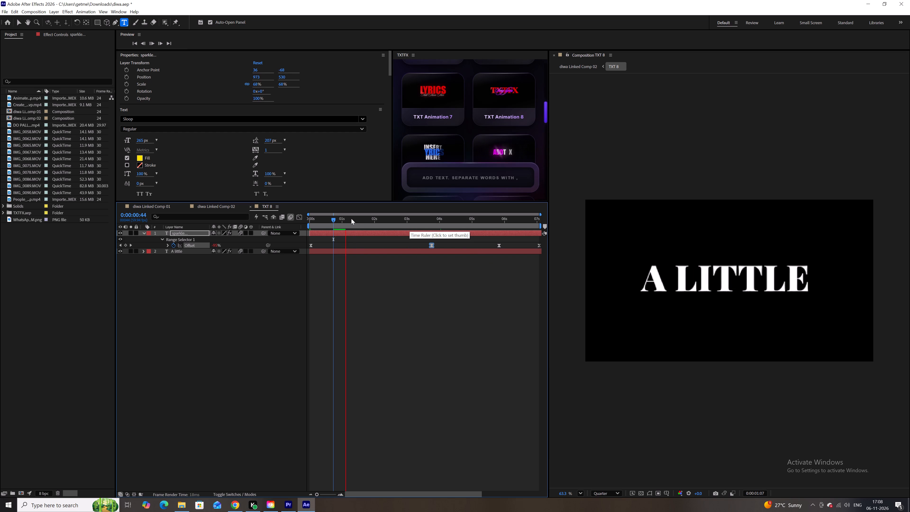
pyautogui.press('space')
# Adjust the second Offset keyframe of "sparkle..." to about 3 s, checking the reveal along the timeline.
pyautogui.moveTo(431, 245); pyautogui.dragTo(362, 240)
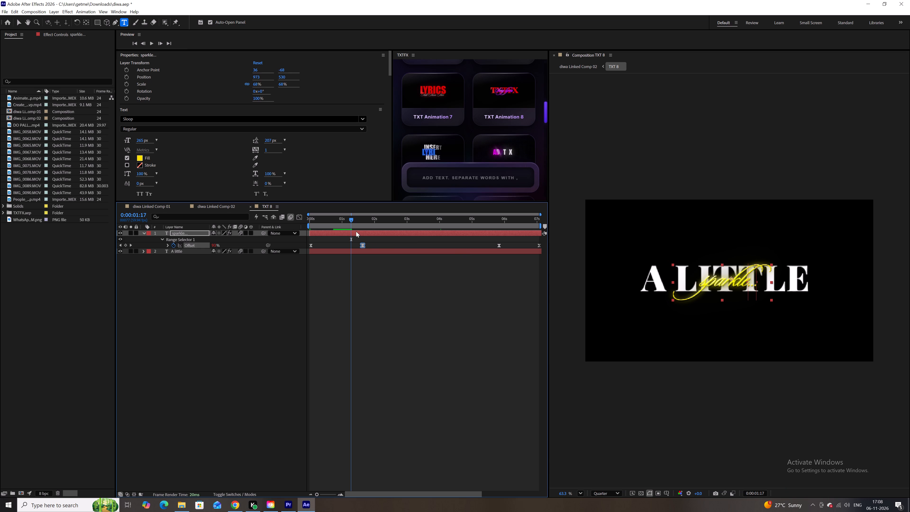
pyautogui.moveTo(362, 245); pyautogui.dragTo(373, 247)
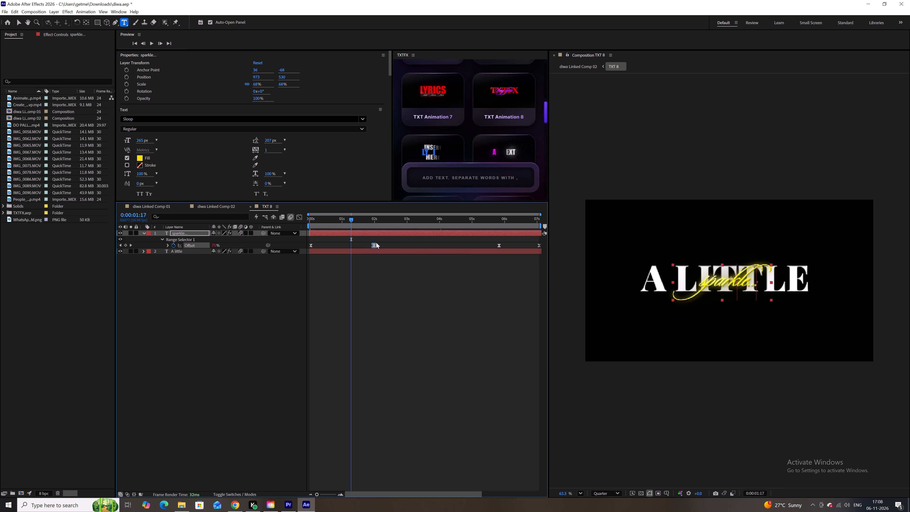
pyautogui.moveTo(376, 246); pyautogui.dragTo(389, 242)
pyautogui.moveTo(355, 220); pyautogui.dragTo(328, 222)
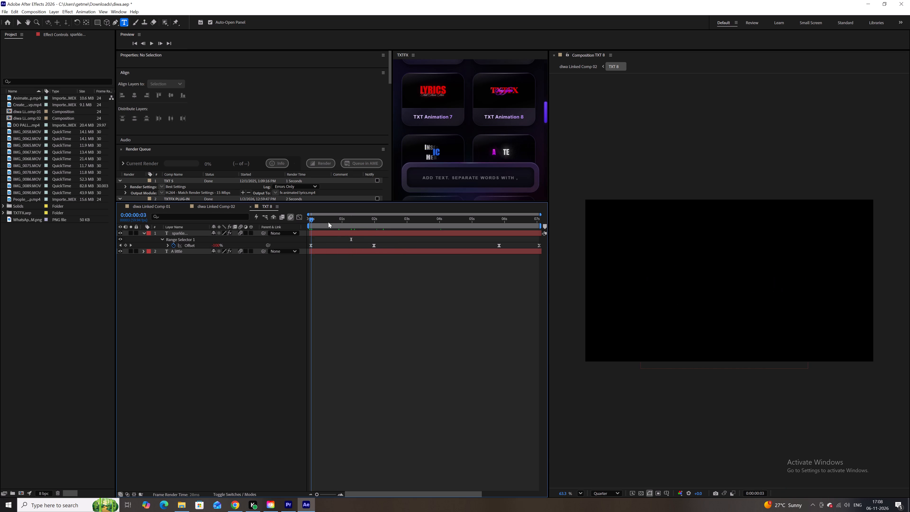
pyautogui.moveTo(328, 222); pyautogui.dragTo(365, 222)
pyautogui.moveTo(374, 245); pyautogui.dragTo(404, 245)
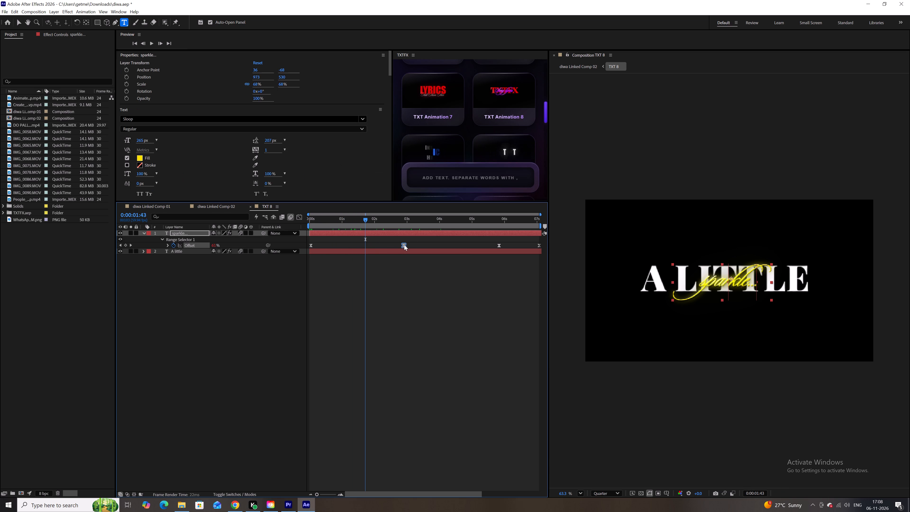
pyautogui.moveTo(404, 245); pyautogui.dragTo(403, 245)
pyautogui.moveTo(367, 218); pyautogui.dragTo(403, 219)
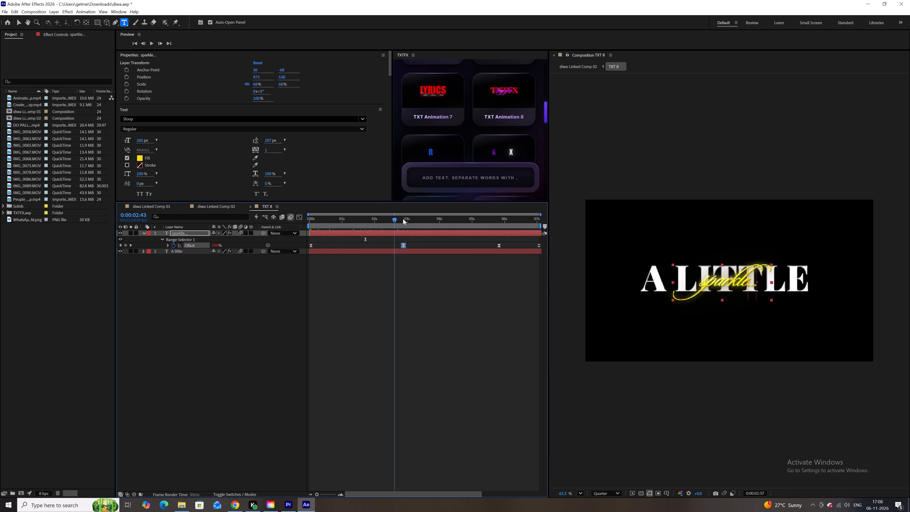
pyautogui.moveTo(403, 219); pyautogui.dragTo(406, 218)
# Close the empty diwa Linked Comp 01 timeline.
pyautogui.click(149, 208)
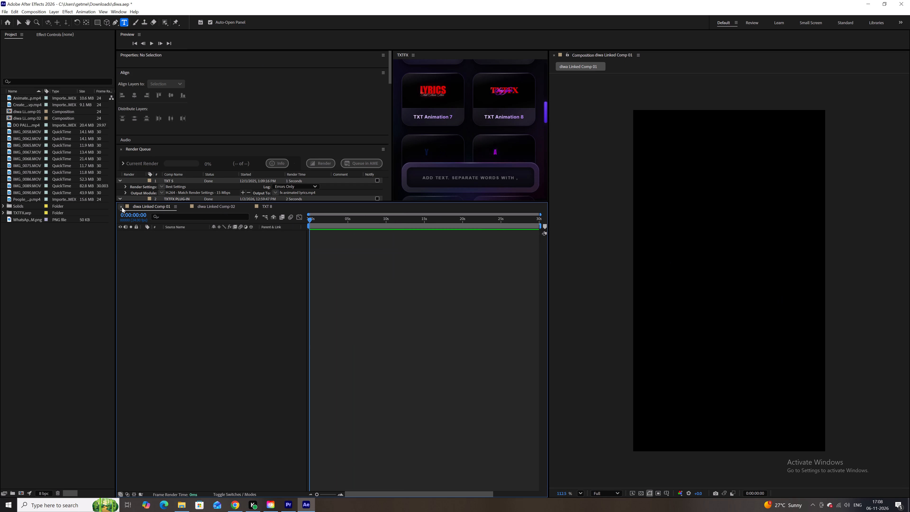
pyautogui.click(122, 207)
# Preview diwa Linked Comp 02 from the start to check the retimed text over the opening clip.
pyautogui.moveTo(317, 221); pyautogui.dragTo(293, 215)
pyautogui.press('space')
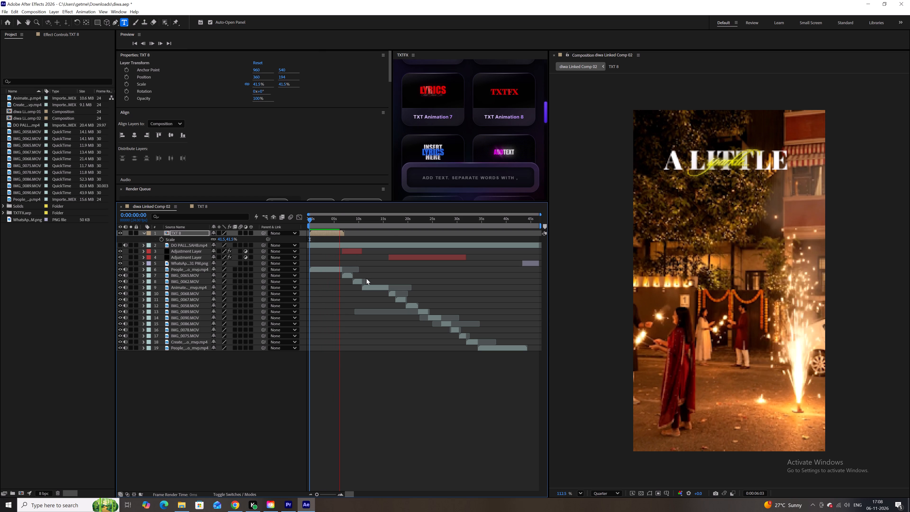
pyautogui.press('space')
# Split the TXT 8 layer at 0:00:06:15, where the IMG_0065.MOV clip begins.
pyautogui.keyDown('alt'); pyautogui.scroll(3, 349, 269); pyautogui.keyUp('alt')
pyautogui.moveTo(327, 218); pyautogui.dragTo(312, 218)
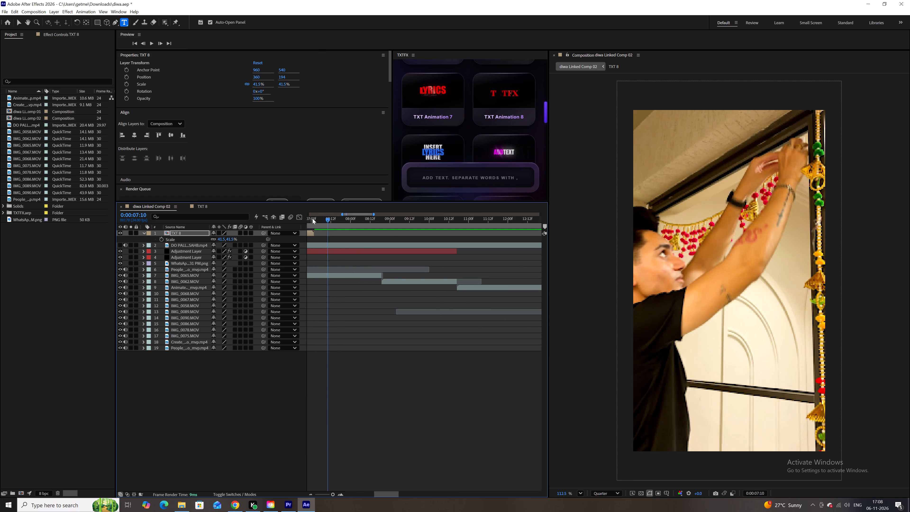
pyautogui.moveTo(312, 218); pyautogui.dragTo(383, 228)
pyautogui.click(382, 220)
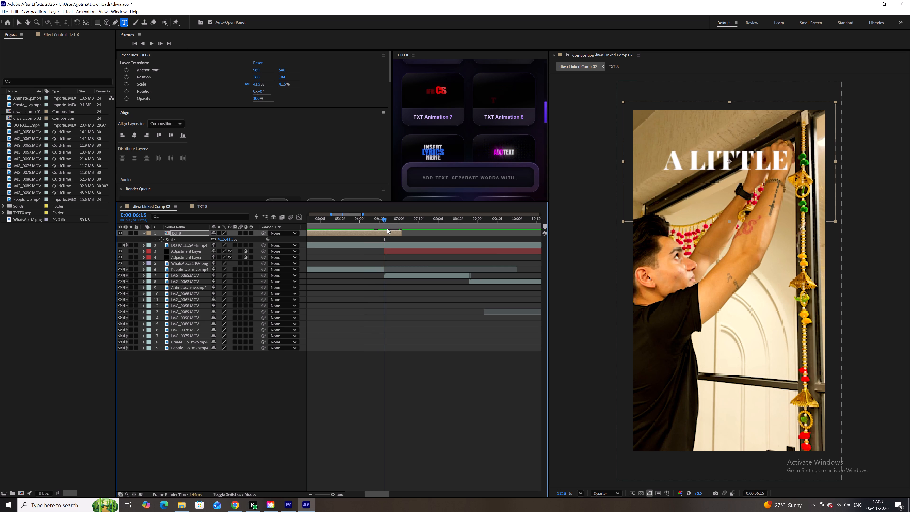
pyautogui.click(388, 233)
pyautogui.hotkey('ctrl', 'shift', 'd')
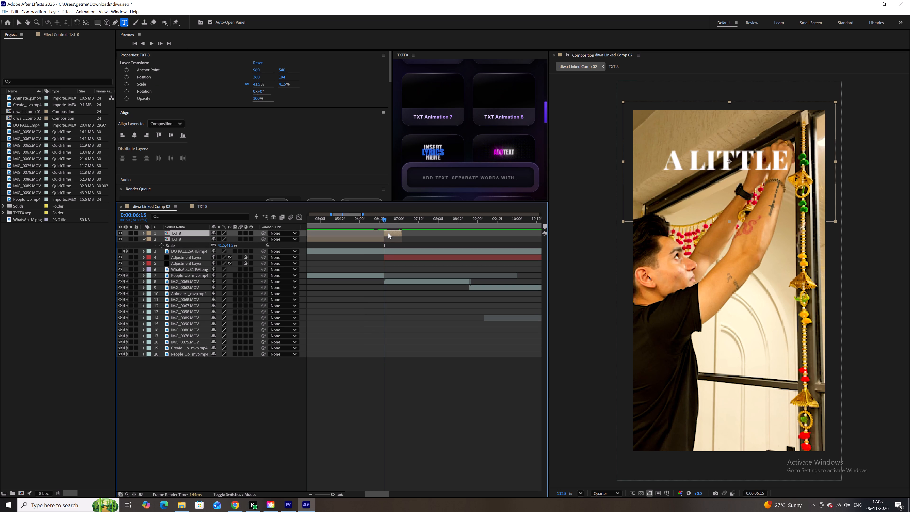
# Delete the split-off part of the TXT 8 layer after 0:00:06:15.
pyautogui.press('BackSpace')
# Add a new TXT Animation 8 from TXTFX to diwa Linked Comp 02 at 0:00:06:17.
pyautogui.moveTo(385, 221); pyautogui.dragTo(388, 222)
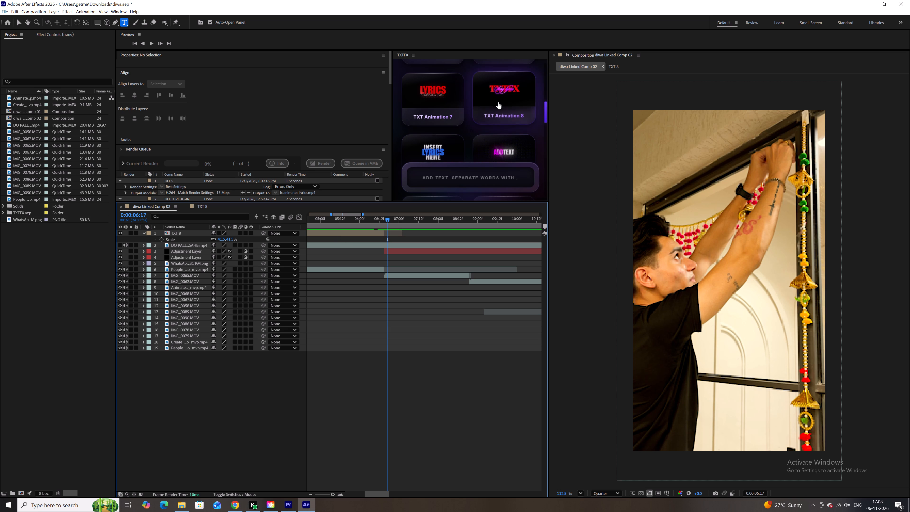
pyautogui.click(498, 102)
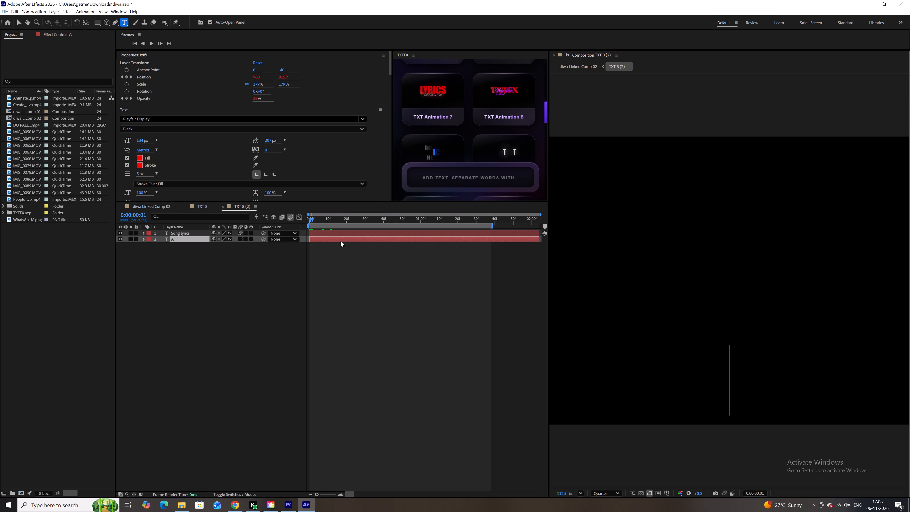
pyautogui.press('space')
pyautogui.press('l')
pyautogui.write('itt')
pyautogui.write('le')
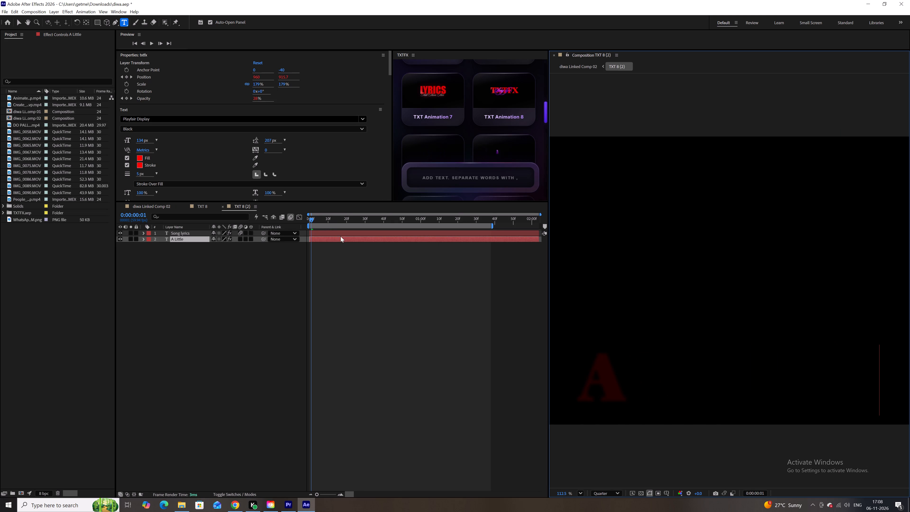
pyautogui.doubleClick(342, 233)
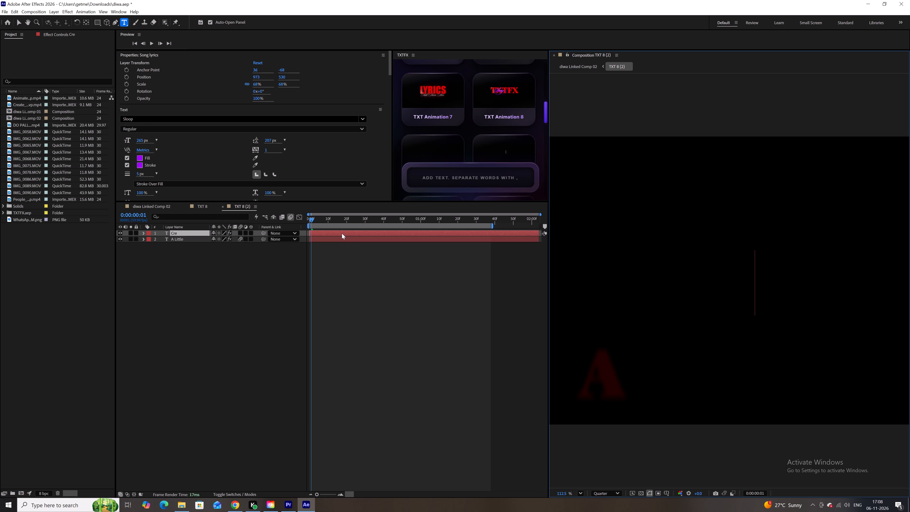
pyautogui.press('BackSpace')
pyautogui.write('vity')
pyautogui.click(369, 254)
# Set the "A Little" text fill to white (FFFFFF) and turn off its stroke.
pyautogui.doubleClick(356, 239)
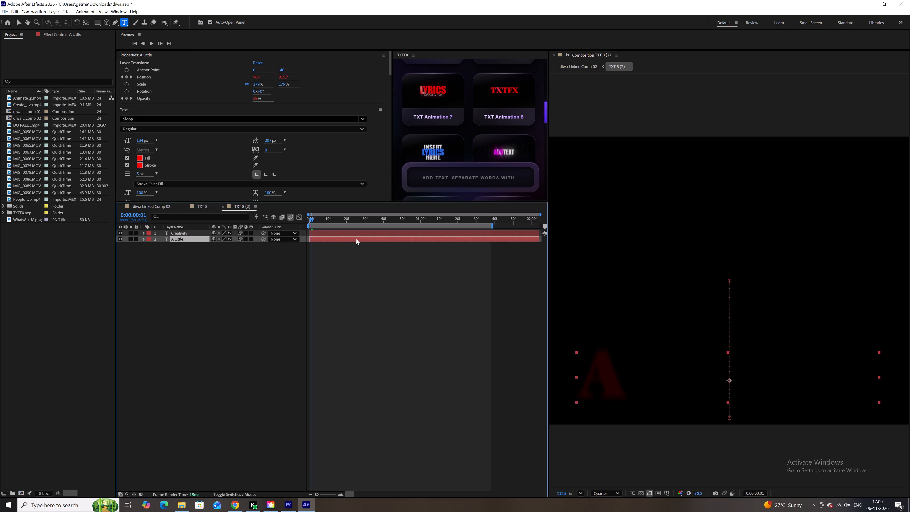
pyautogui.click(138, 158)
pyautogui.moveTo(425, 221); pyautogui.dragTo(344, 195)
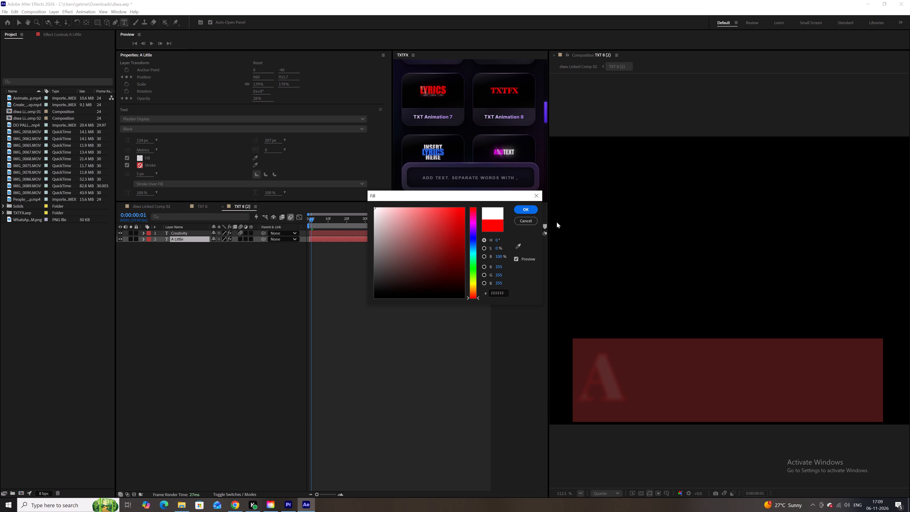
pyautogui.click(533, 207)
pyautogui.click(124, 162)
pyautogui.click(128, 167)
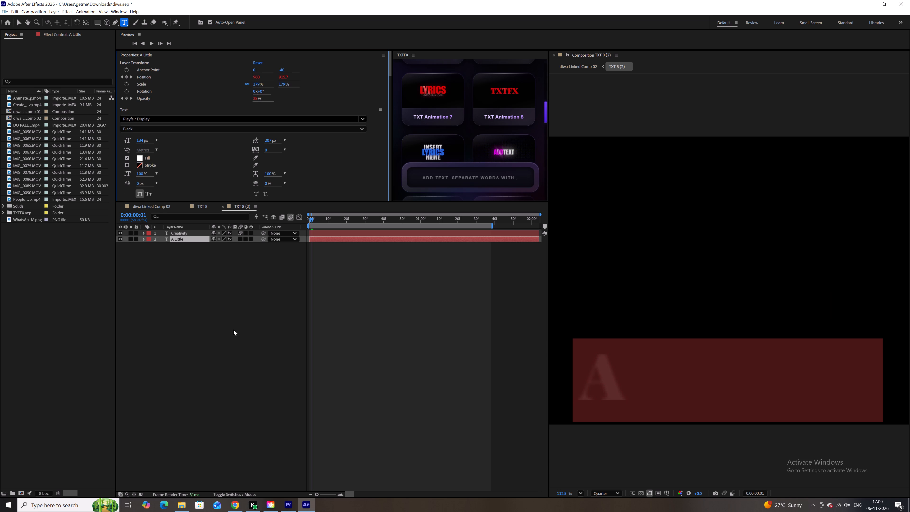
pyautogui.click(236, 332)
# Set the "Creativity" text fill to yellow (FFE200) and turn off its stroke.
pyautogui.doubleClick(342, 235)
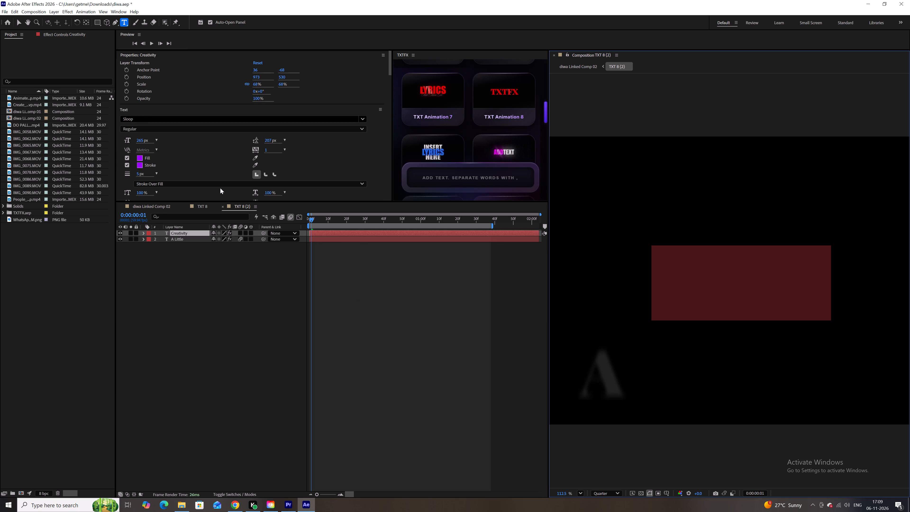
pyautogui.click(138, 156)
pyautogui.moveTo(474, 229); pyautogui.dragTo(472, 261)
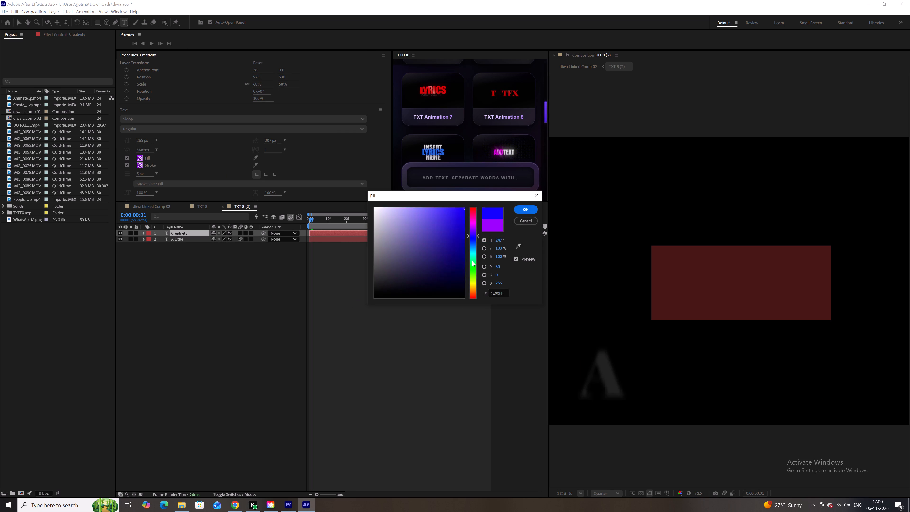
pyautogui.moveTo(472, 261); pyautogui.dragTo(476, 285)
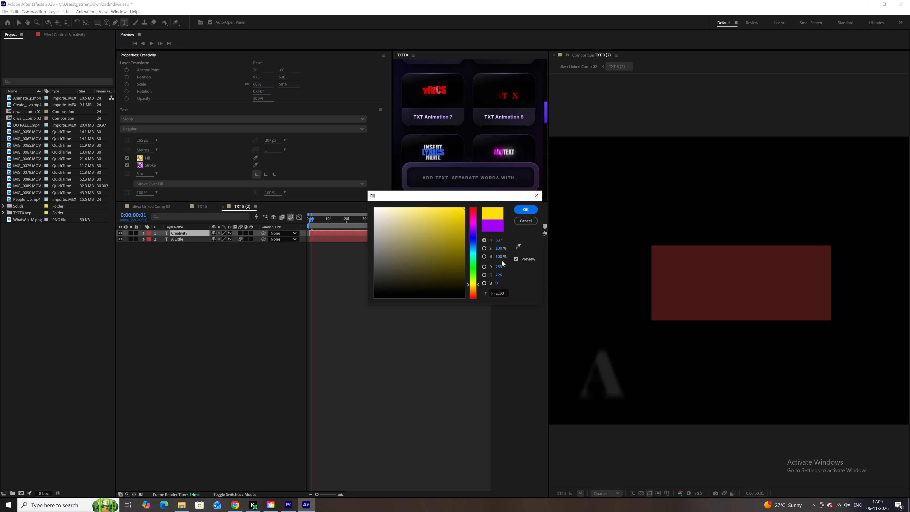
pyautogui.click(531, 208)
pyautogui.click(361, 280)
pyautogui.click(369, 231)
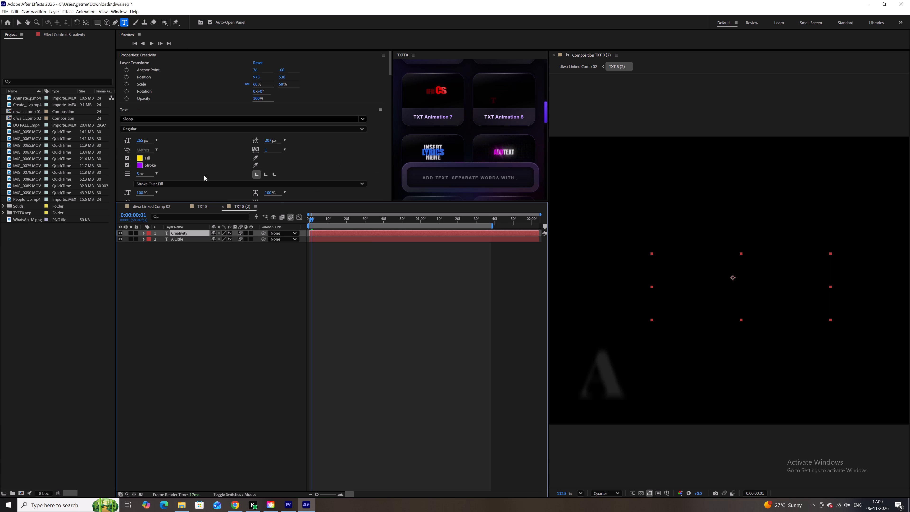
pyautogui.click(128, 166)
# Check the text animation along its own timeline and where it starts over the IMG_0065.MOV clip in diwa Linked Comp 02.
pyautogui.moveTo(322, 221); pyautogui.dragTo(342, 222)
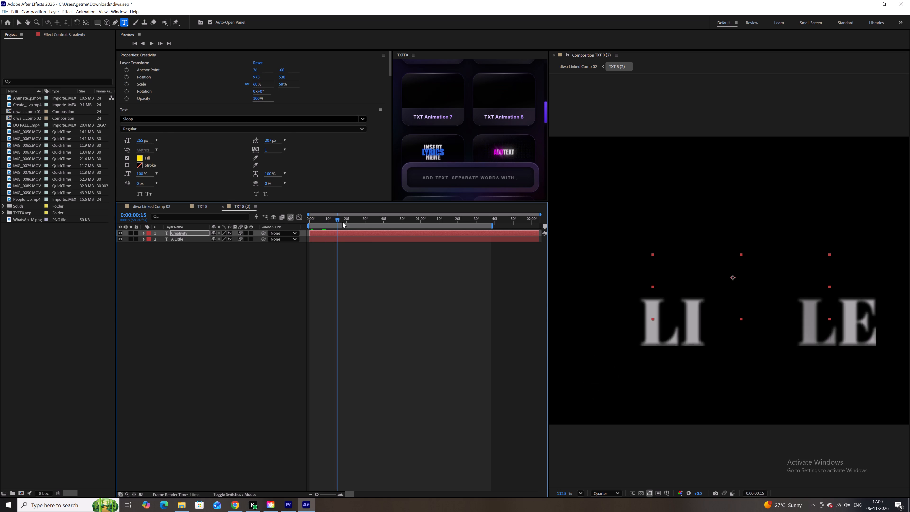
pyautogui.moveTo(342, 222); pyautogui.dragTo(441, 218)
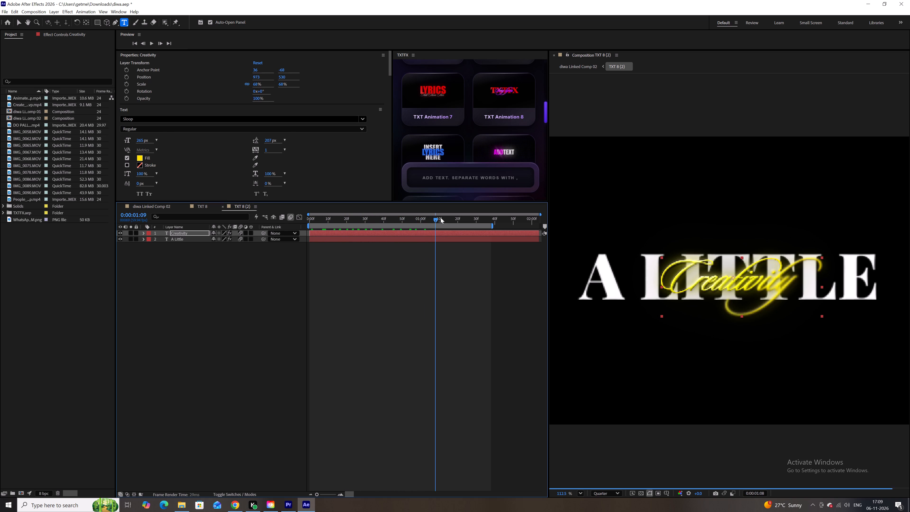
pyautogui.moveTo(441, 218); pyautogui.dragTo(445, 217)
pyautogui.click(159, 209)
pyautogui.moveTo(384, 222); pyautogui.dragTo(386, 222)
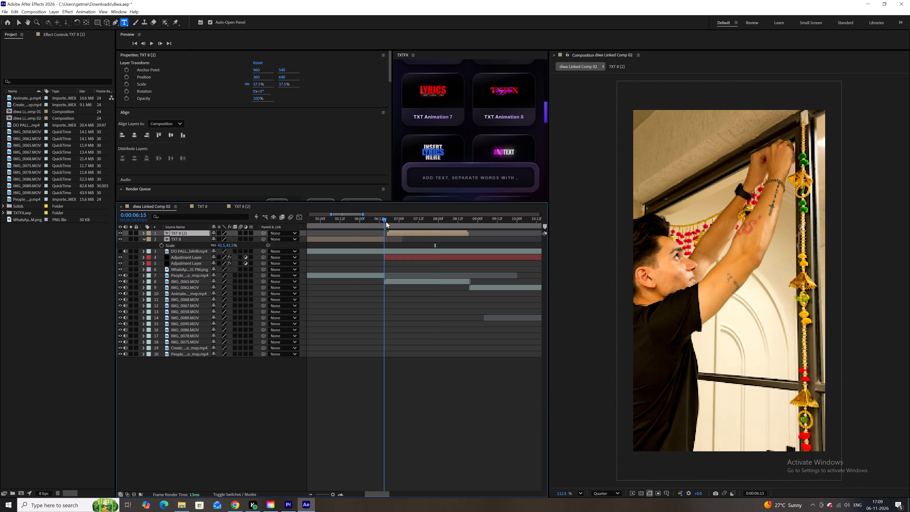
pyautogui.moveTo(386, 222); pyautogui.dragTo(391, 216)
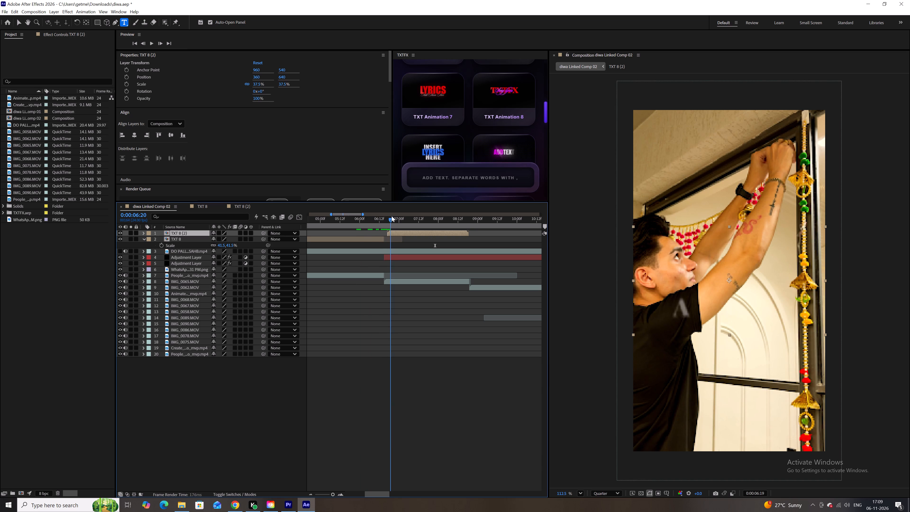
pyautogui.moveTo(391, 216); pyautogui.dragTo(391, 216)
# Set the TXT 8 (2) layer's vertical position to 194, matching the TXT 8 layer.
pyautogui.click(371, 238)
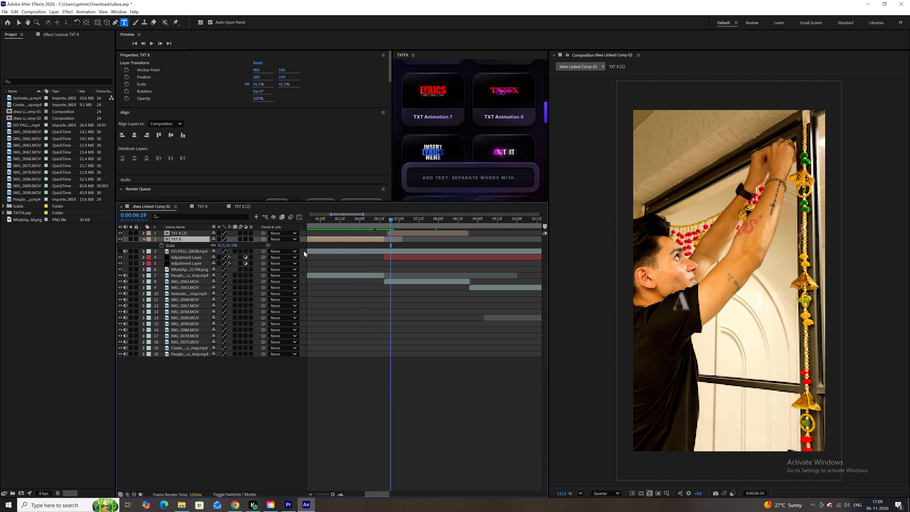
pyautogui.press('p')
pyautogui.click(402, 235)
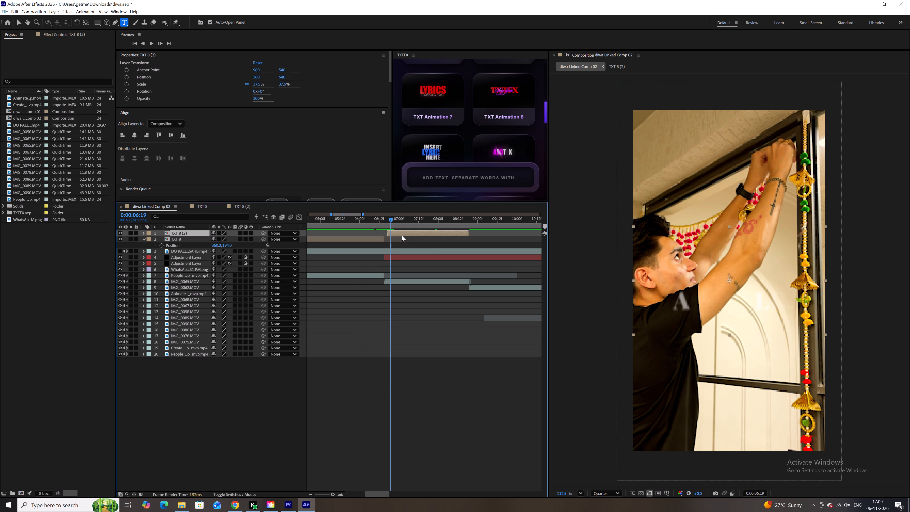
pyautogui.press('p')
pyautogui.click(230, 238)
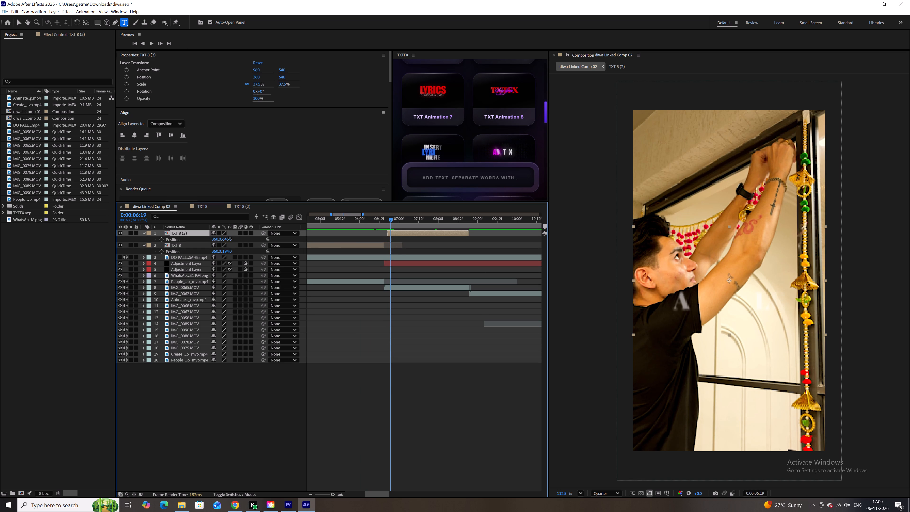
pyautogui.write('19')
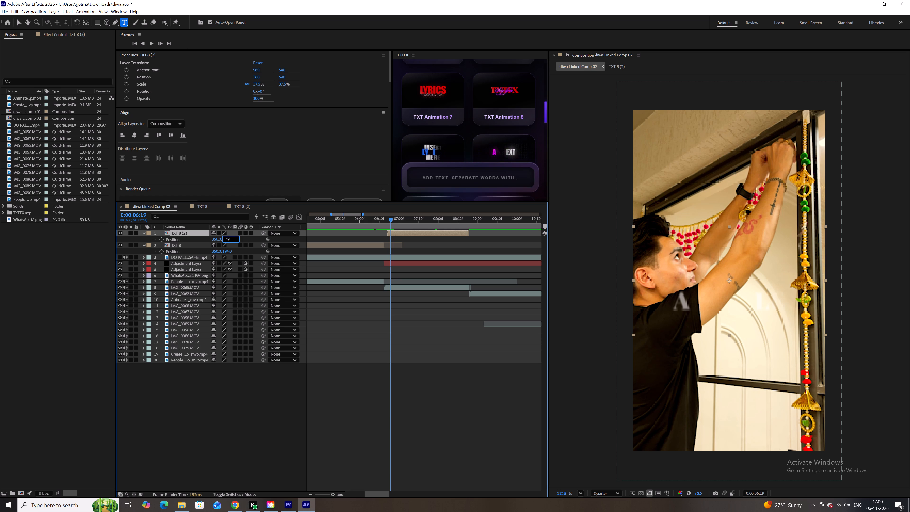
pyautogui.press('4')
pyautogui.press('Return')
# Set the TXT 8 (2) layer's scale to 41%, comparing it with the TXT 8 layer's scale.
pyautogui.click(353, 246)
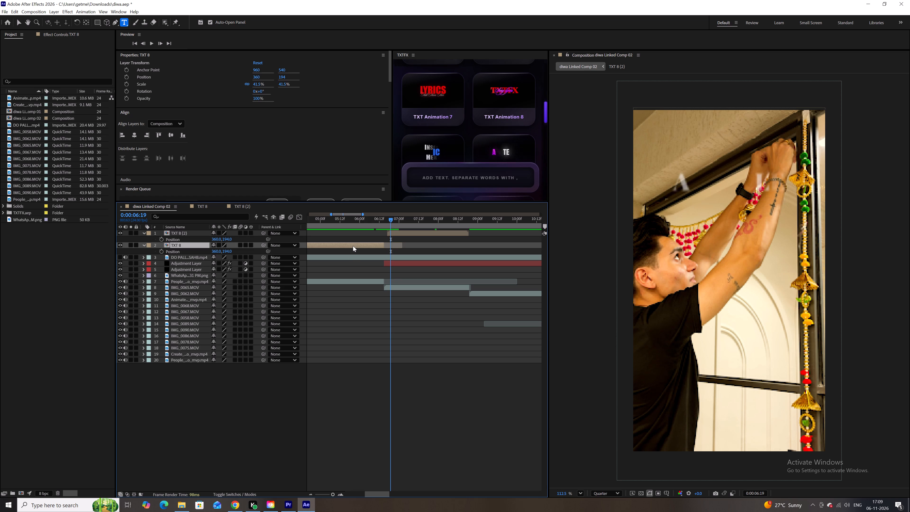
pyautogui.press('s')
pyautogui.click(410, 234)
pyautogui.press('s')
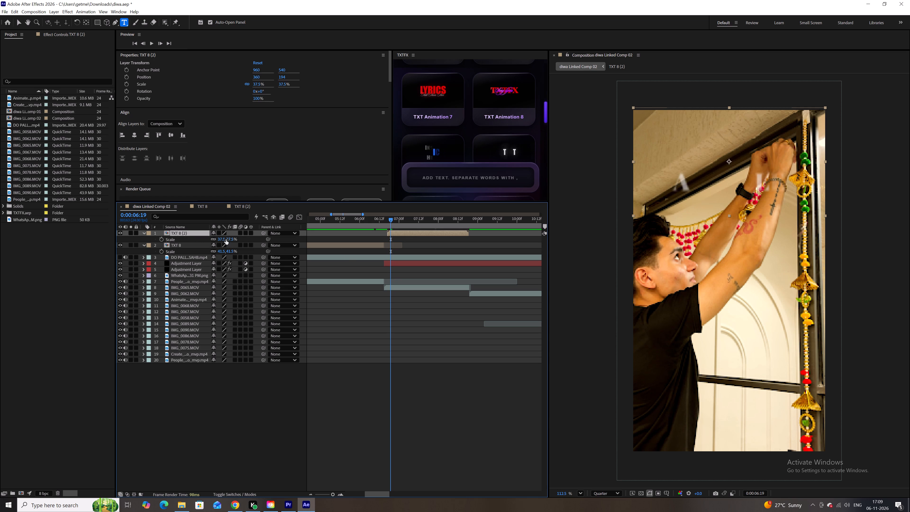
pyautogui.click(223, 240)
pyautogui.write('41')
pyautogui.press('Return')
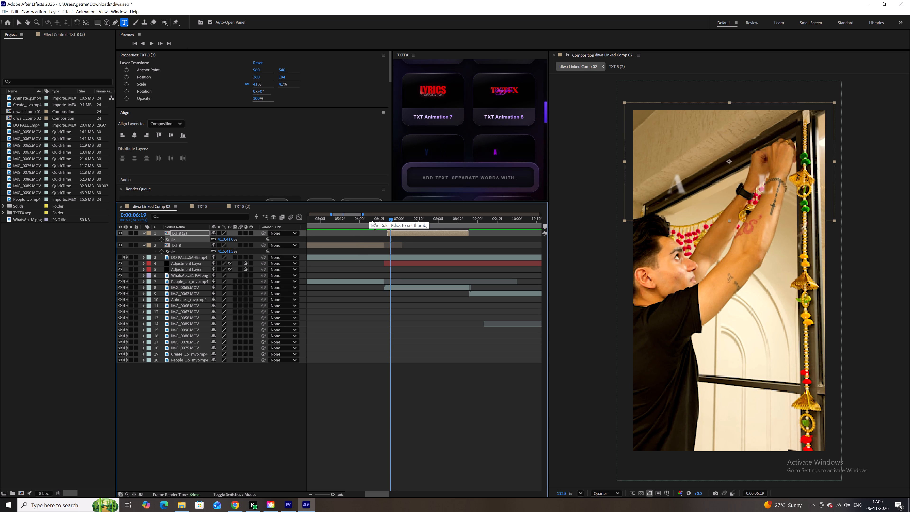
# Preview diwa Linked Comp 02 from 0:00:06:08 to check the new text over the IMG_0065.MOV clip.
pyautogui.click(372, 220)
pyautogui.press('space')
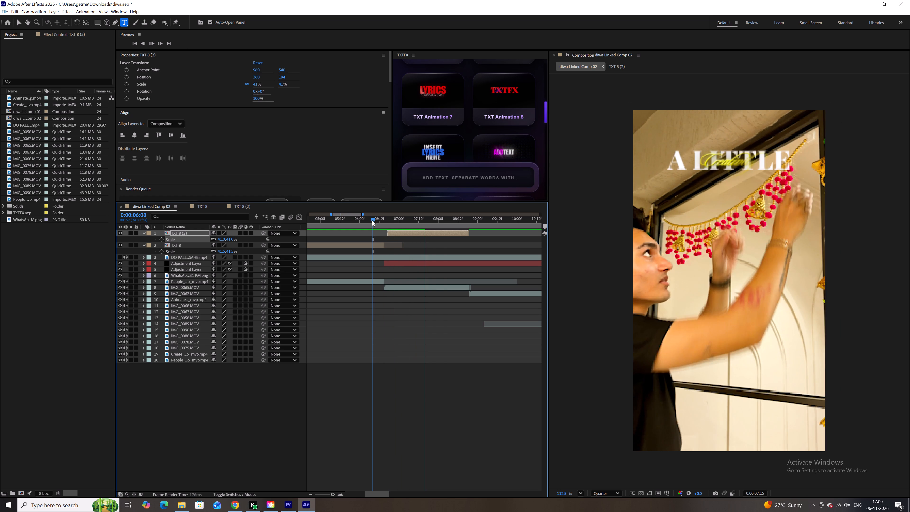
pyautogui.press('space')
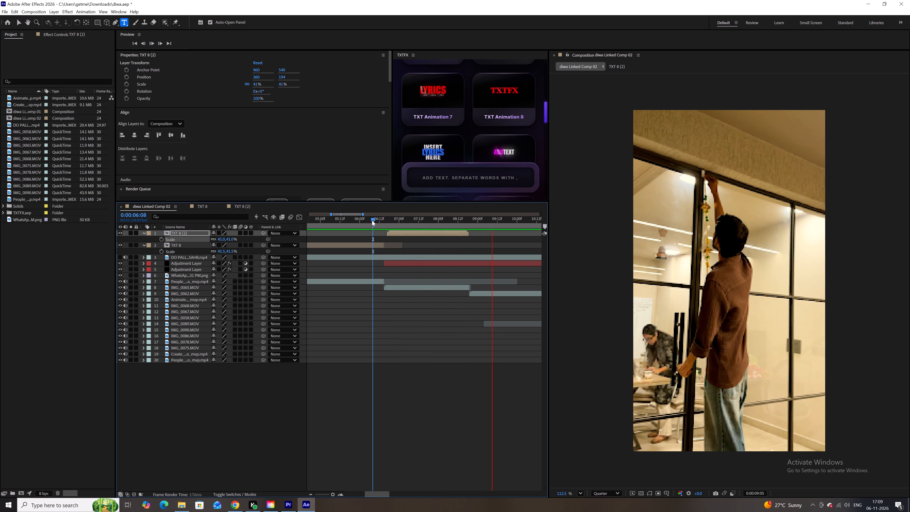
# Lengthen the TXT 8 (2) composition to about 6 seconds and extend both of its text layers to the new end.
pyautogui.keyDown('alt'); pyautogui.scroll(-6, 504, 312); pyautogui.keyUp('alt')
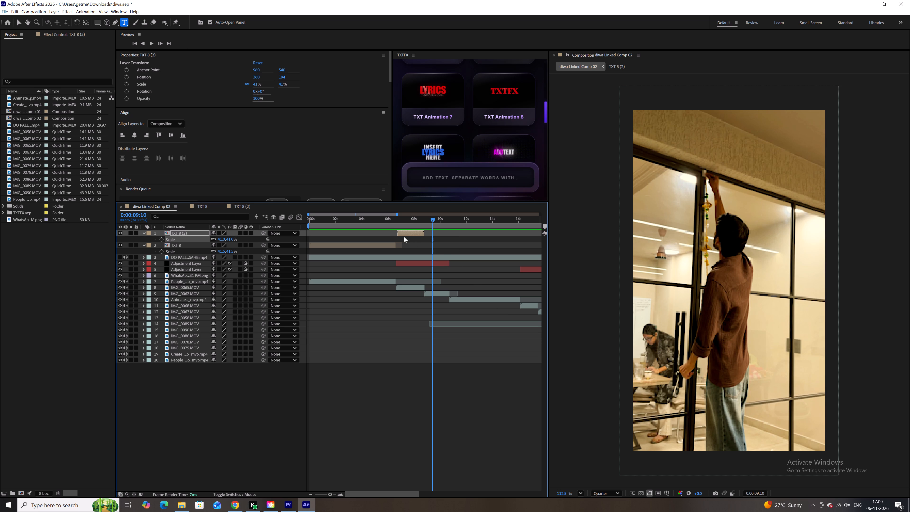
pyautogui.doubleClick(414, 230)
pyautogui.click(438, 280)
pyautogui.hotkey('ctrl', 'k')
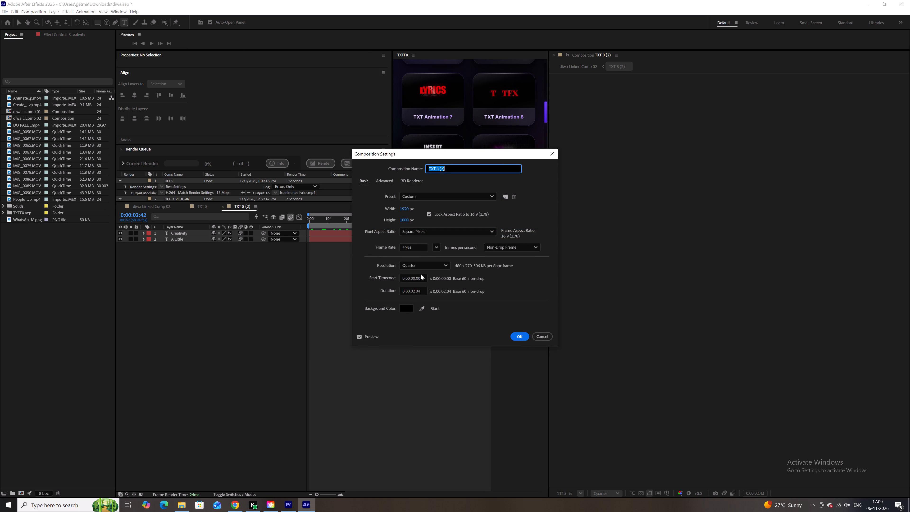
pyautogui.click(415, 293)
pyautogui.press('Left')
pyautogui.press('Right')
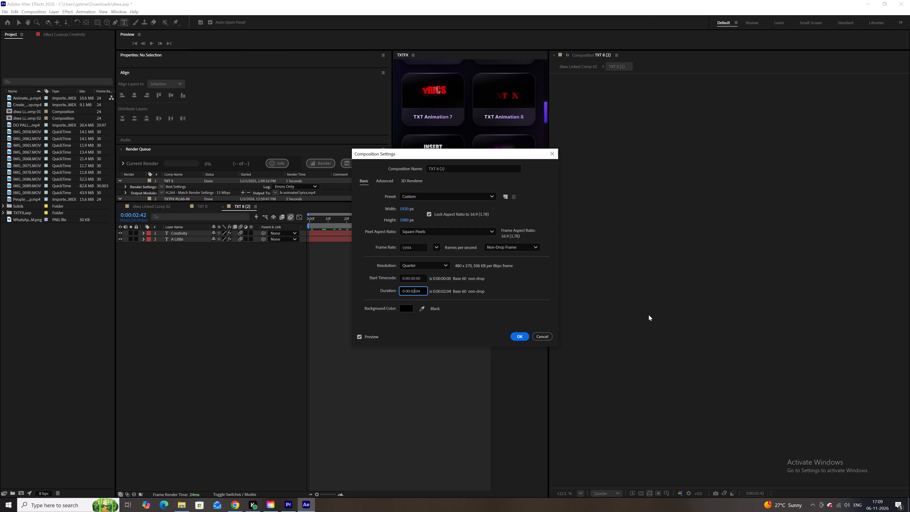
pyautogui.press('BackSpace')
pyautogui.press('6')
pyautogui.press('Return')
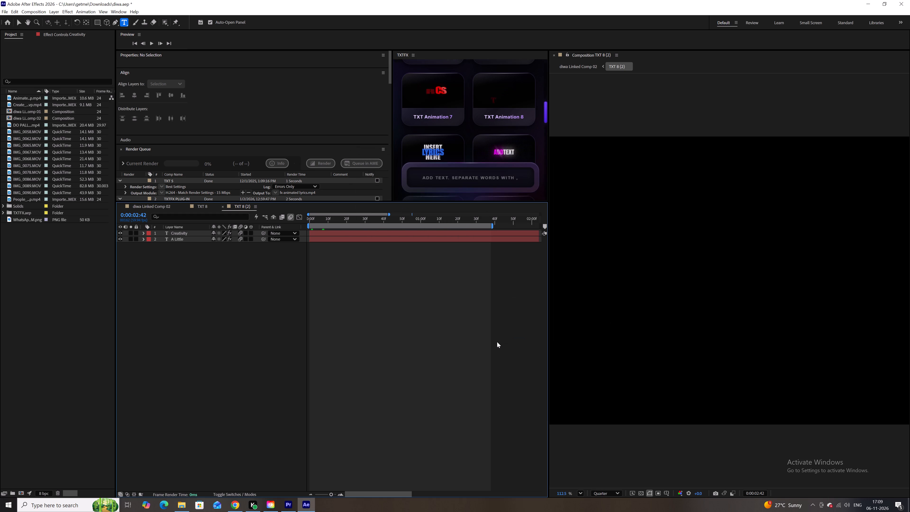
pyautogui.hotkey('ctrl', 'a')
pyautogui.keyDown('alt'); pyautogui.scroll(-5, 497, 342); pyautogui.keyUp('alt')
pyautogui.moveTo(407, 237); pyautogui.dragTo(661, 232)
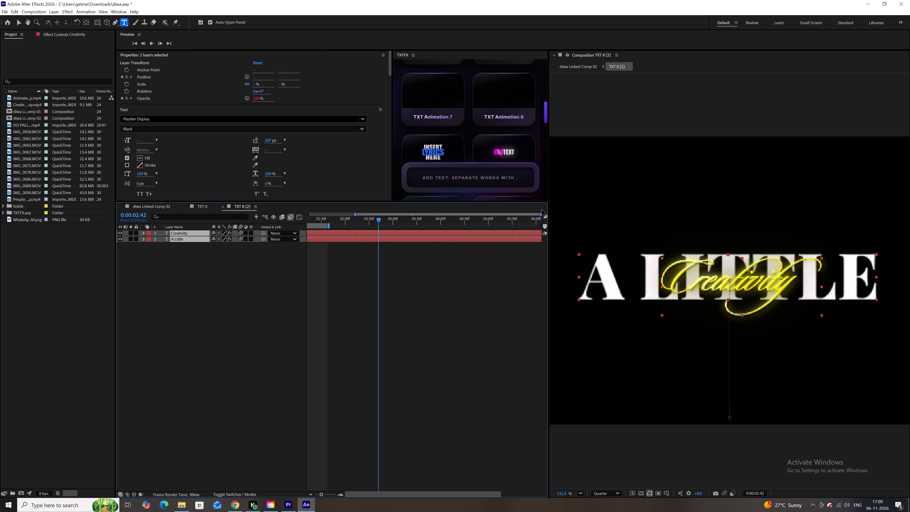
# In diwa Linked Comp 02, extend the end of the TXT 8 (2) layer to about 10 s.
pyautogui.click(159, 203)
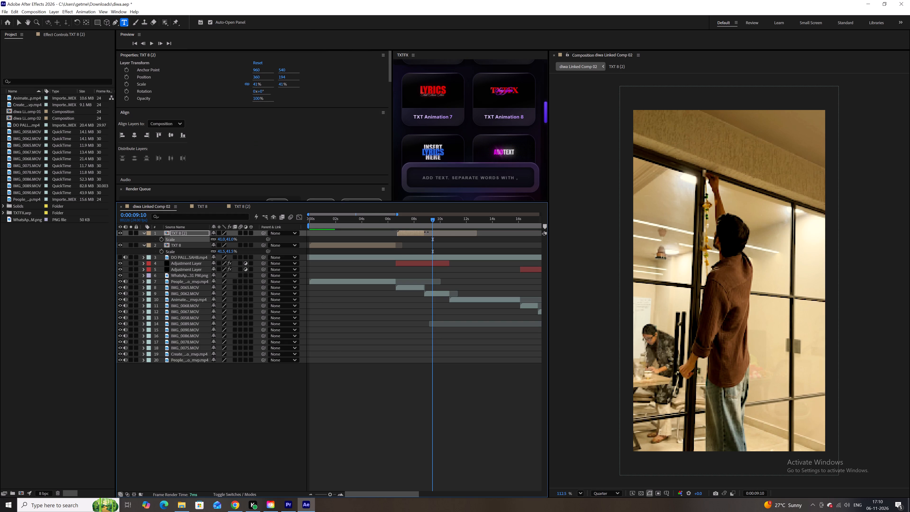
pyautogui.moveTo(426, 232); pyautogui.dragTo(442, 236)
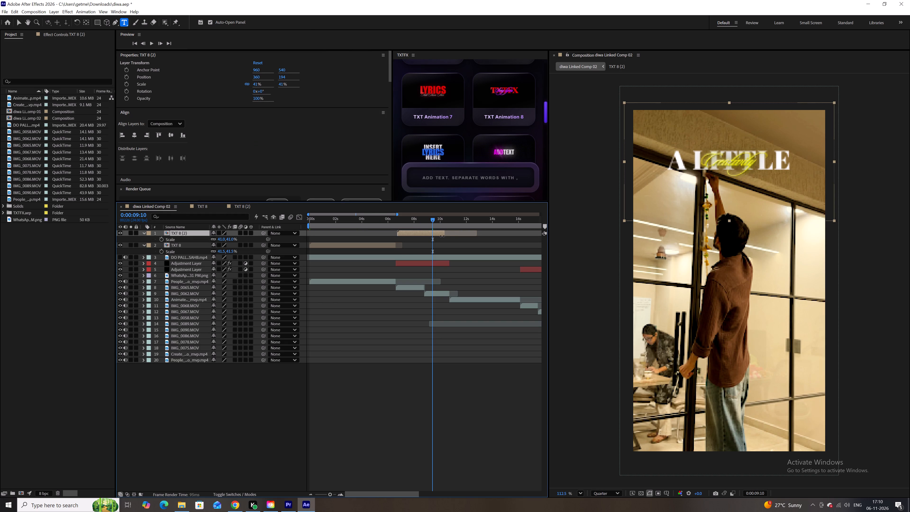
# Set the end of the TXT 8 (2) layer at about 0:00:10:17, where the IMG_0062.MOV clip ends.
pyautogui.moveTo(442, 236); pyautogui.dragTo(428, 239)
pyautogui.moveTo(423, 217); pyautogui.dragTo(423, 221)
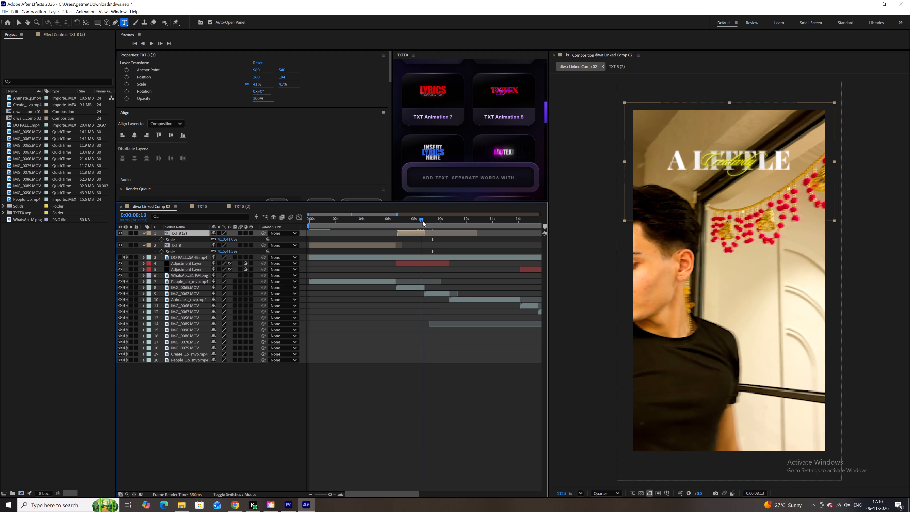
pyautogui.moveTo(423, 221); pyautogui.dragTo(449, 222)
pyautogui.moveTo(425, 234); pyautogui.dragTo(450, 236)
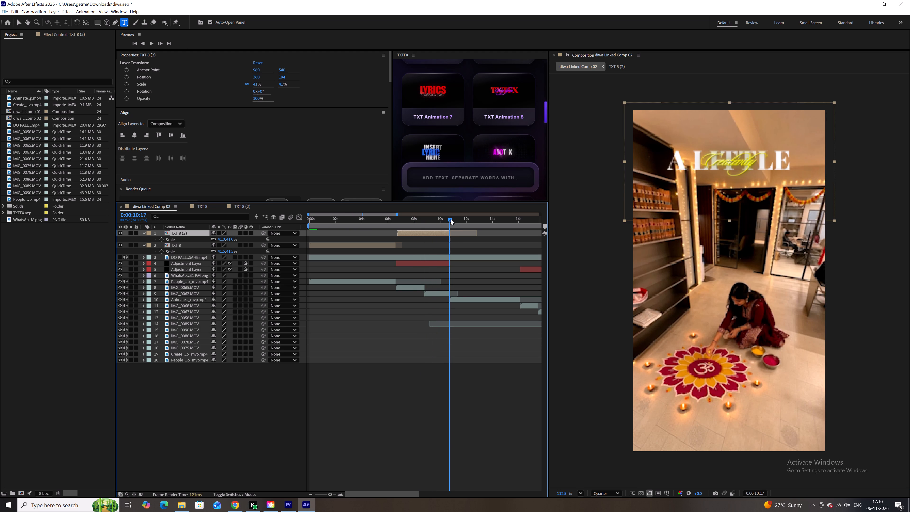
pyautogui.moveTo(450, 219); pyautogui.dragTo(459, 221)
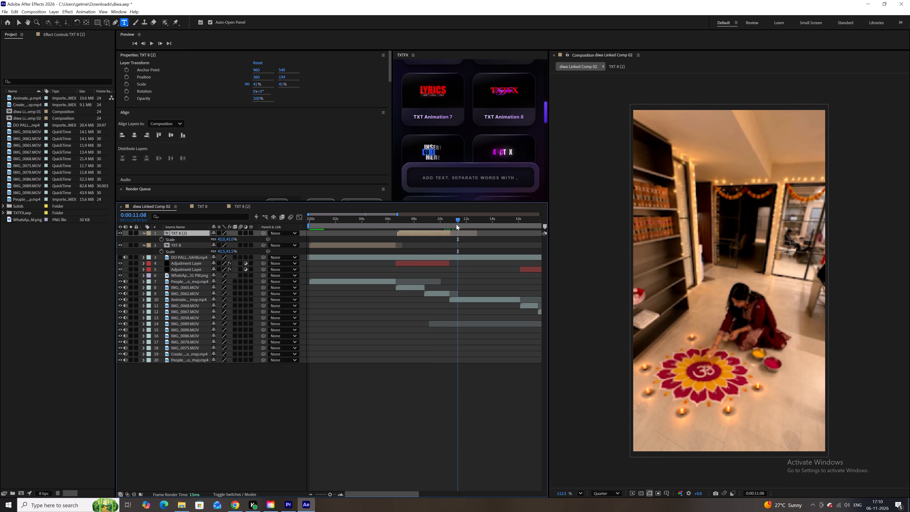
# Add a Drop Shadow layer style to both the TXT 8 (2) and TXT 8 layers.
pyautogui.click(416, 220)
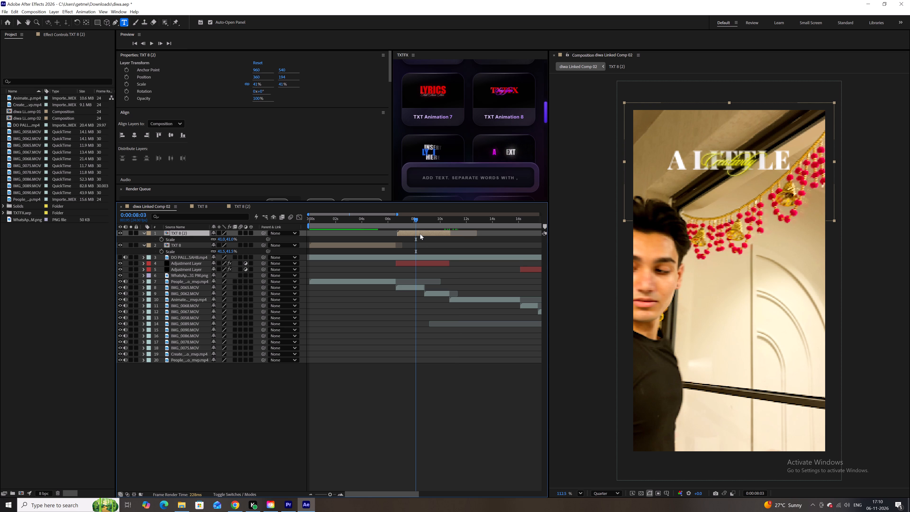
pyautogui.click(420, 234)
pyautogui.rightClick(420, 234)
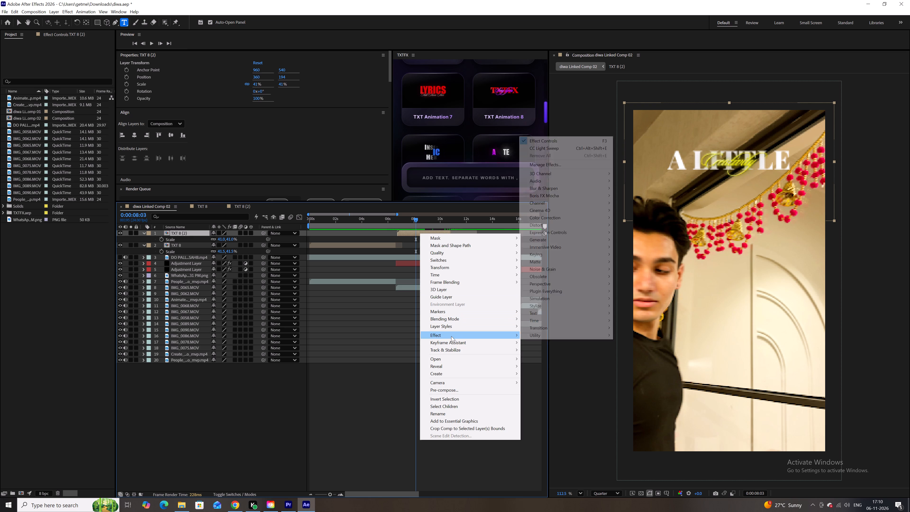
pyautogui.click(448, 326)
pyautogui.click(548, 350)
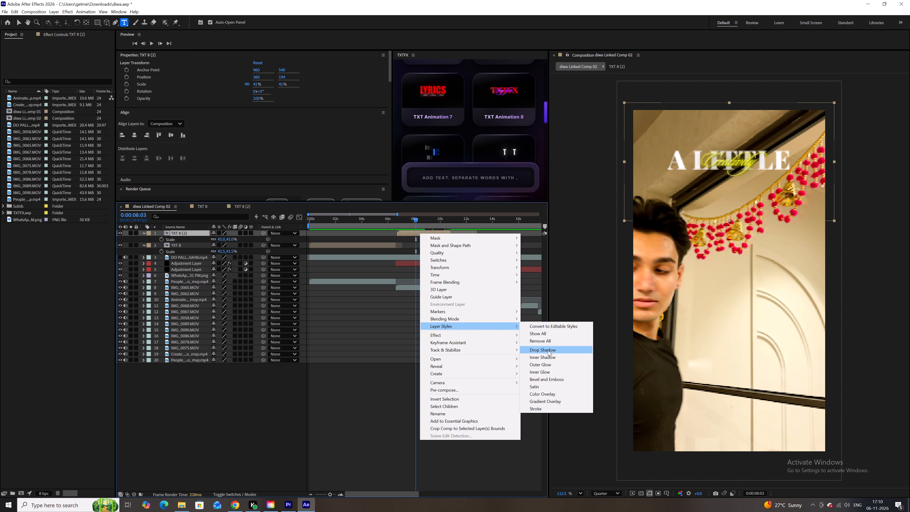
pyautogui.click(372, 264)
pyautogui.rightClick(372, 264)
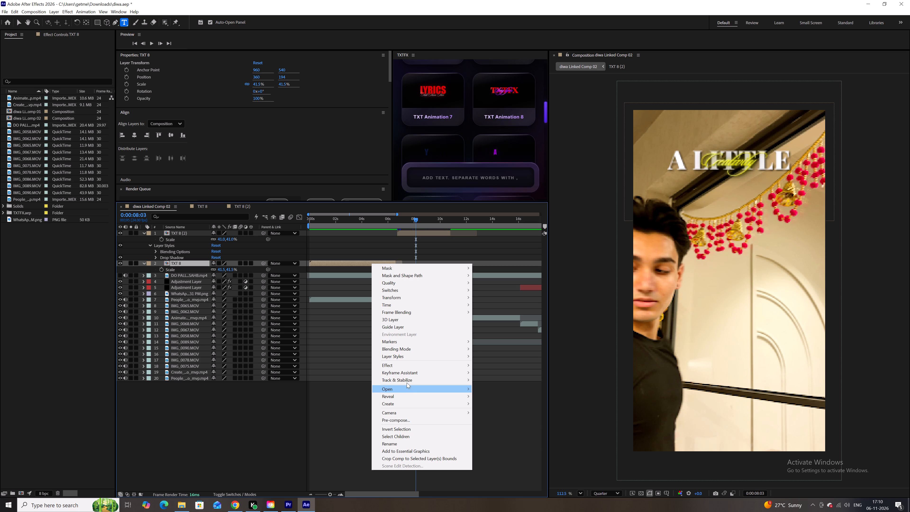
pyautogui.click(408, 357)
pyautogui.click(493, 378)
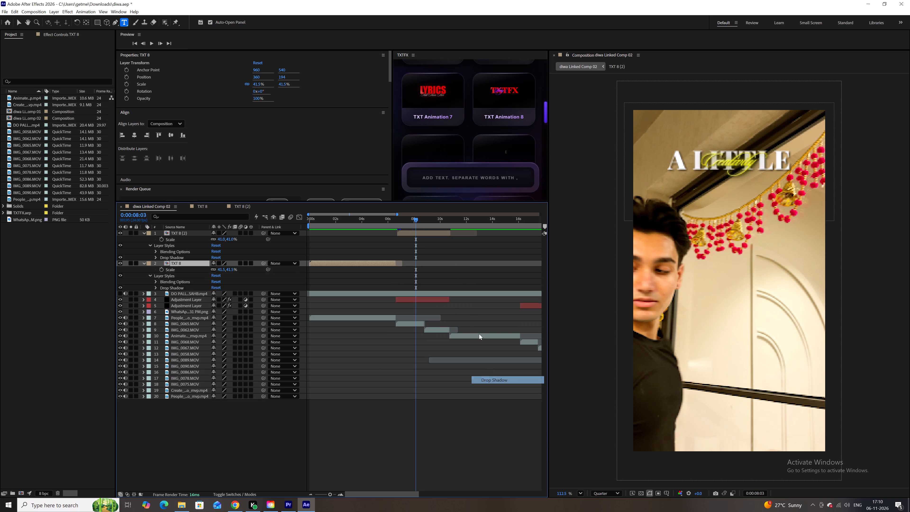
# Apply TXT Animation 8 from TXTFX at 0:00:11:03 in diwa Linked Comp 02.
pyautogui.moveTo(439, 217); pyautogui.dragTo(455, 223)
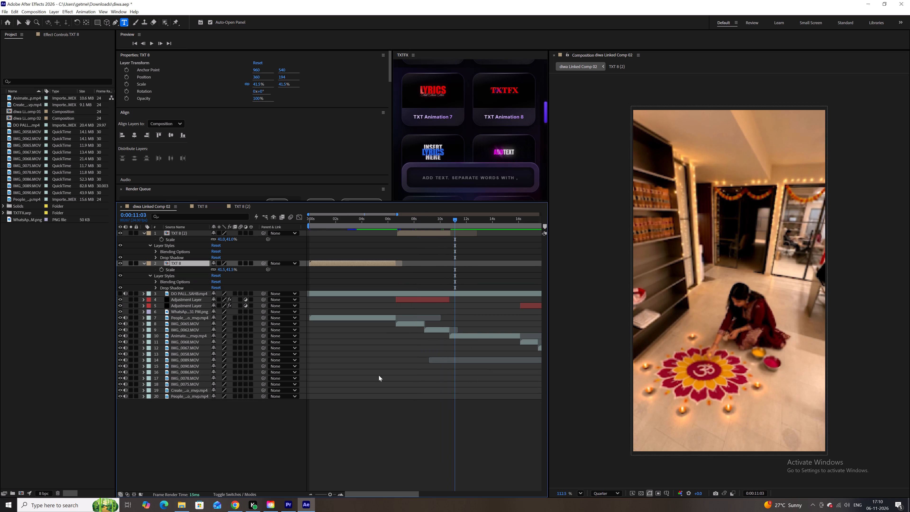
pyautogui.click(486, 103)
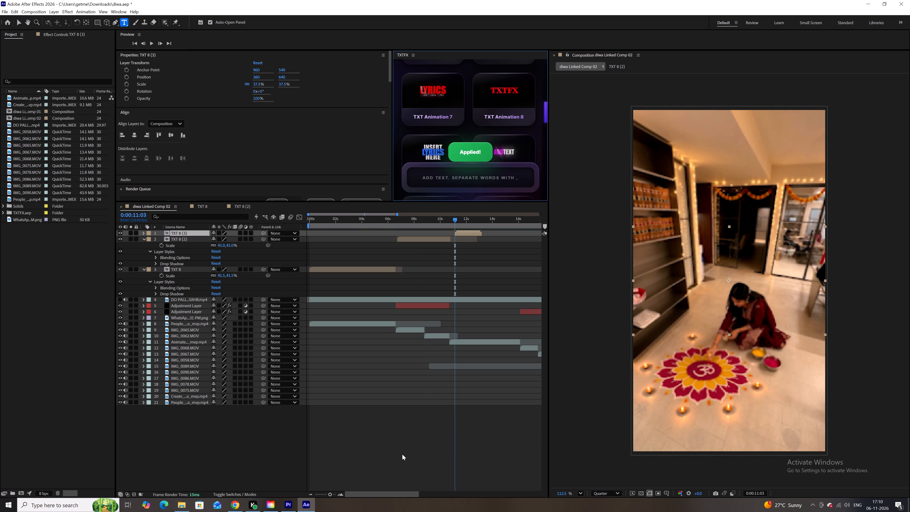
pyautogui.doubleClick(469, 234)
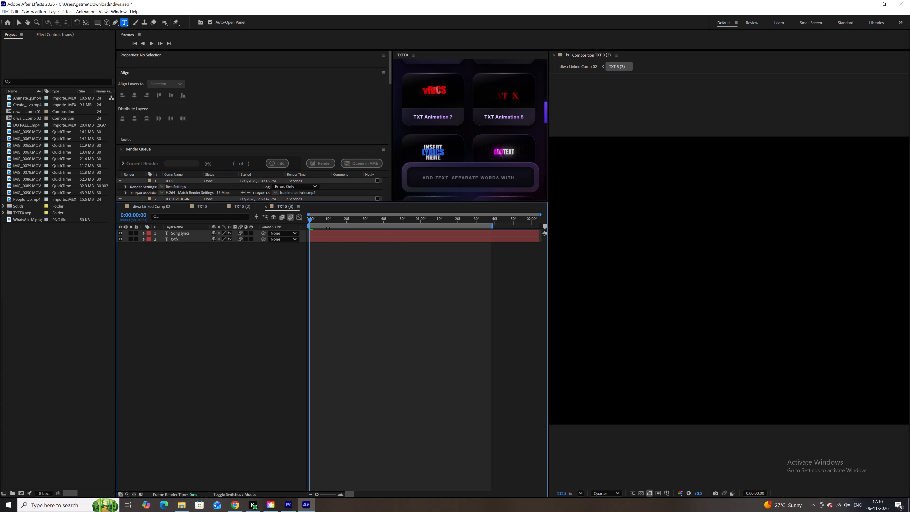
pyautogui.doubleClick(333, 241)
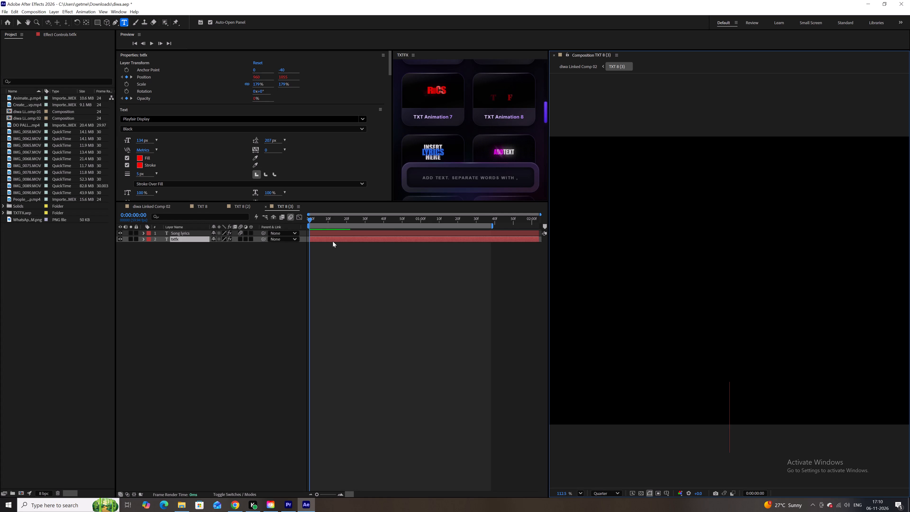
pyautogui.hotkey('ctrl', 'v')
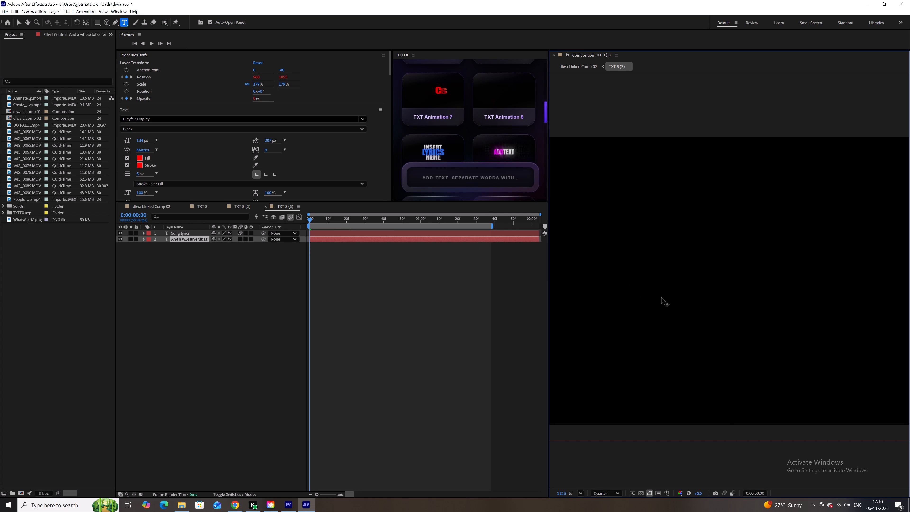
# Shorten the pasted line in the lower text layer of TXT 8 (3) to "And a whole".
pyautogui.moveTo(379, 223); pyautogui.dragTo(383, 222)
pyautogui.moveTo(383, 222); pyautogui.dragTo(412, 218)
pyautogui.keyDown('alt'); pyautogui.scroll(-2, 687, 274); pyautogui.keyUp('alt')
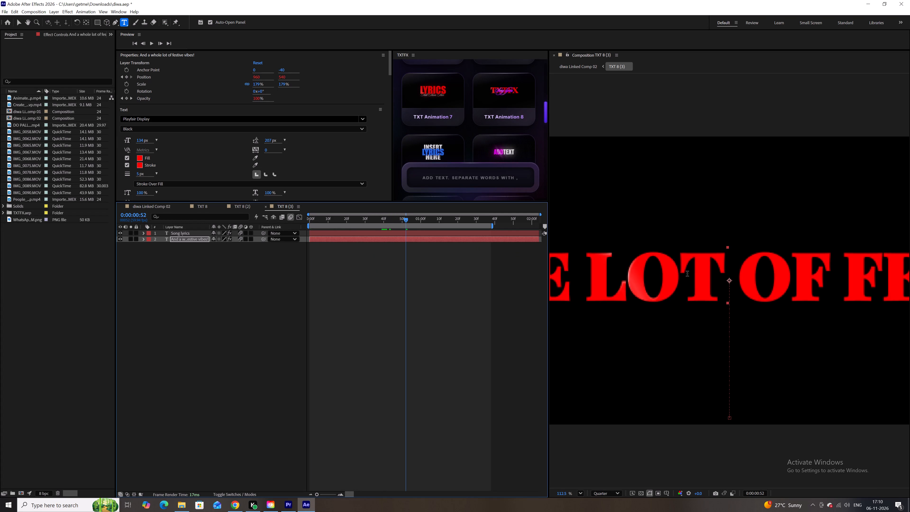
pyautogui.keyDown('alt'); pyautogui.scroll(-4, 687, 274); pyautogui.keyUp('alt')
pyautogui.keyDown('alt'); pyautogui.scroll(1, 715, 277); pyautogui.keyUp('alt')
pyautogui.moveTo(736, 278); pyautogui.dragTo(909, 274)
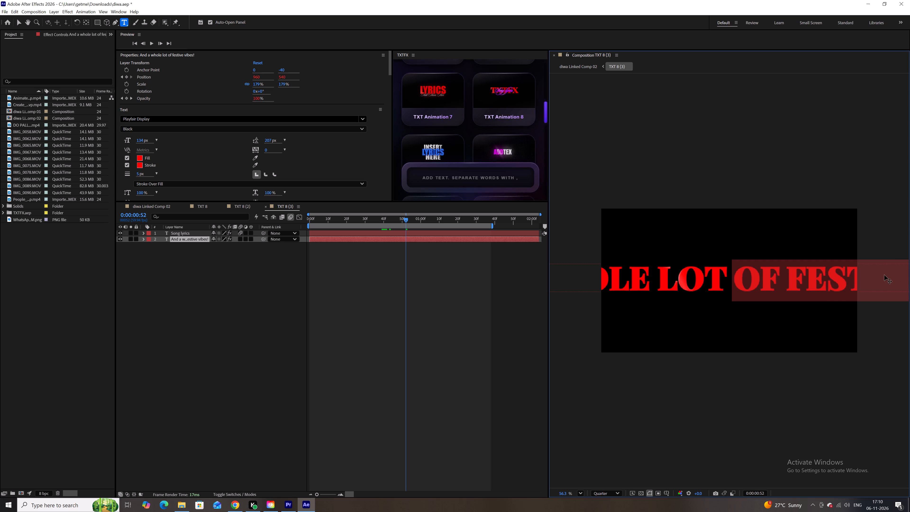
pyautogui.hotkey('ctrl', 'c')
pyautogui.press('BackSpace')
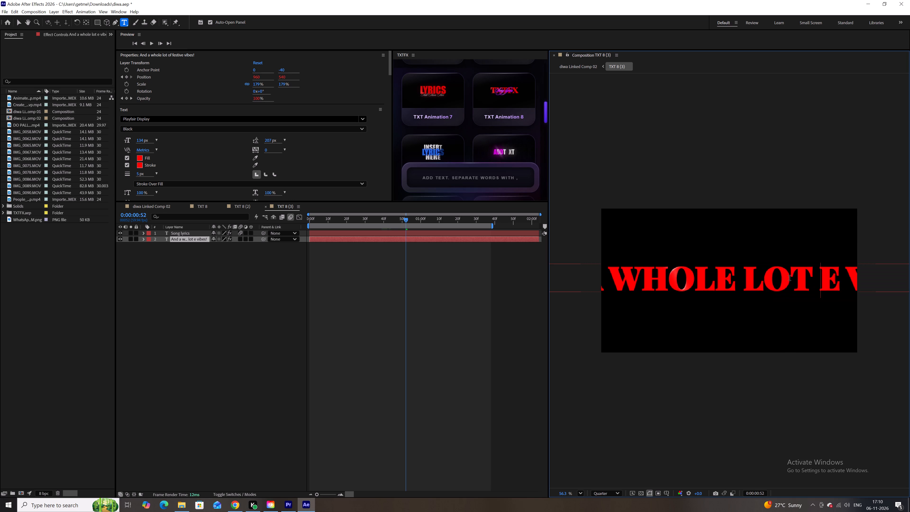
pyautogui.moveTo(818, 279); pyautogui.dragTo(909, 279)
pyautogui.press('BackSpace')
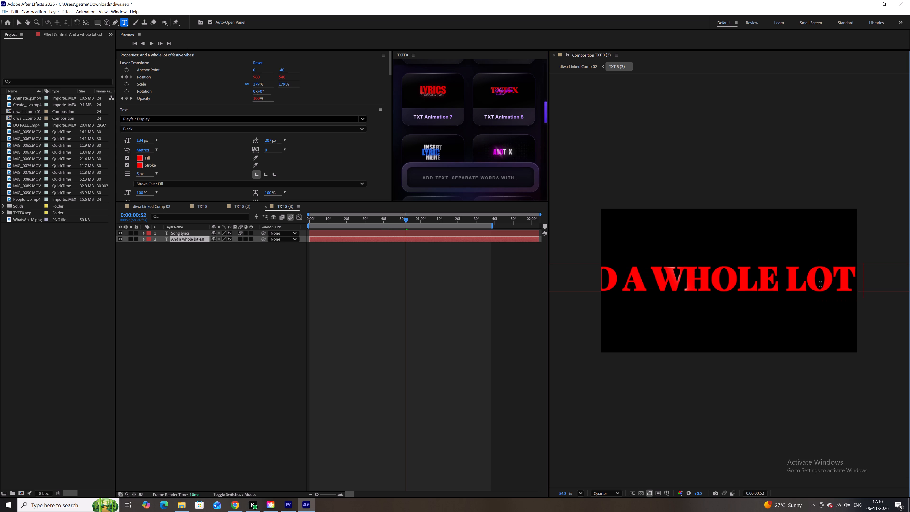
pyautogui.moveTo(860, 282); pyautogui.dragTo(909, 273)
pyautogui.press('BackSpace')
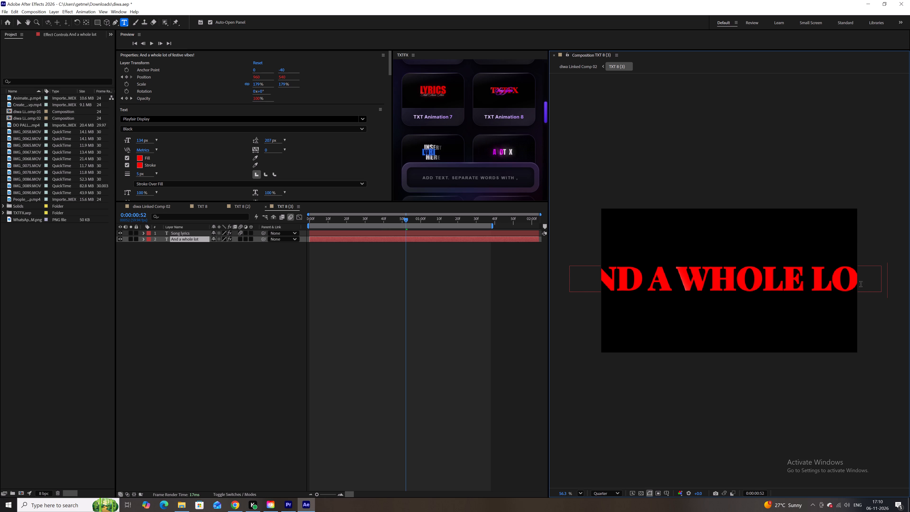
pyautogui.moveTo(337, 221); pyautogui.dragTo(335, 221)
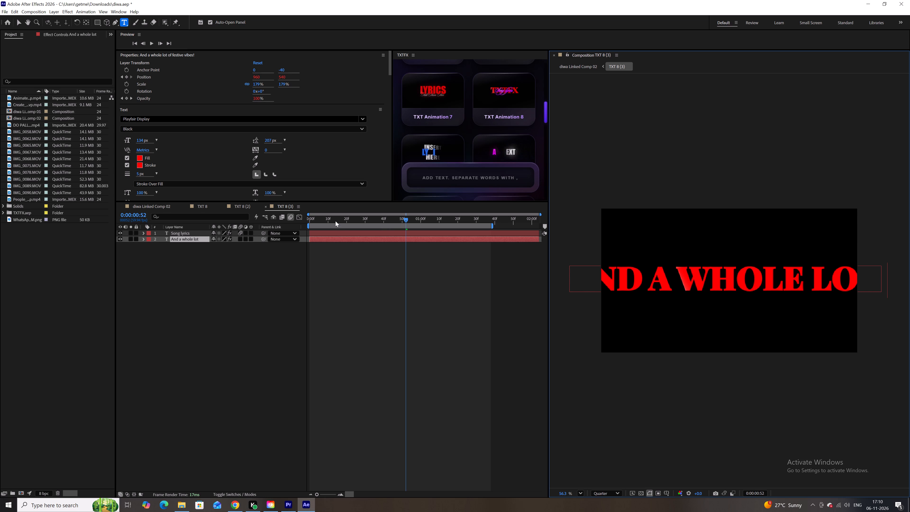
pyautogui.moveTo(335, 221); pyautogui.dragTo(420, 226)
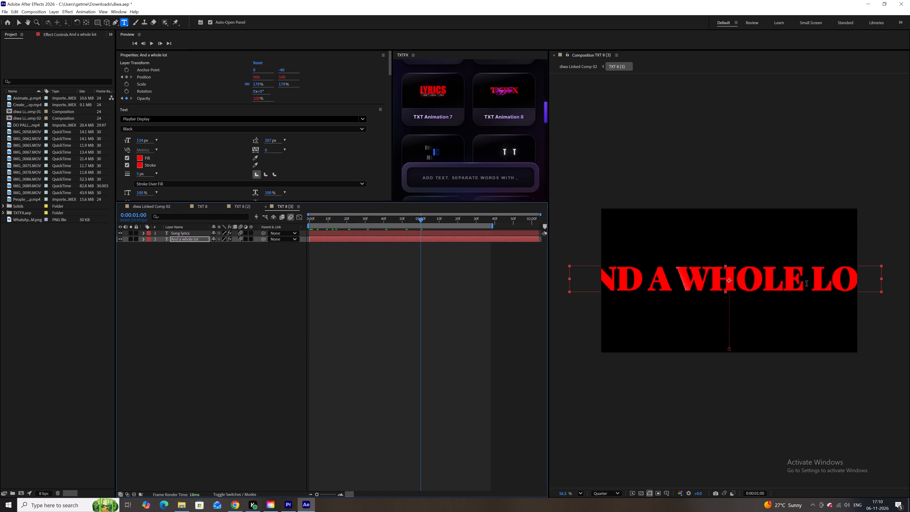
pyautogui.moveTo(805, 283); pyautogui.dragTo(909, 281)
pyautogui.press('BackSpace')
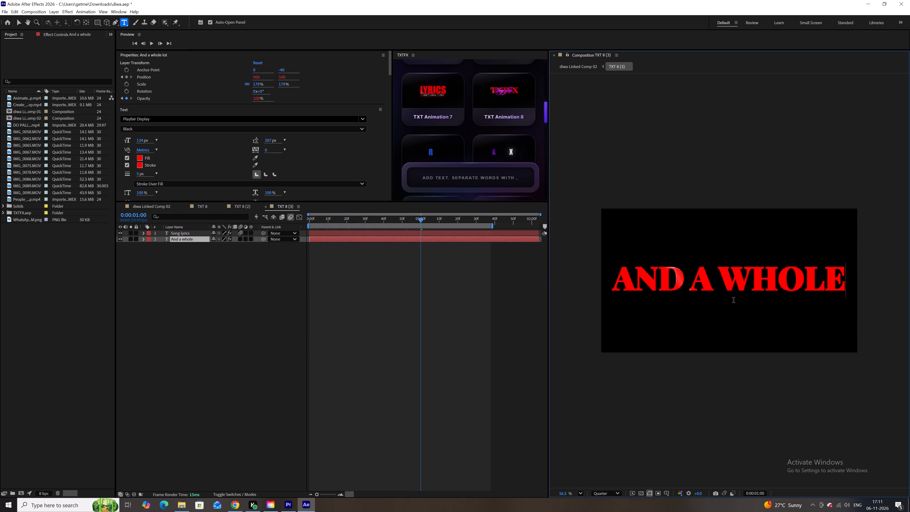
pyautogui.click(402, 320)
pyautogui.moveTo(365, 218); pyautogui.dragTo(394, 223)
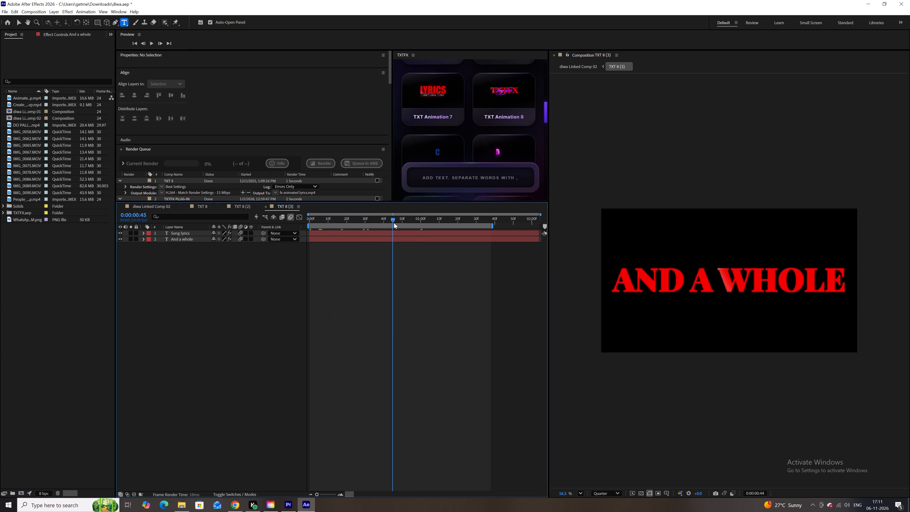
pyautogui.moveTo(394, 223); pyautogui.dragTo(393, 215)
# Copy "lot of festive vibes!" from ChatGPT and paste it over the Song lyrics text in TXT 8 (3).
pyautogui.click(232, 505)
pyautogui.click(615, 212)
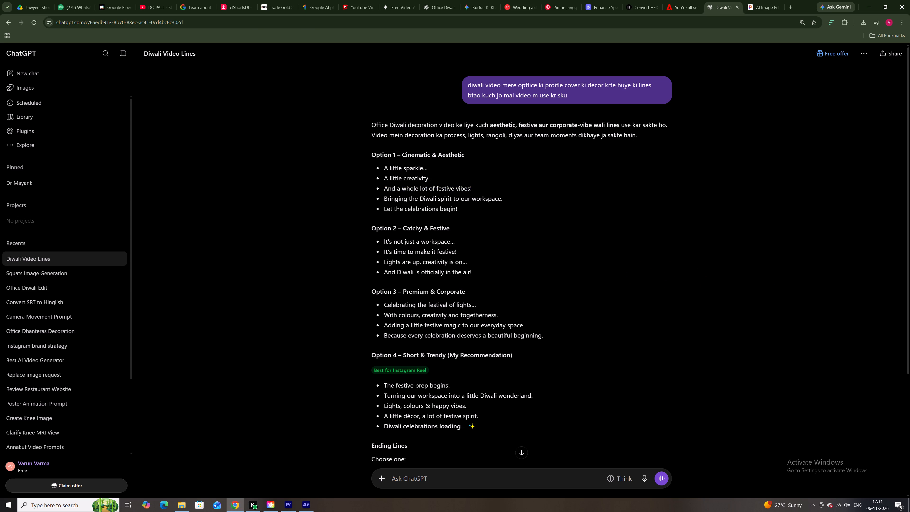
pyautogui.moveTo(419, 190); pyautogui.dragTo(489, 188)
pyautogui.hotkey('ctrl', 'c')
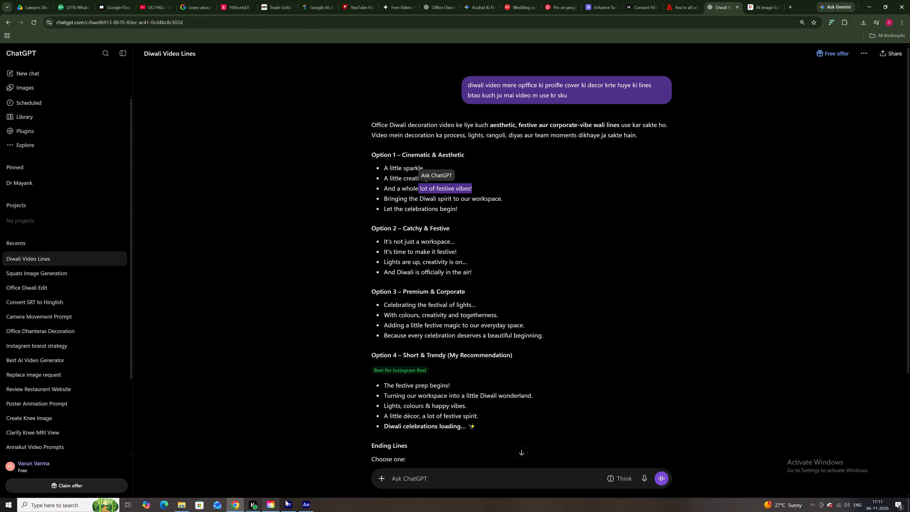
pyautogui.click(311, 505)
pyautogui.doubleClick(366, 233)
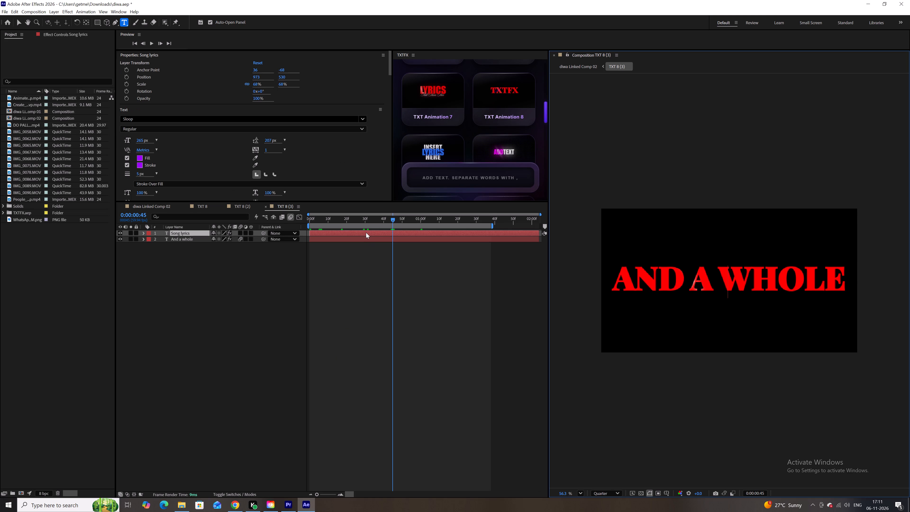
pyautogui.hotkey('ctrl', 'v')
# Remove the stroke from the "lot of festive vibes!" text and change its fill to golden yellow.
pyautogui.moveTo(395, 218); pyautogui.dragTo(427, 216)
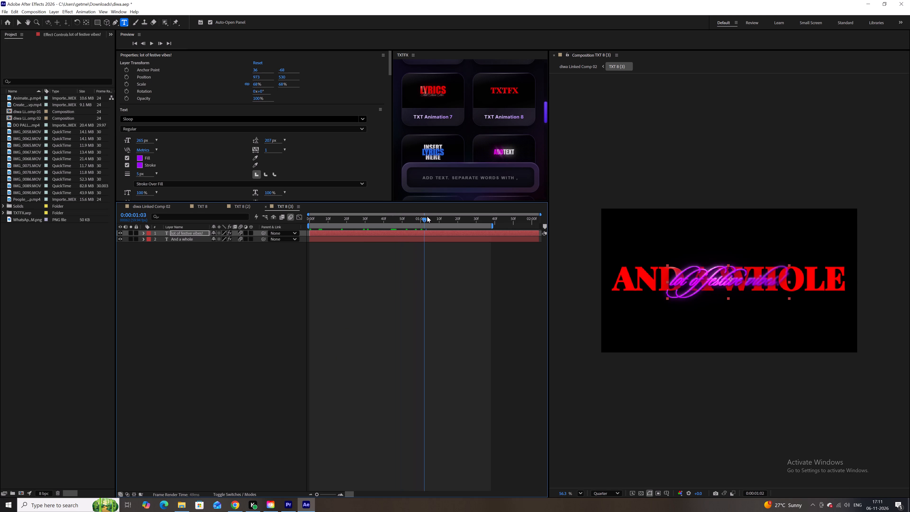
pyautogui.moveTo(427, 216); pyautogui.dragTo(406, 221)
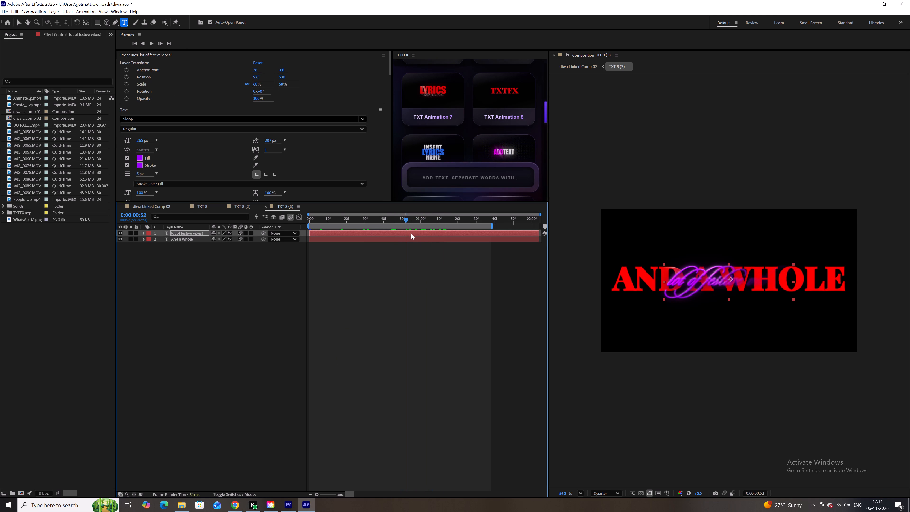
pyautogui.doubleClick(411, 233)
pyautogui.click(129, 165)
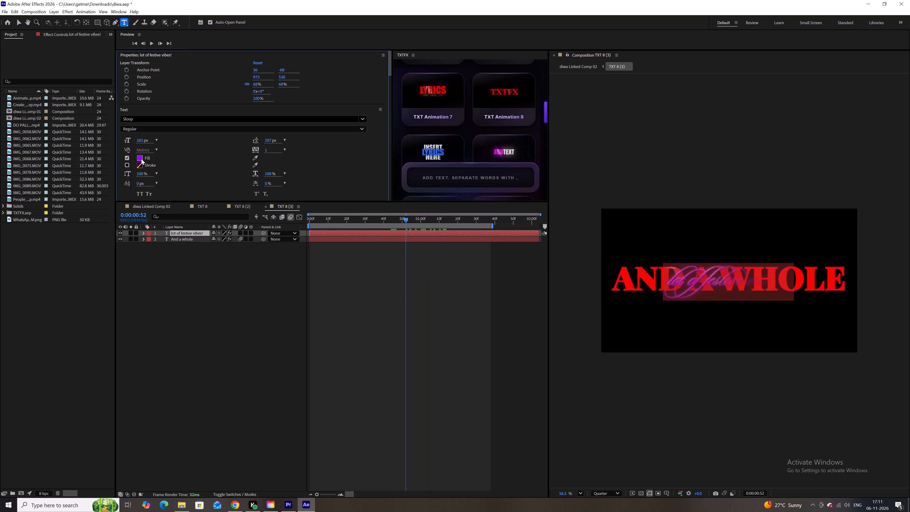
pyautogui.click(141, 159)
pyautogui.moveTo(478, 246); pyautogui.dragTo(476, 285)
pyautogui.click(526, 207)
pyautogui.click(482, 323)
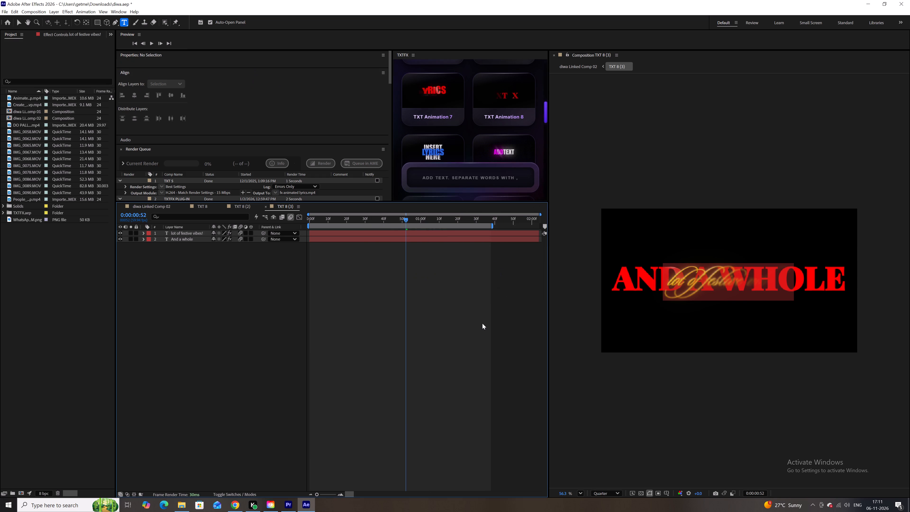
# Set the "And a whole" text's fill to white (FFFFFF) and remove its stroke.
pyautogui.click(404, 238)
pyautogui.doubleClick(397, 239)
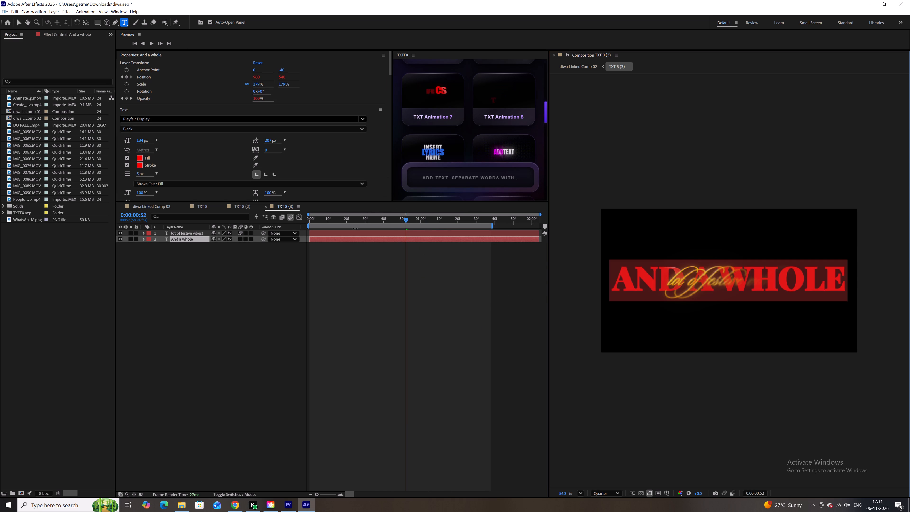
pyautogui.click(139, 158)
pyautogui.moveTo(375, 238); pyautogui.dragTo(352, 189)
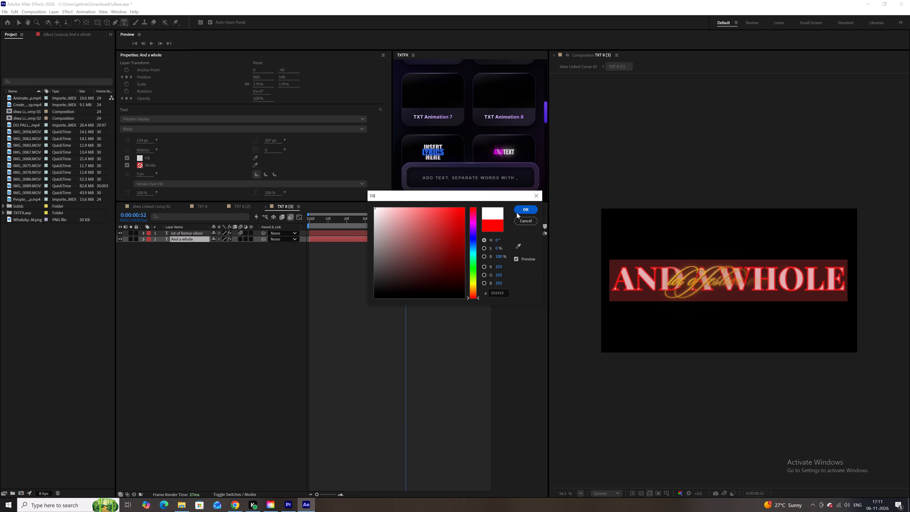
pyautogui.click(517, 213)
pyautogui.click(125, 164)
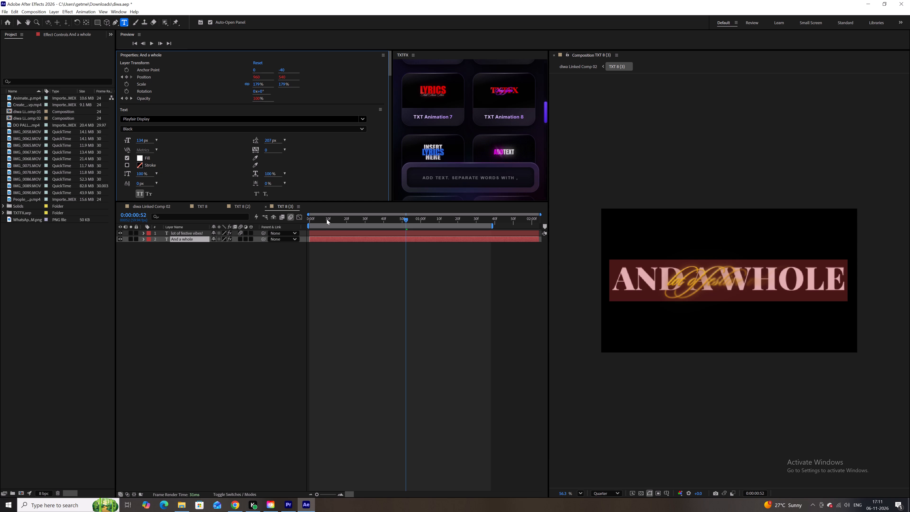
# Move the TXT 8 (3) text layer in diwa Linked Comp 02 up to a vertical position of 194.
pyautogui.click(147, 208)
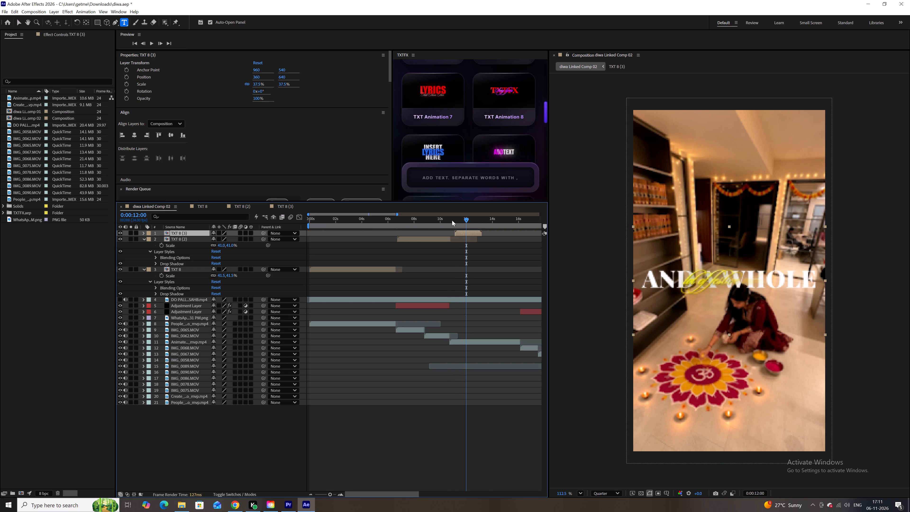
pyautogui.moveTo(452, 220); pyautogui.dragTo(436, 222)
pyautogui.press('space')
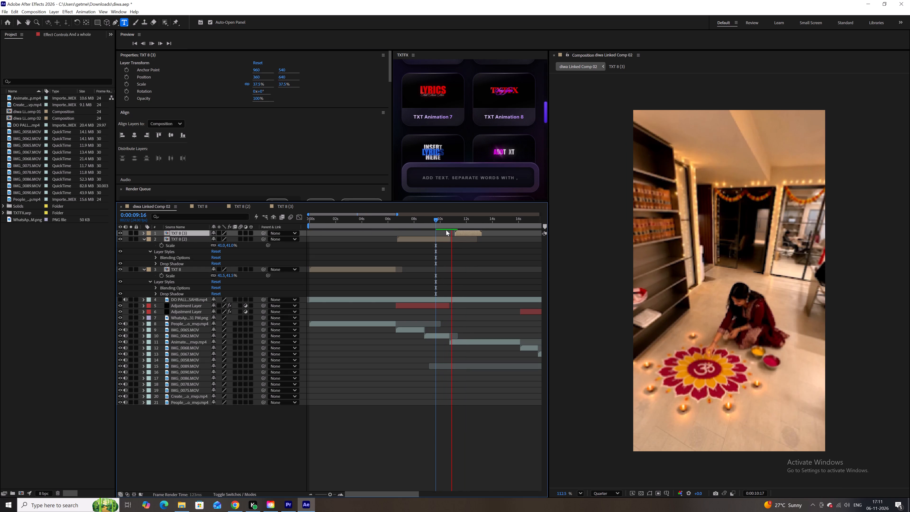
pyautogui.press('space')
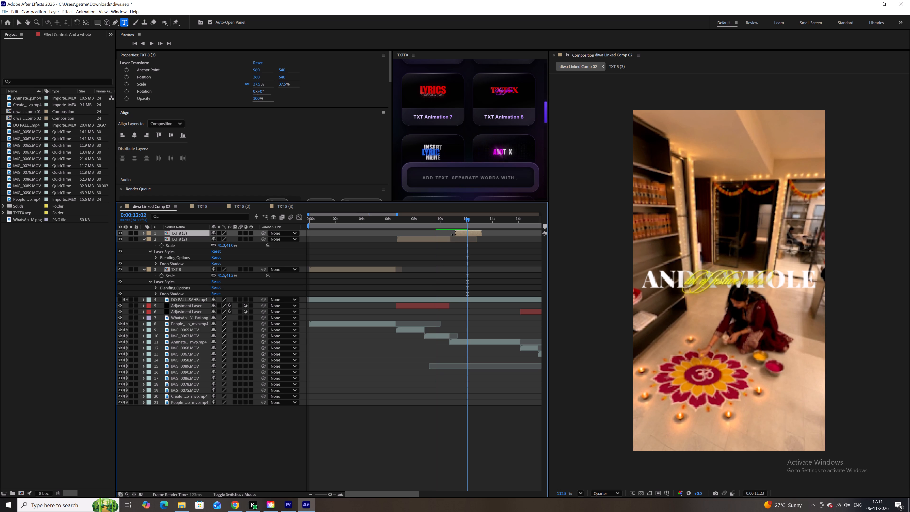
pyautogui.click(470, 233)
pyautogui.hotkey('shift', 'Up')
pyautogui.hotkey('shift', 'Up')
pyautogui.hotkey('shift', 'Up')
pyautogui.hotkey('shift', 'Up')
pyautogui.hotkey('shift', 'Up')
pyautogui.hotkey('shift', 'Up')
pyautogui.hotkey('shift', 'Up')
pyautogui.hotkey('shift', 'Up')
pyautogui.hotkey('shift', 'Up')
pyautogui.hotkey('shift', 'Up')
pyautogui.hotkey('shift', 'Up')
pyautogui.hotkey('shift', 'Up')
pyautogui.hotkey('shift', 'Up')
pyautogui.hotkey('shift', 'Up')
pyautogui.hotkey('shift', 'Up')
pyautogui.hotkey('shift', 'Up')
pyautogui.hotkey('shift', 'Up')
pyautogui.hotkey('shift', 'Up')
pyautogui.hotkey('shift', 'Up')
pyautogui.hotkey('shift', 'Up')
pyautogui.hotkey('shift', 'Up')
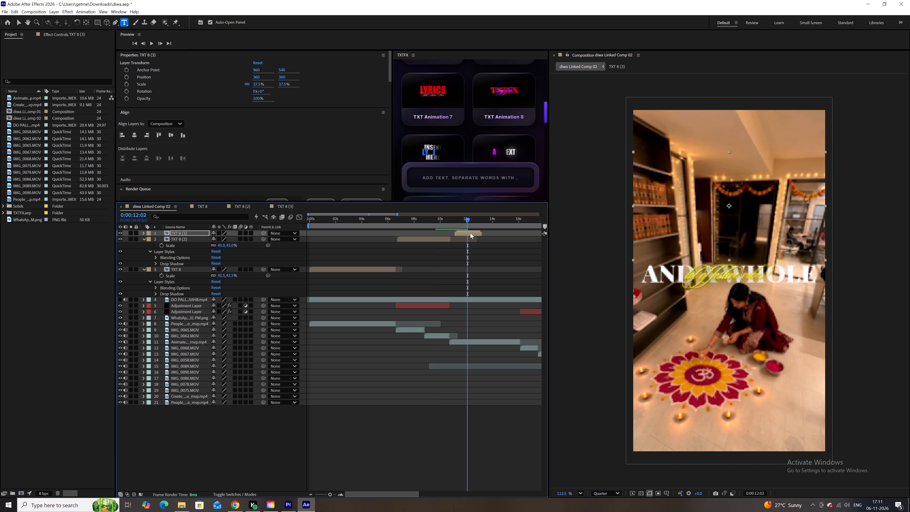
pyautogui.press('p')
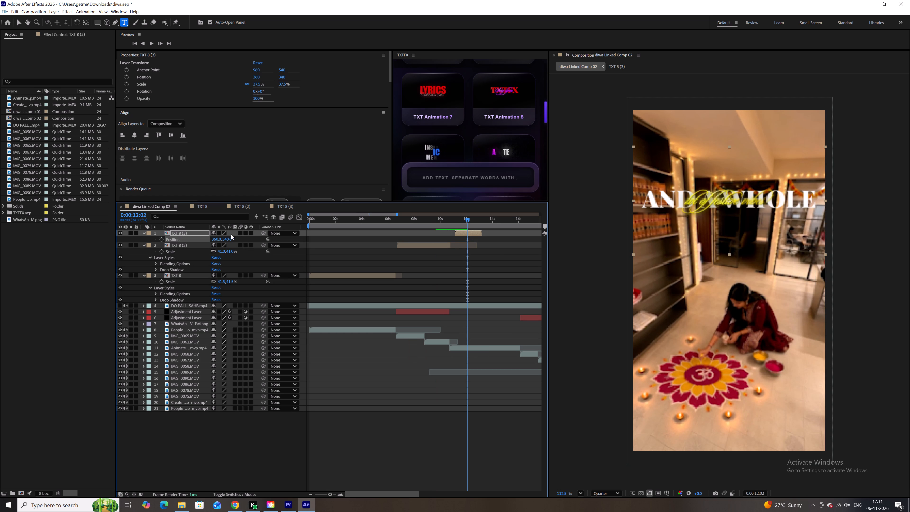
pyautogui.click(226, 238)
pyautogui.press('1')
pyautogui.write('94')
pyautogui.press('Return')
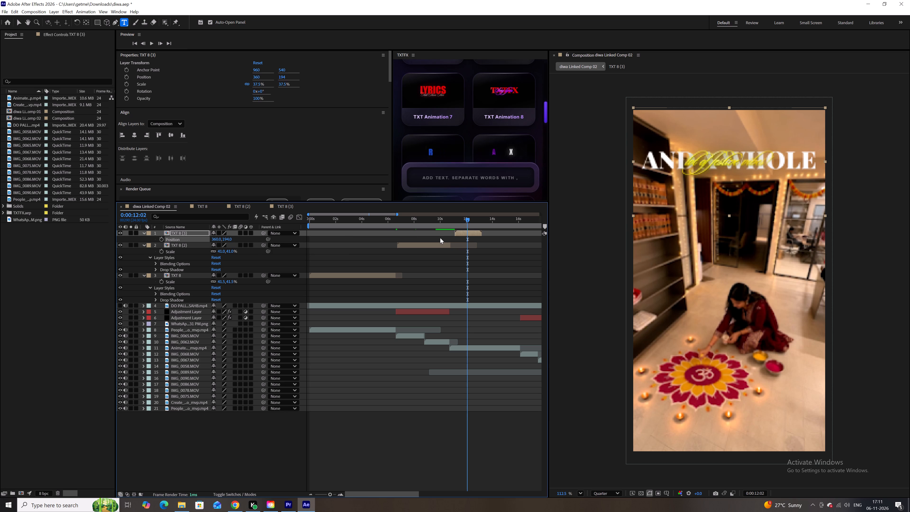
# Set the duration of the TXT 8 (3) composition to 0:00:08:04.
pyautogui.moveTo(464, 220); pyautogui.dragTo(483, 217)
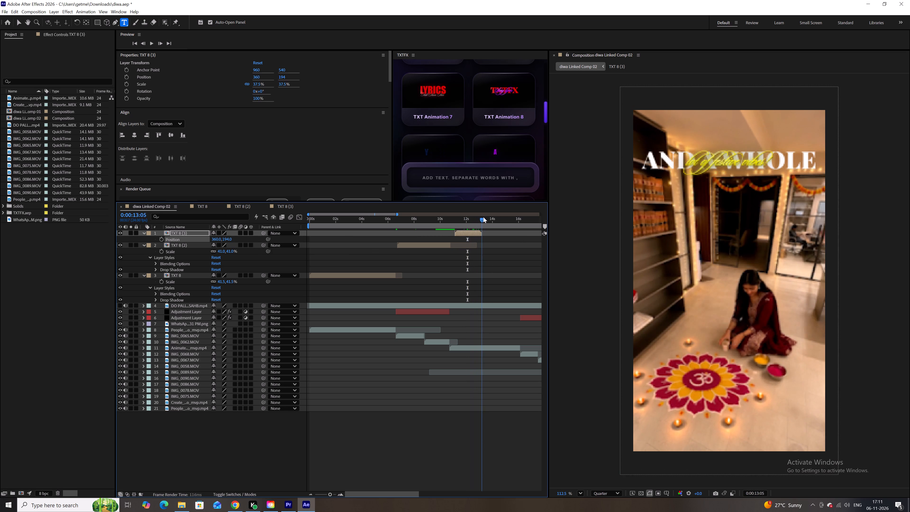
pyautogui.moveTo(483, 217); pyautogui.dragTo(511, 219)
pyautogui.doubleClick(477, 232)
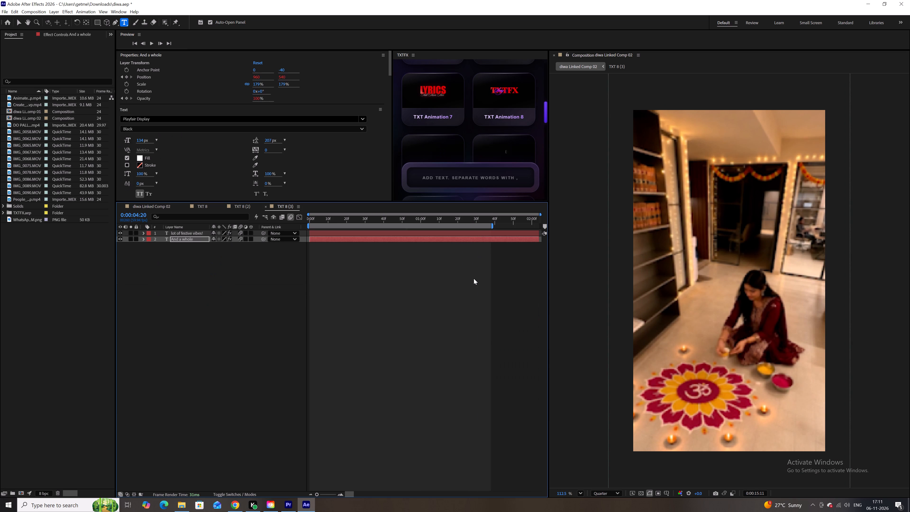
pyautogui.hotkey('ctrl', 'k')
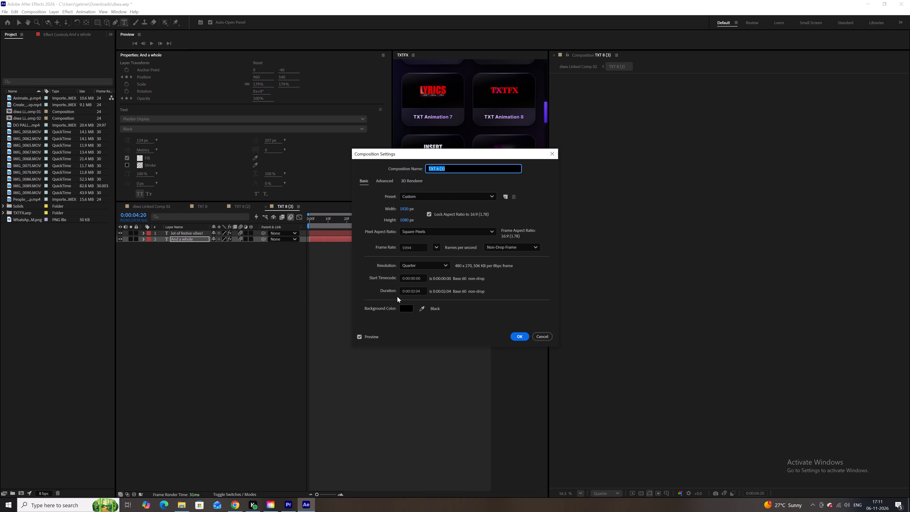
pyautogui.click(417, 291)
pyautogui.press('Left')
pyautogui.press('Left')
pyautogui.press('Left')
pyautogui.press('Right')
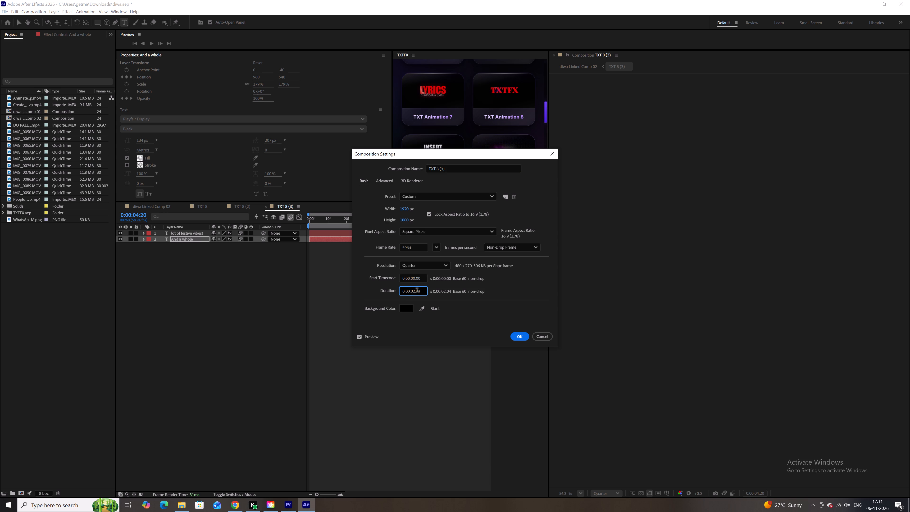
pyautogui.press('BackSpace')
pyautogui.press('8')
pyautogui.press('Return')
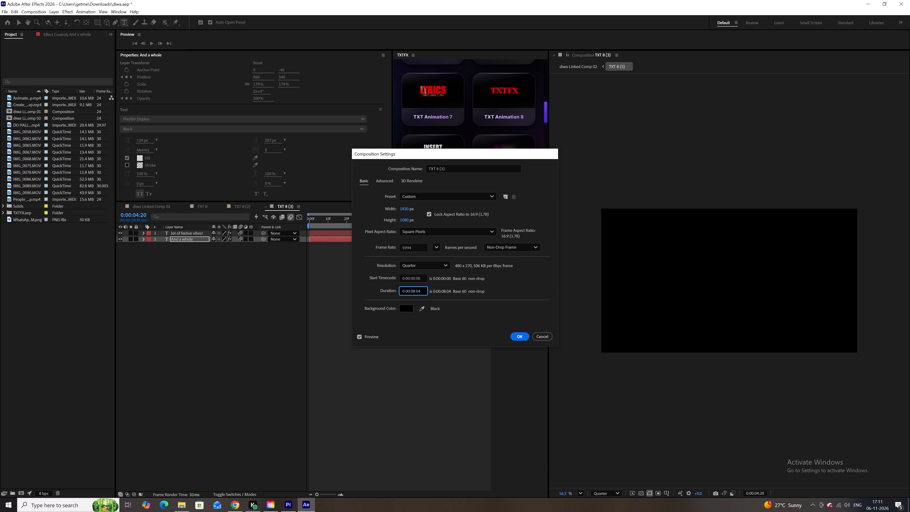
# Extend both text layers in TXT 8 (3) to the end of the lengthened composition.
pyautogui.hotkey('ctrl', 'a')
pyautogui.keyDown('alt'); pyautogui.scroll(-5, 398, 246); pyautogui.keyUp('alt')
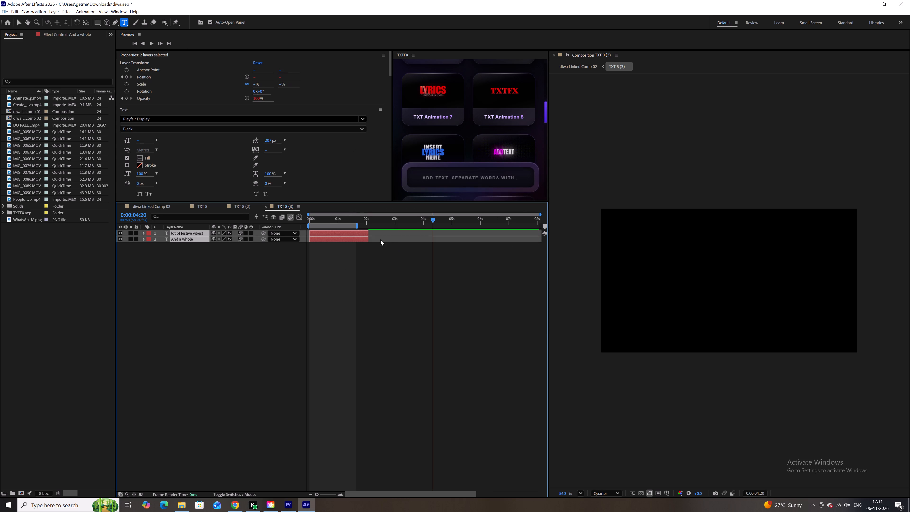
pyautogui.click(368, 242)
pyautogui.hotkey('ctrl', 'a')
pyautogui.moveTo(368, 240); pyautogui.dragTo(648, 247)
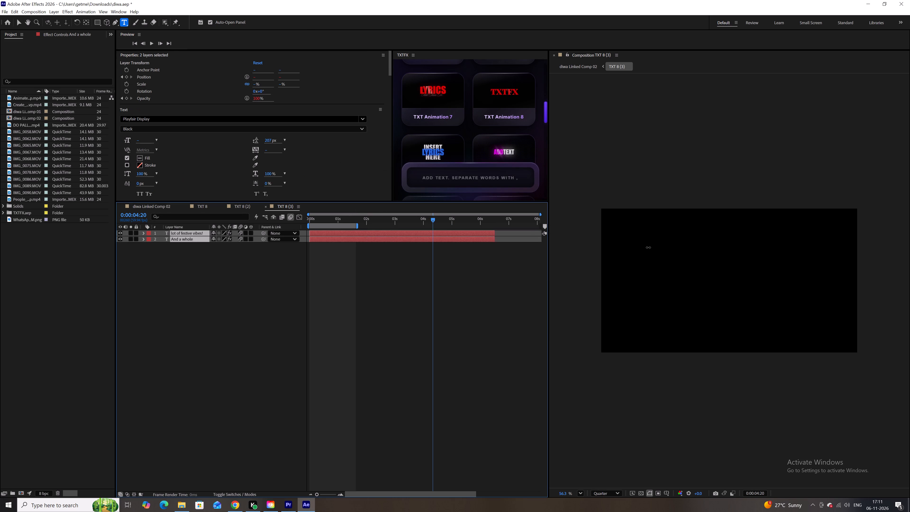
pyautogui.moveTo(648, 247); pyautogui.dragTo(677, 247)
# Lengthen the TXT 8 (3) layer in diwa Linked Comp 02 and trim its end to 0:00:16:03, where the rangoli clip ends.
pyautogui.click(163, 205)
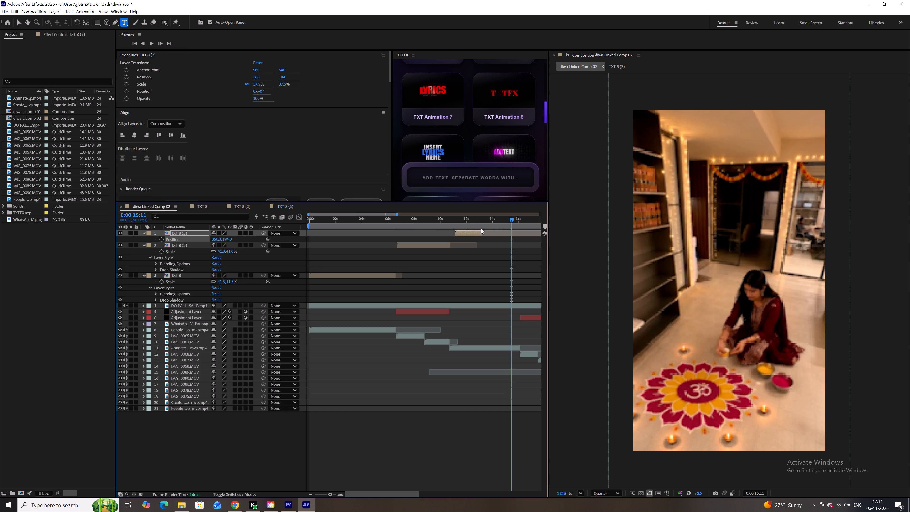
pyautogui.moveTo(482, 231); pyautogui.dragTo(522, 250)
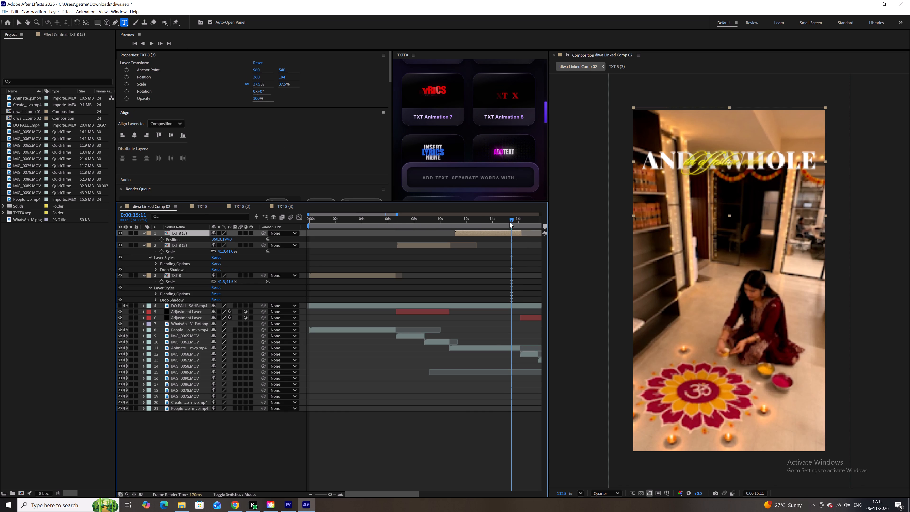
pyautogui.moveTo(510, 222); pyautogui.dragTo(518, 221)
pyautogui.scroll(-4, 521, 233)
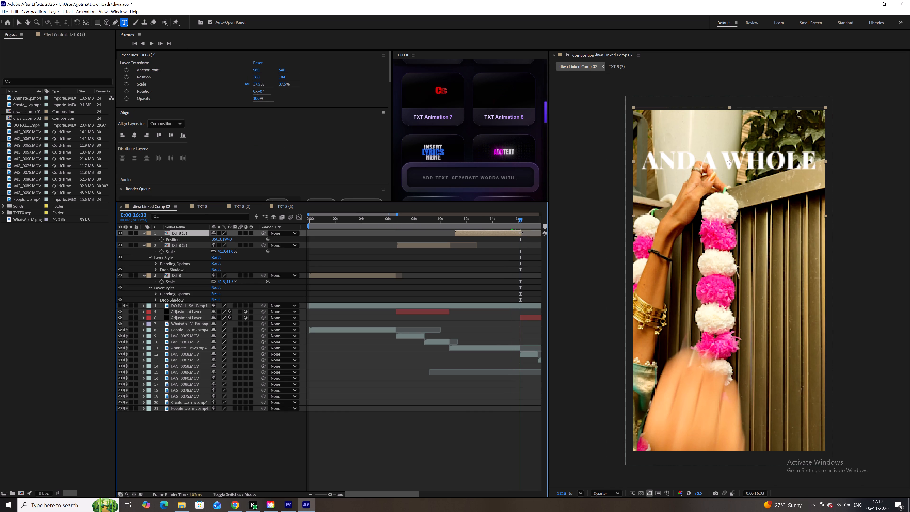
pyautogui.click(520, 234)
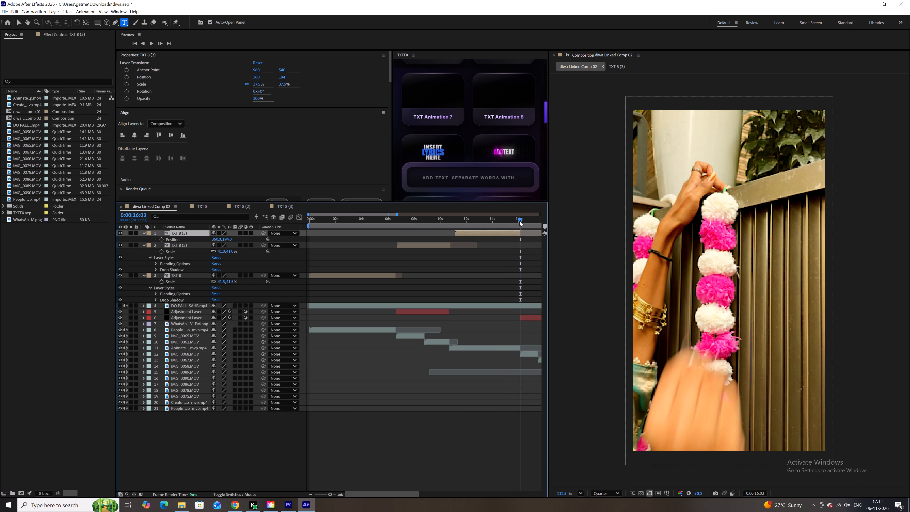
pyautogui.moveTo(519, 221); pyautogui.dragTo(505, 222)
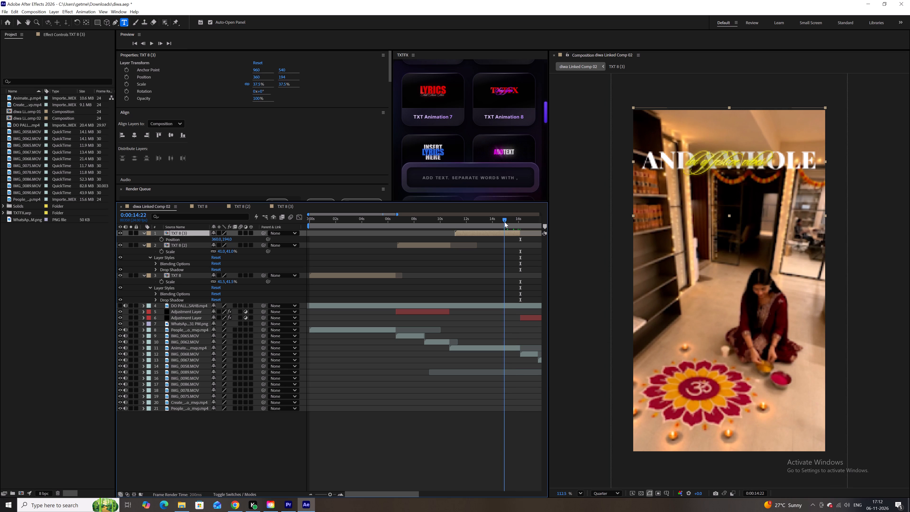
pyautogui.moveTo(505, 222); pyautogui.dragTo(509, 222)
pyautogui.scroll(-8, 521, 274)
pyautogui.keyDown('alt'); pyautogui.scroll(-11, 532, 321); pyautogui.keyUp('alt')
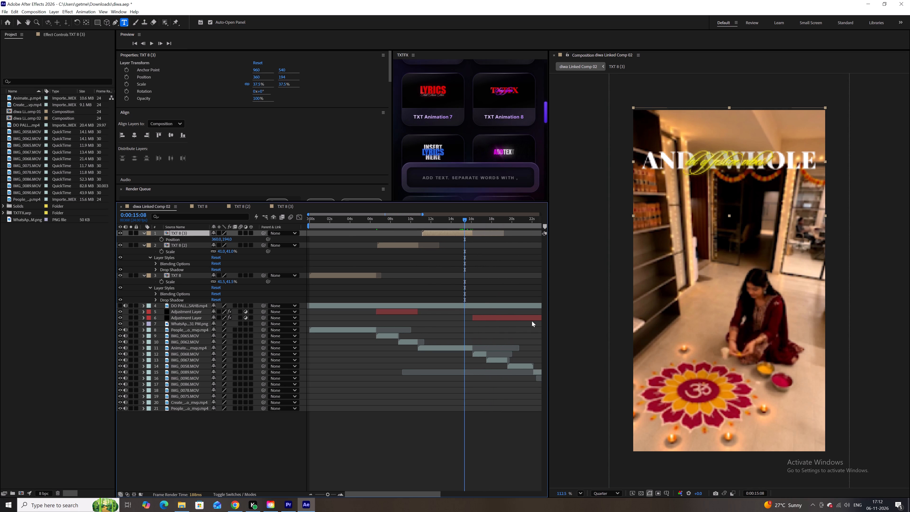
pyautogui.keyDown('alt'); pyautogui.scroll(-20, 532, 321); pyautogui.keyUp('alt')
pyautogui.keyDown('alt'); pyautogui.scroll(-8, 532, 321); pyautogui.keyUp('alt')
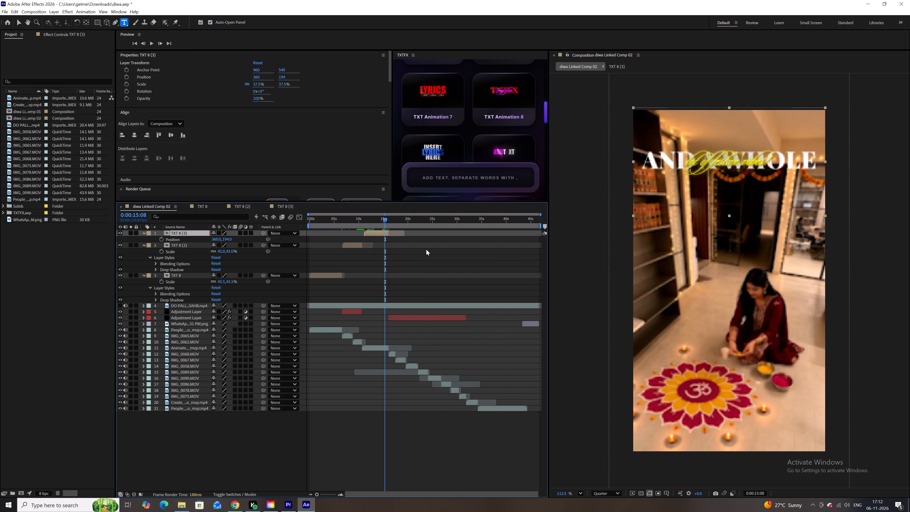
pyautogui.moveTo(385, 219); pyautogui.dragTo(396, 219)
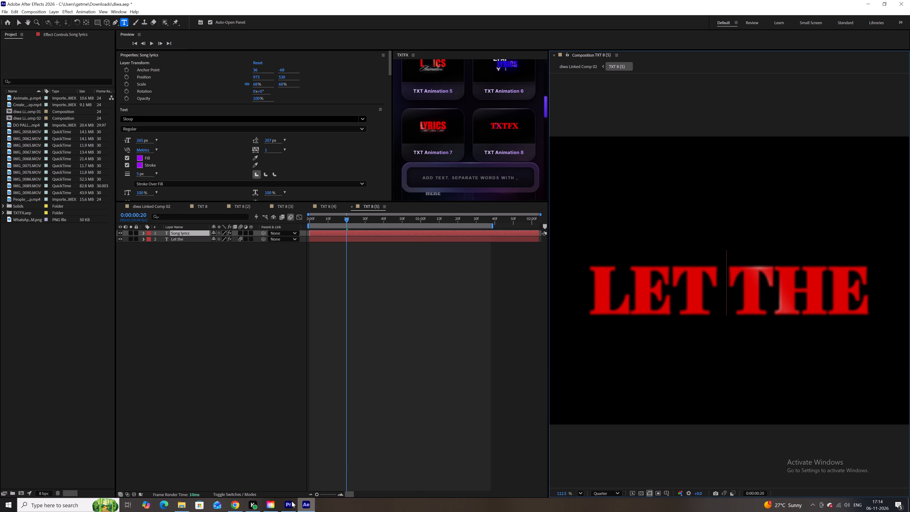
pyautogui.click(228, 511)
pyautogui.moveTo(405, 211); pyautogui.dragTo(408, 211)
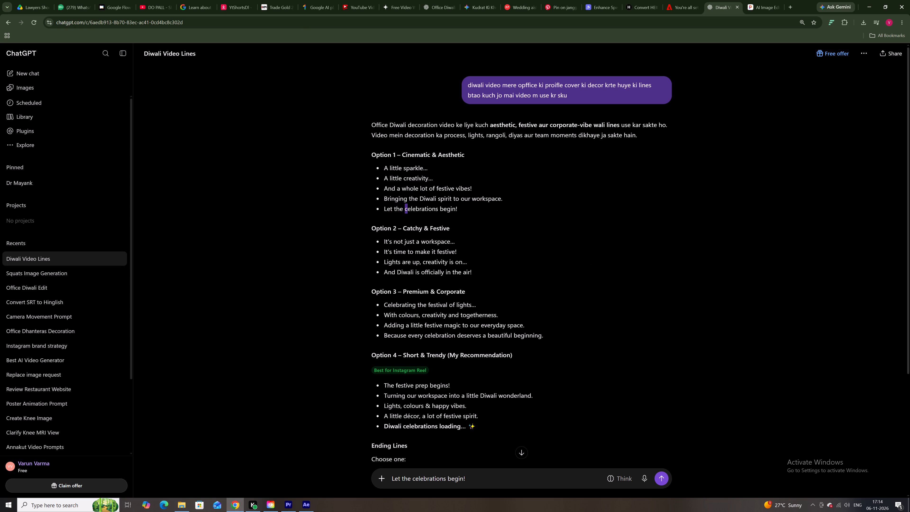
pyautogui.moveTo(408, 211); pyautogui.dragTo(468, 213)
pyautogui.hotkey('ctrl', 'c')
pyautogui.click(313, 506)
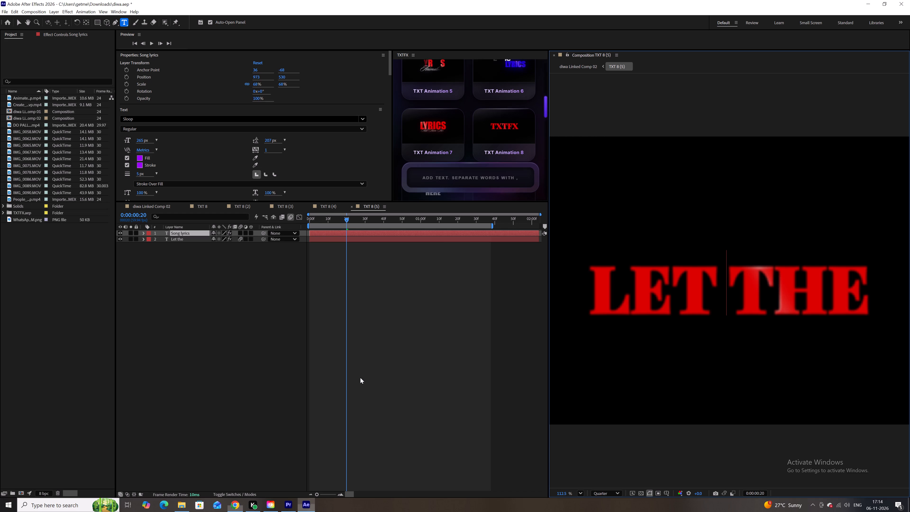
pyautogui.hotkey('ctrl', 'v')
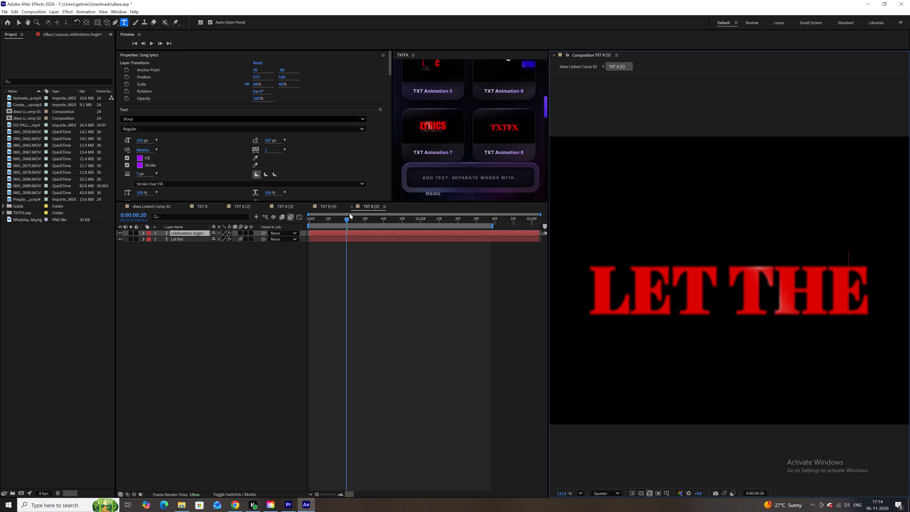
# Turn off the stroke of the "Let the" text and set its fill to white, FFFFFF.
pyautogui.doubleClick(362, 241)
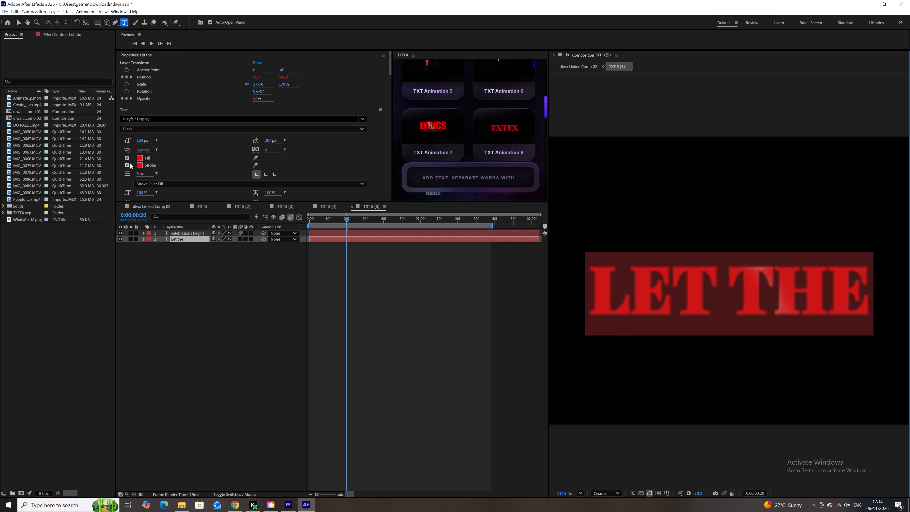
pyautogui.click(130, 163)
pyautogui.click(138, 157)
pyautogui.moveTo(391, 215); pyautogui.dragTo(348, 195)
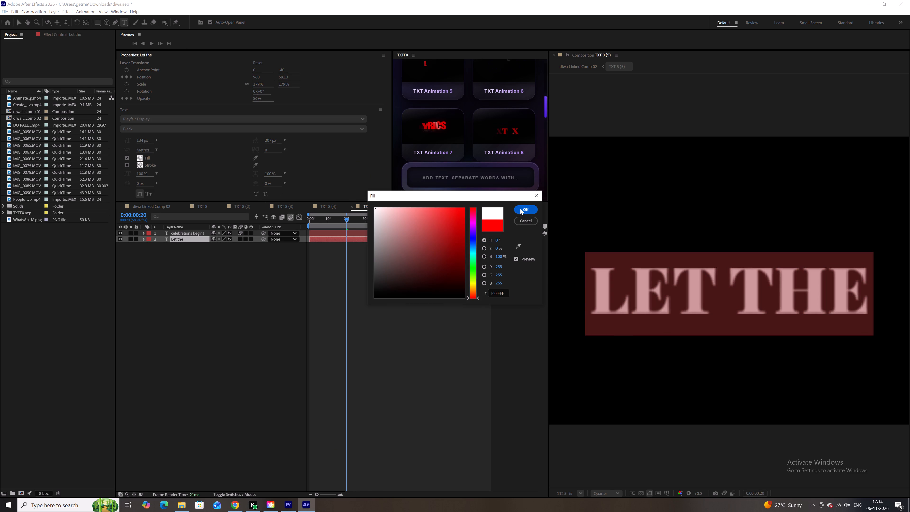
pyautogui.click(520, 209)
# Turn off the stroke of the "celebrations begin!" text and set its fill to golden yellow, FFCA00.
pyautogui.doubleClick(393, 231)
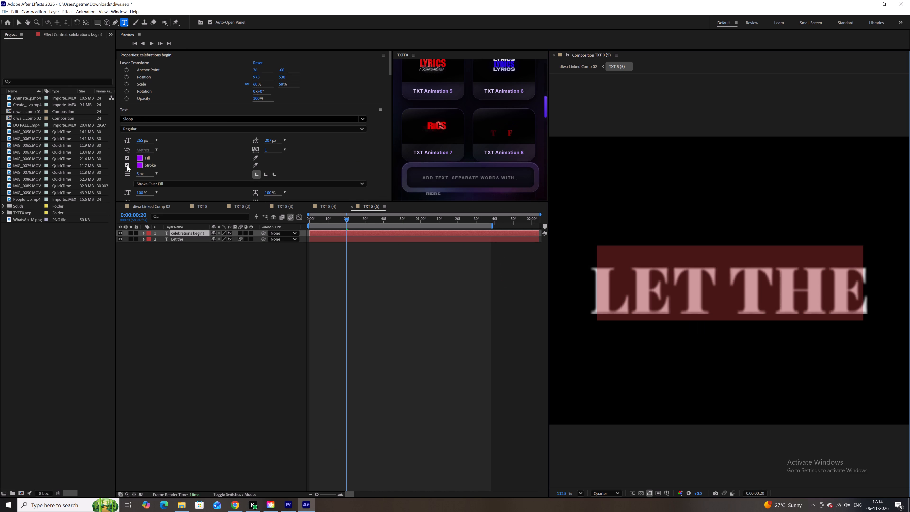
pyautogui.click(127, 166)
pyautogui.click(143, 157)
pyautogui.click(141, 156)
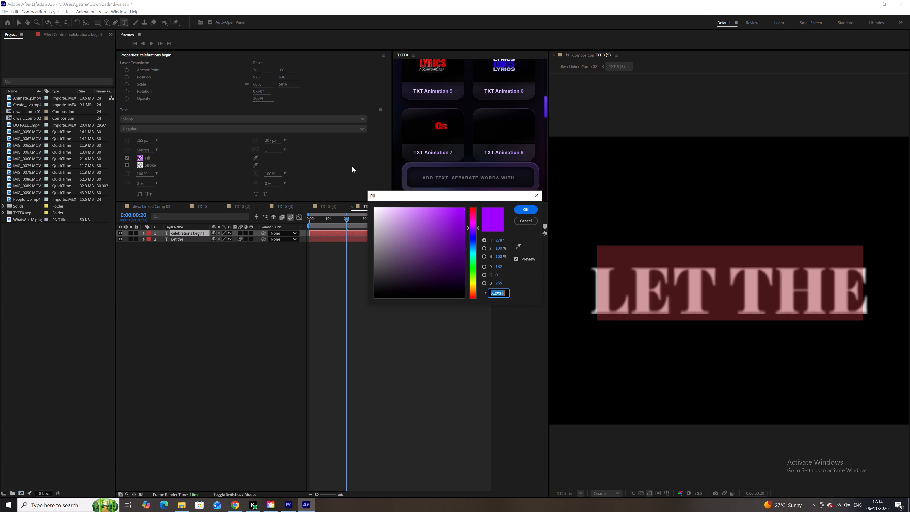
pyautogui.moveTo(476, 247); pyautogui.dragTo(477, 283)
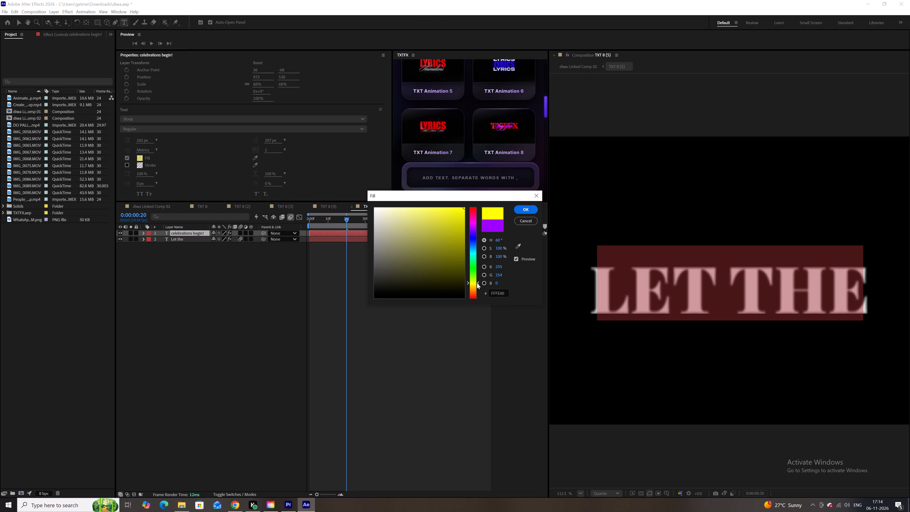
pyautogui.moveTo(477, 283); pyautogui.dragTo(479, 286)
pyautogui.click(525, 210)
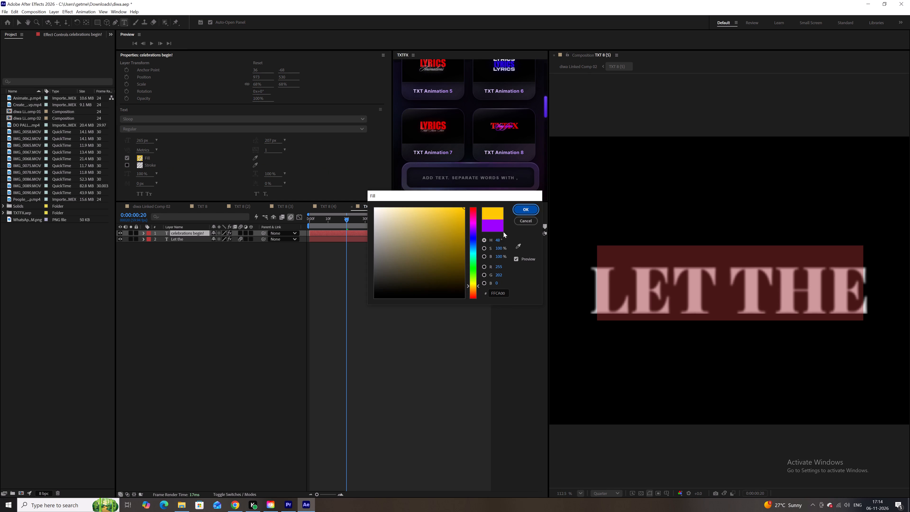
pyautogui.click(452, 268)
# Preview the text animation in TXT 8 (5) and inspect the animated properties of the "celebrations begin!" layer.
pyautogui.moveTo(349, 218); pyautogui.dragTo(447, 223)
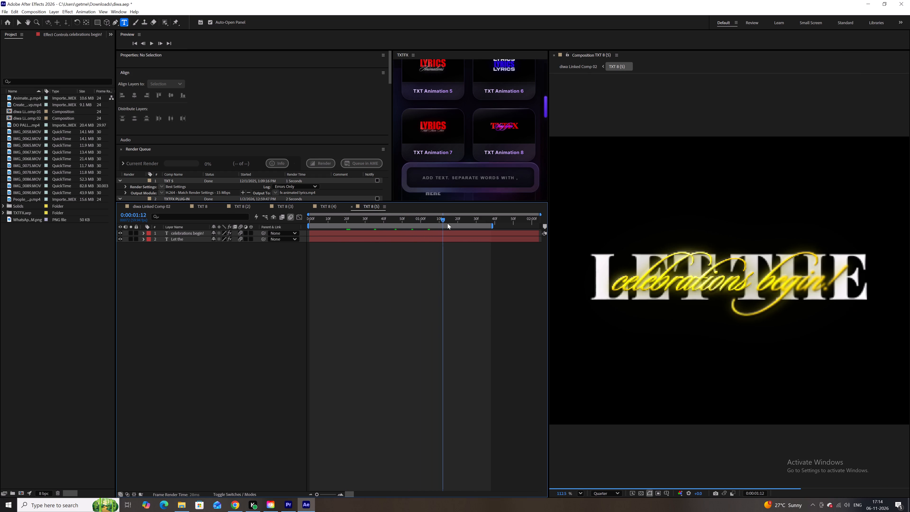
pyautogui.moveTo(447, 223); pyautogui.dragTo(448, 223)
pyautogui.click(452, 235)
pyautogui.press('u')
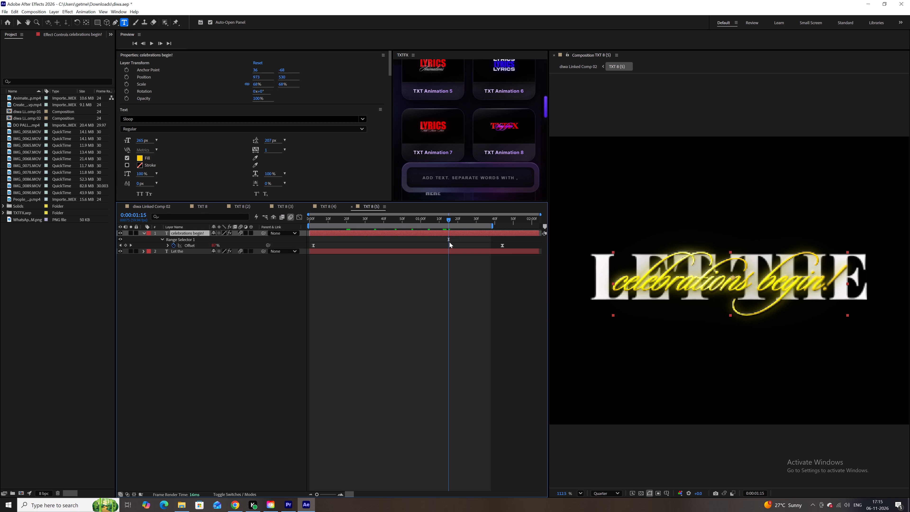
pyautogui.keyDown('alt'); pyautogui.scroll(-5, 520, 241); pyautogui.keyUp('alt')
pyautogui.write('uu')
pyautogui.write('uu')
pyautogui.moveTo(449, 221); pyautogui.dragTo(470, 223)
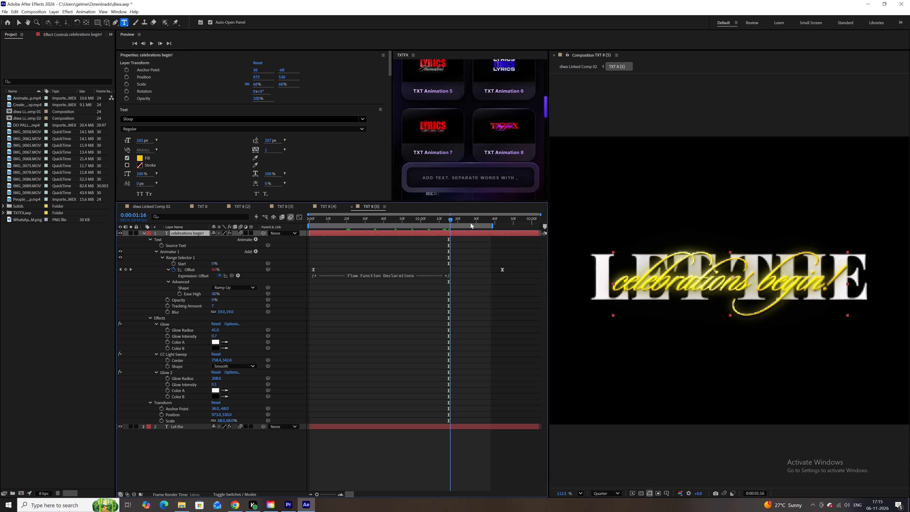
pyautogui.moveTo(470, 223); pyautogui.dragTo(524, 219)
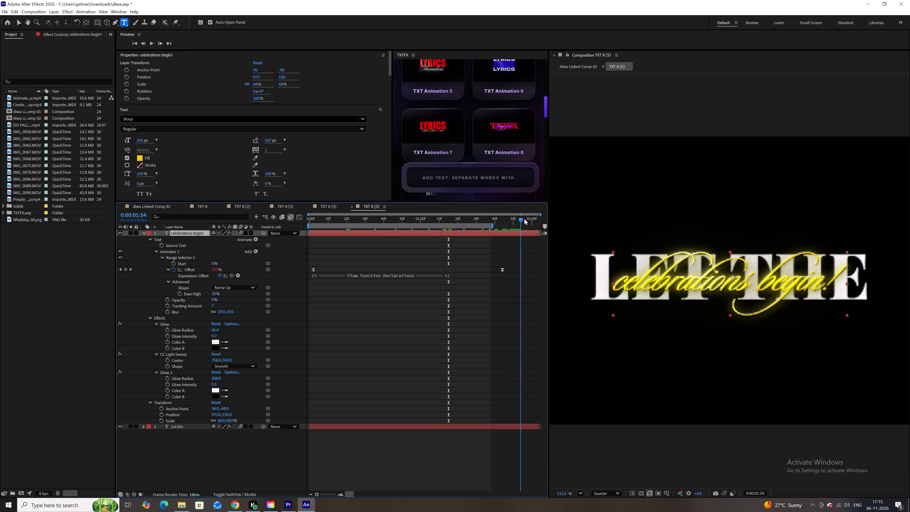
pyautogui.moveTo(524, 219); pyautogui.dragTo(524, 219)
# Set the TXT 8 (5) composition's duration to 0:00:08:04.
pyautogui.hotkey('ctrl', 'k')
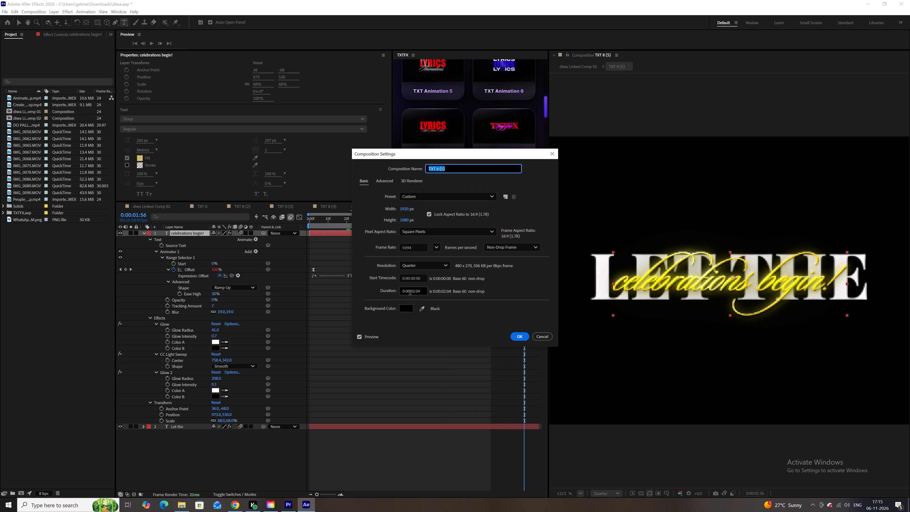
pyautogui.click(412, 293)
pyautogui.press('Right')
pyautogui.press('Right')
pyautogui.press('BackSpace')
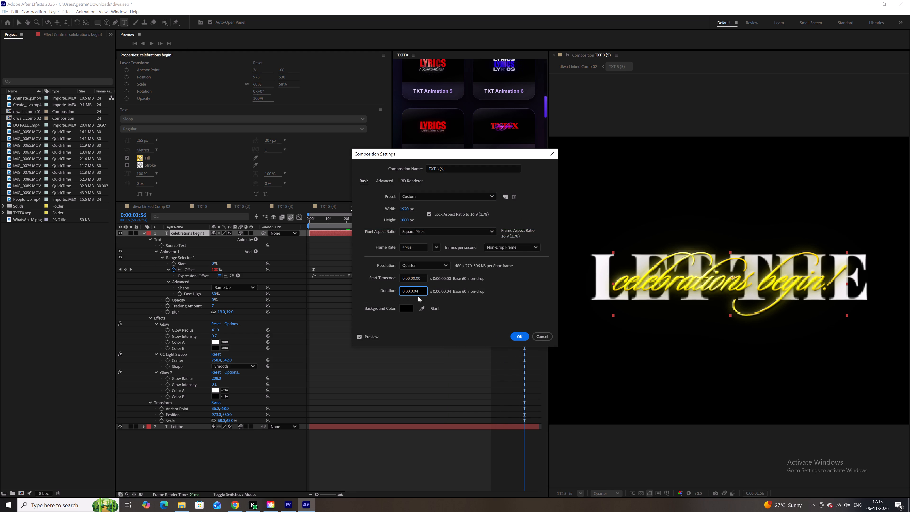
pyautogui.press('8')
pyautogui.press('Return')
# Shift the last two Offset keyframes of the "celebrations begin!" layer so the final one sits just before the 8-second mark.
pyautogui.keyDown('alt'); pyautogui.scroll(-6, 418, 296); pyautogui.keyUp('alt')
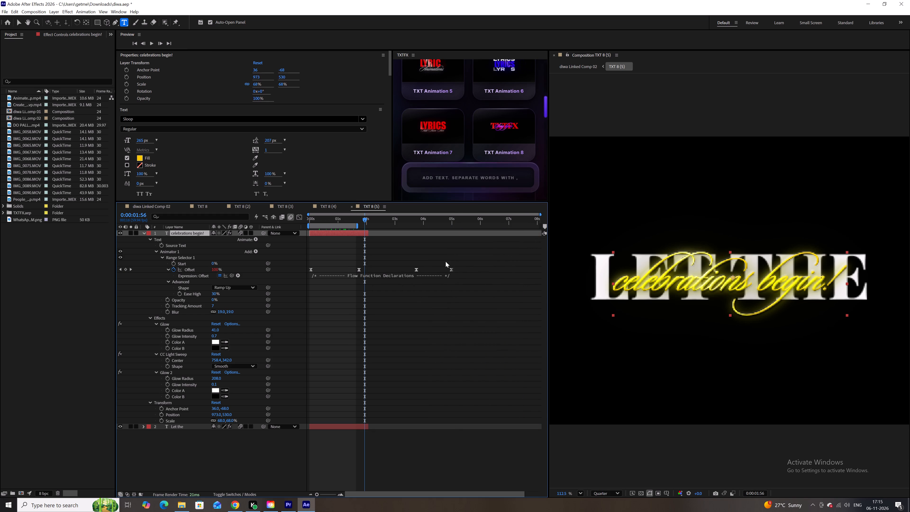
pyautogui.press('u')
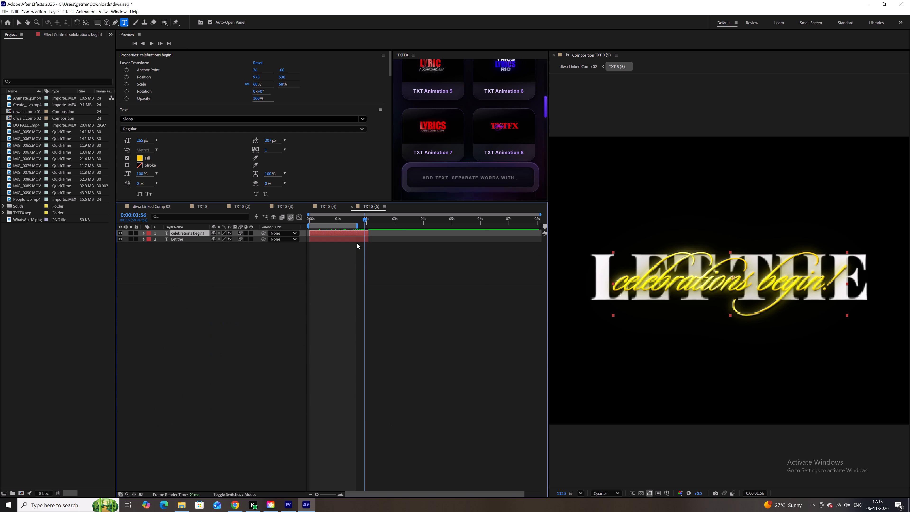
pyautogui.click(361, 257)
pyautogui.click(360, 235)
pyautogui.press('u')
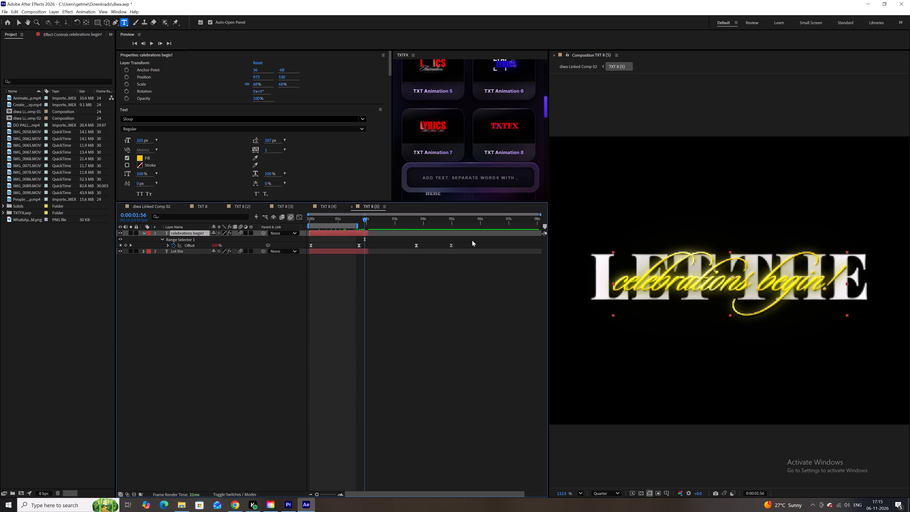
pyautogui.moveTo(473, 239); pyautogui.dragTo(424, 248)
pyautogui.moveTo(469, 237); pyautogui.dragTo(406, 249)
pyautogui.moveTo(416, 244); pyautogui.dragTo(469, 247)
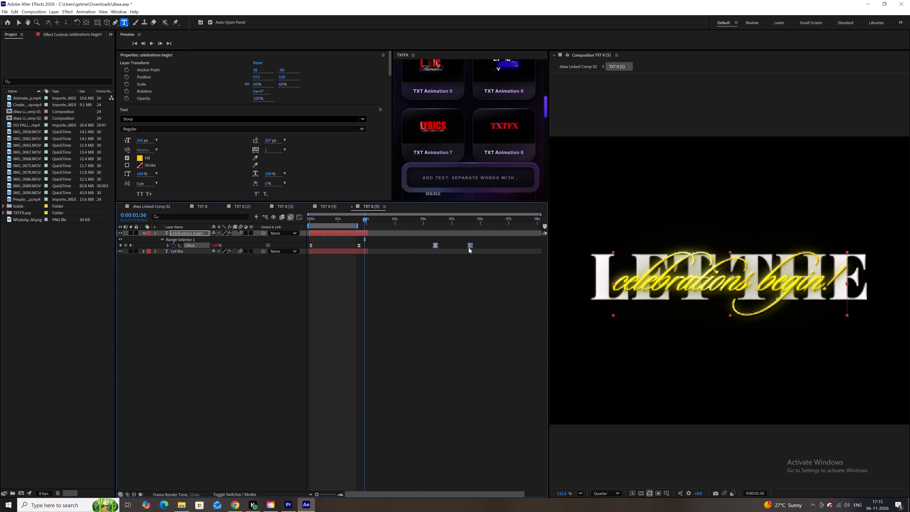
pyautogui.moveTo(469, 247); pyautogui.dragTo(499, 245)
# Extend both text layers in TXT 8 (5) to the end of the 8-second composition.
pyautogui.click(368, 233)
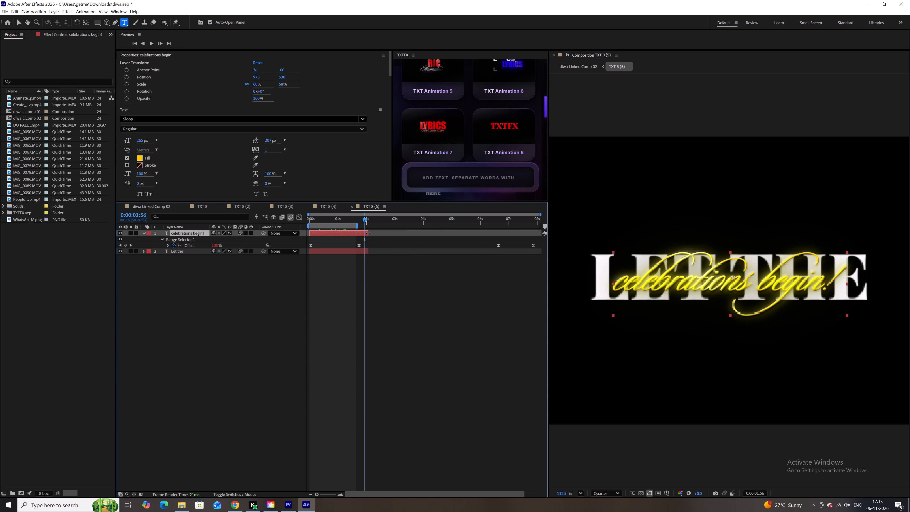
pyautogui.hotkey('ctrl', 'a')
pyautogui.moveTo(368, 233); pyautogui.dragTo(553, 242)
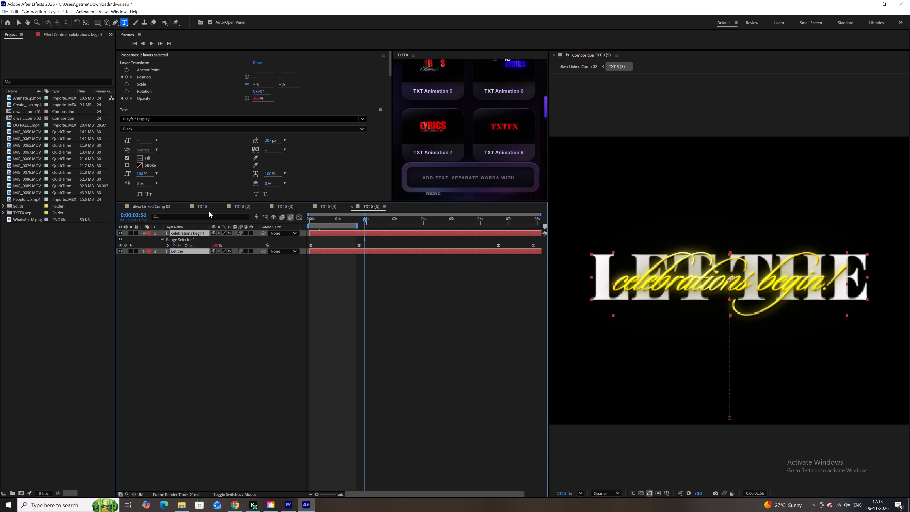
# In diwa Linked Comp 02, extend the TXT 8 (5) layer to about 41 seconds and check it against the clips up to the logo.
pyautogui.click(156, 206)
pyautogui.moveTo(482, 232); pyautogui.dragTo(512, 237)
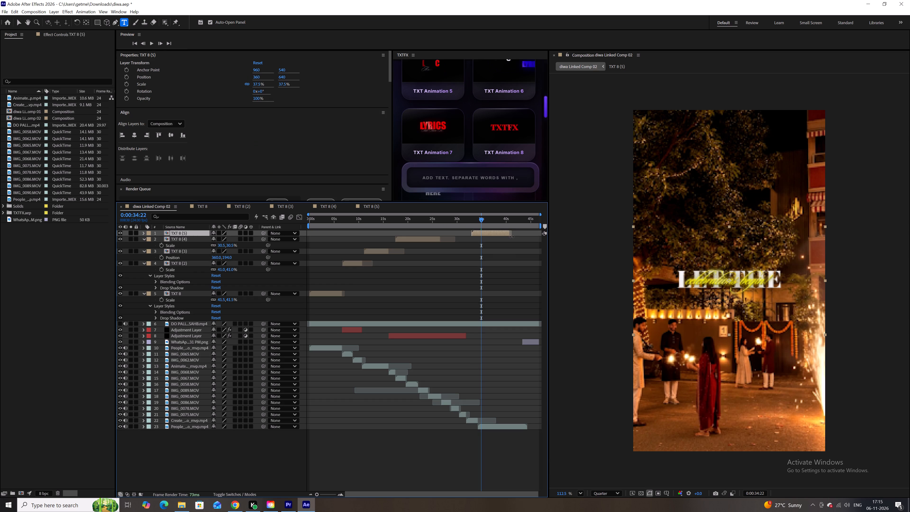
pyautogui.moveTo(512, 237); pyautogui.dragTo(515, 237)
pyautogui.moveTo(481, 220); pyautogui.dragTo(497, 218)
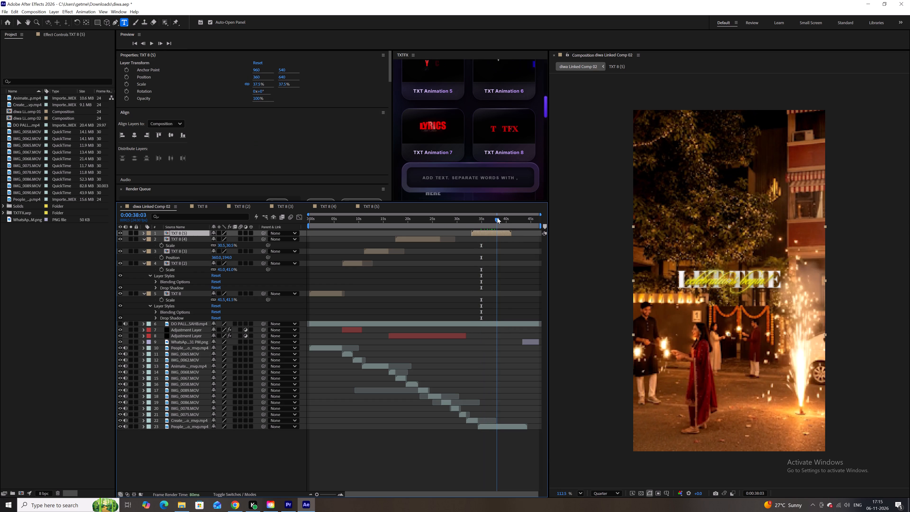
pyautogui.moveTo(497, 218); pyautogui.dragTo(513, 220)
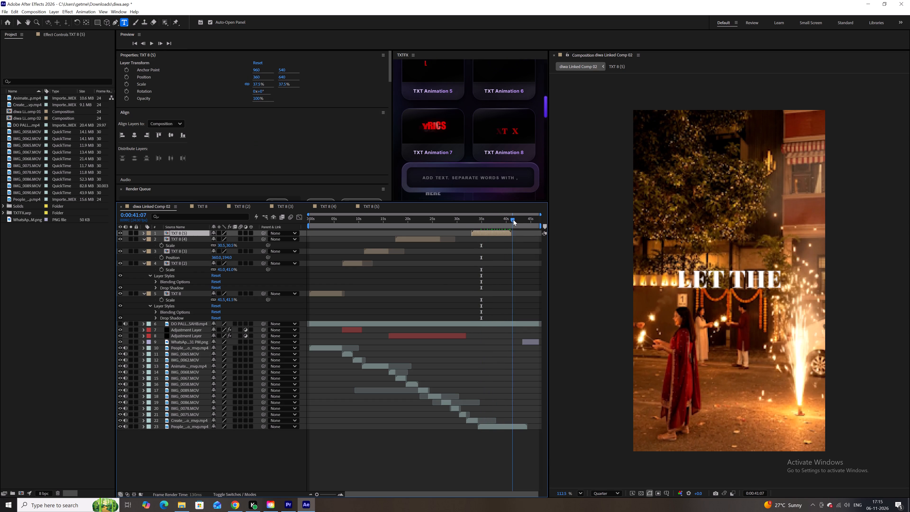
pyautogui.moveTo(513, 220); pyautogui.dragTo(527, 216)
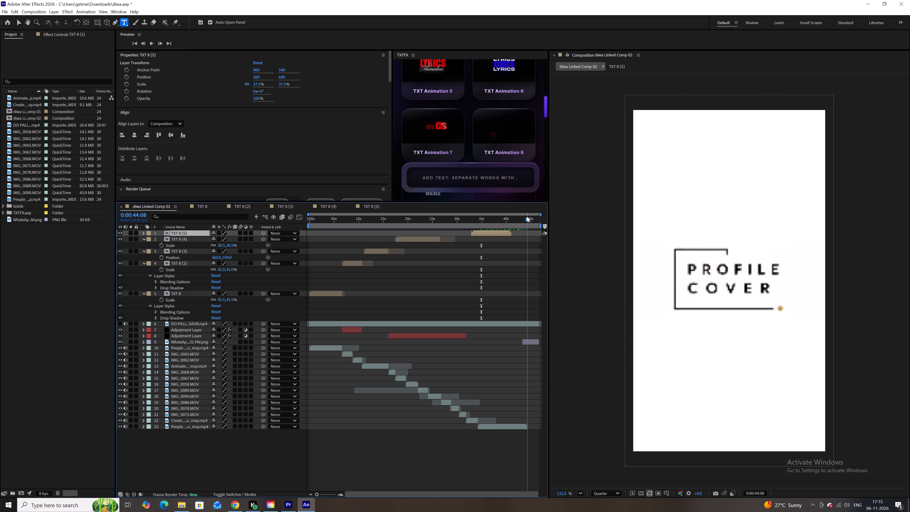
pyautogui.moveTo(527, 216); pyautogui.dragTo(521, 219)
# Set the TXT 8 (5) composition's duration to 0:00:14:04.
pyautogui.doubleClick(503, 235)
pyautogui.hotkey('ctrl', 'k')
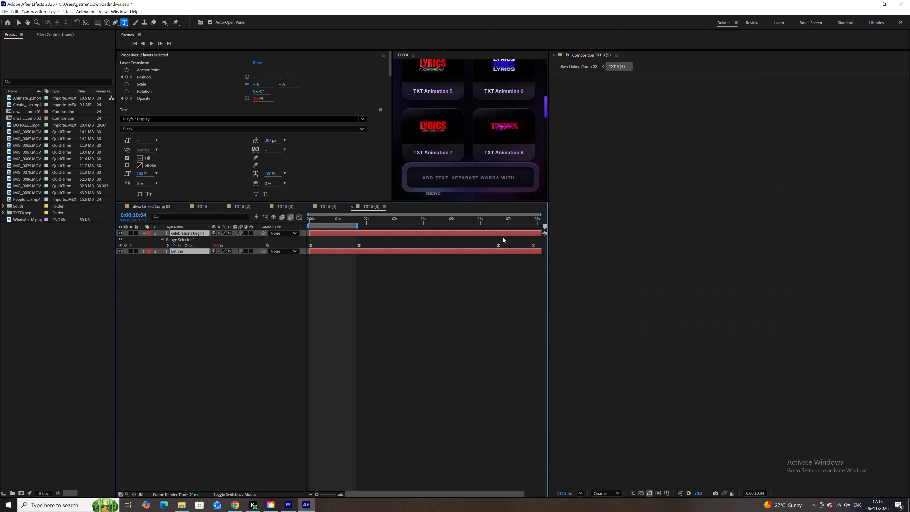
pyautogui.click(413, 291)
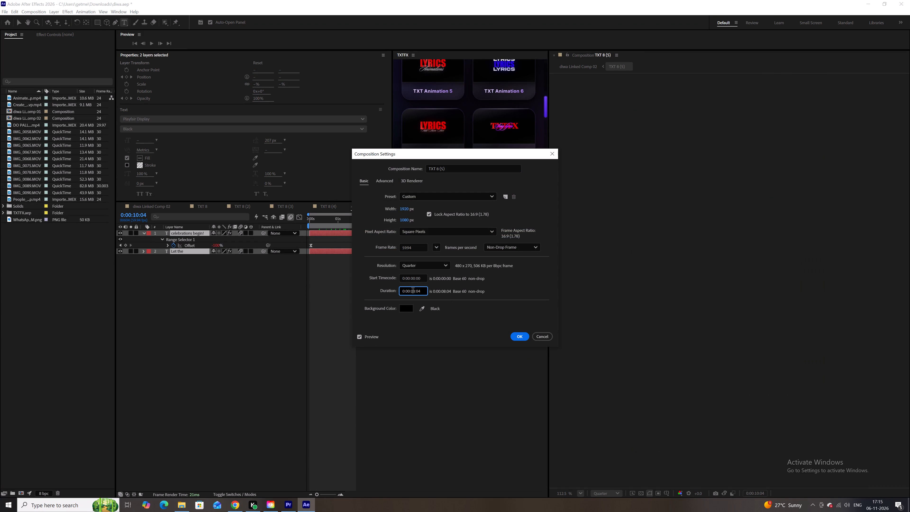
pyautogui.press('Right')
pyautogui.press('BackSpace')
pyautogui.write('14')
pyautogui.press('Return')
# Extend the "celebrations begin!" and "Let the" layers to the end of the 14-second composition.
pyautogui.hotkey('ctrl', 'a')
pyautogui.keyDown('alt'); pyautogui.scroll(-4, 413, 291); pyautogui.keyUp('alt')
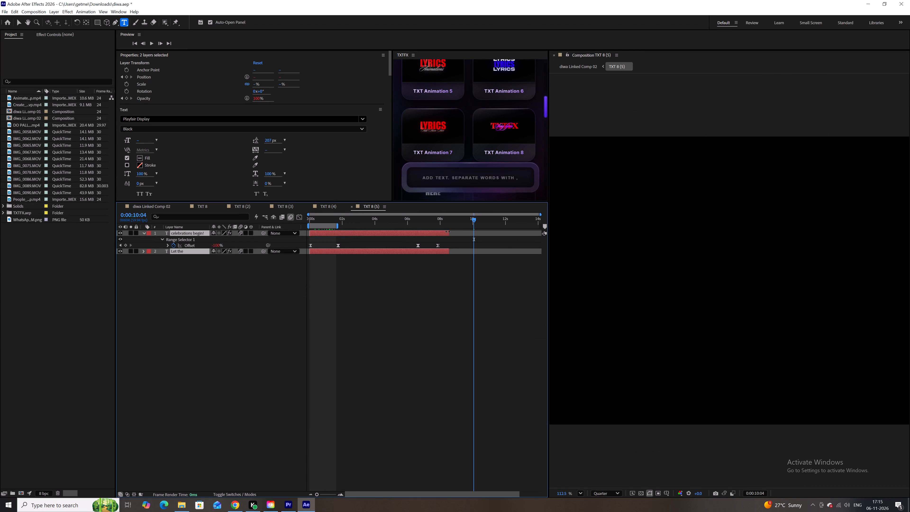
pyautogui.moveTo(448, 232); pyautogui.dragTo(556, 226)
# Shift the last two Offset keyframes of the "celebrations begin!" layer so the final one sits just before the 14-second mark.
pyautogui.moveTo(447, 243); pyautogui.dragTo(413, 250)
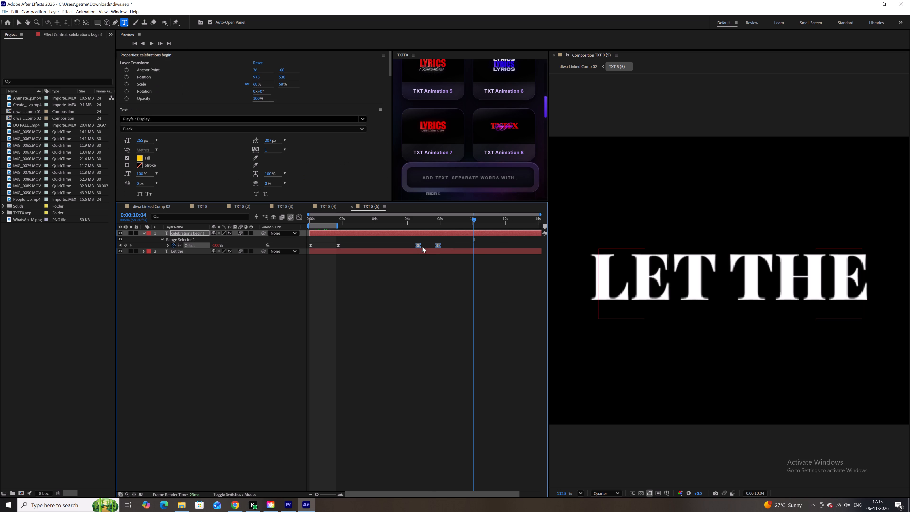
pyautogui.moveTo(418, 245); pyautogui.dragTo(515, 241)
# In diwa Linked Comp 02, extend the TXT 8 (5) layer to 0:00:43:02, where the closing logo starts.
pyautogui.click(155, 205)
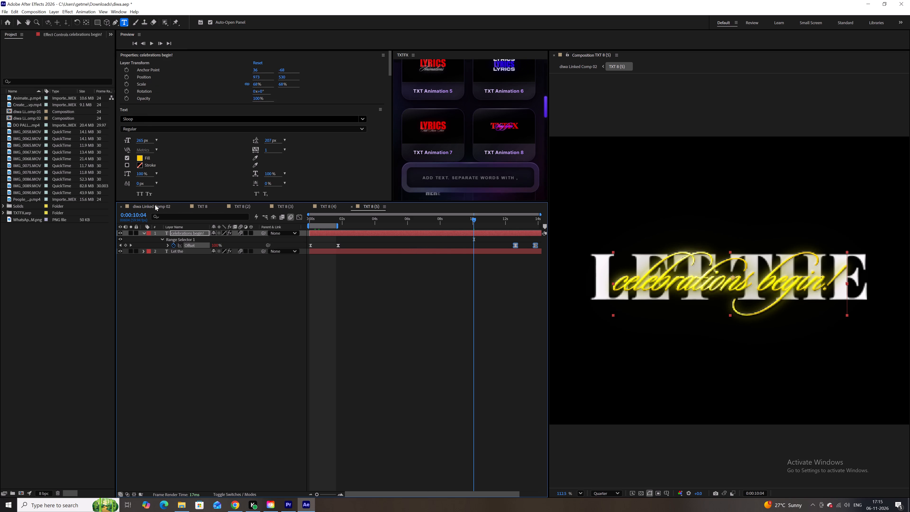
pyautogui.moveTo(514, 234); pyautogui.dragTo(525, 233)
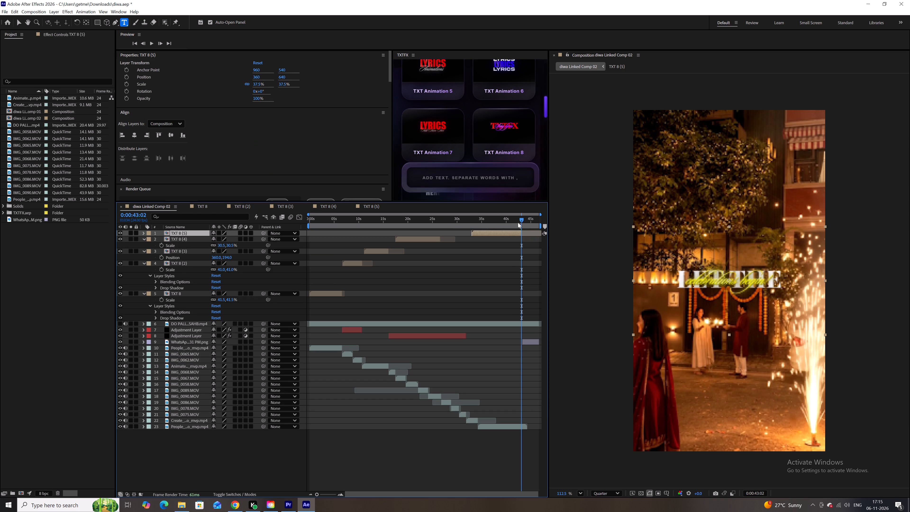
pyautogui.moveTo(519, 220); pyautogui.dragTo(513, 221)
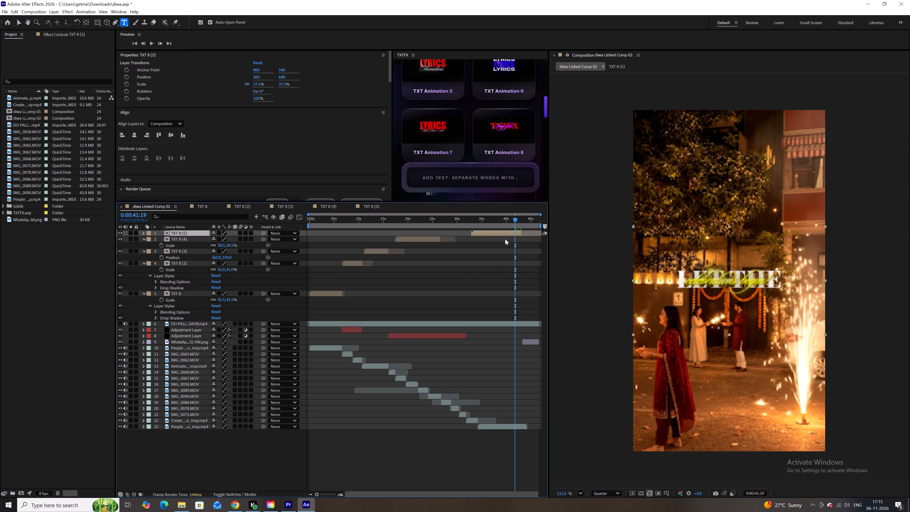
# Set the TXT 8 (5) layer's vertical position to 194.
pyautogui.press('p')
pyautogui.click(230, 240)
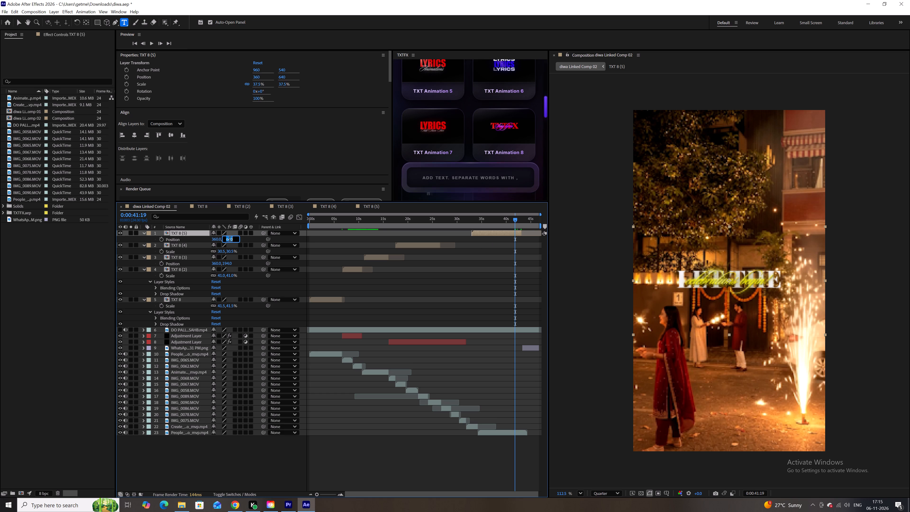
pyautogui.press('1')
pyautogui.write('94')
pyautogui.press('Return')
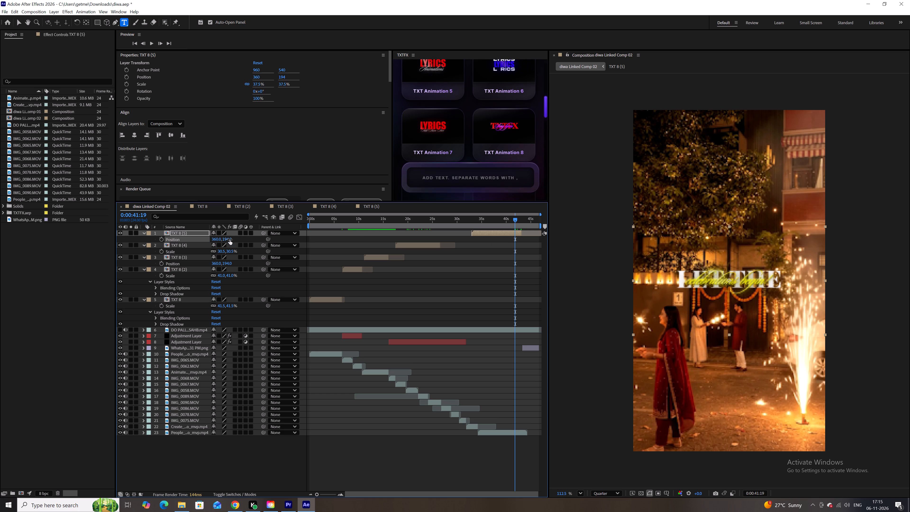
# Move all five TXT 8 text layers down together by 40 px to a vertical position of 234.
pyautogui.moveTo(500, 218); pyautogui.dragTo(475, 223)
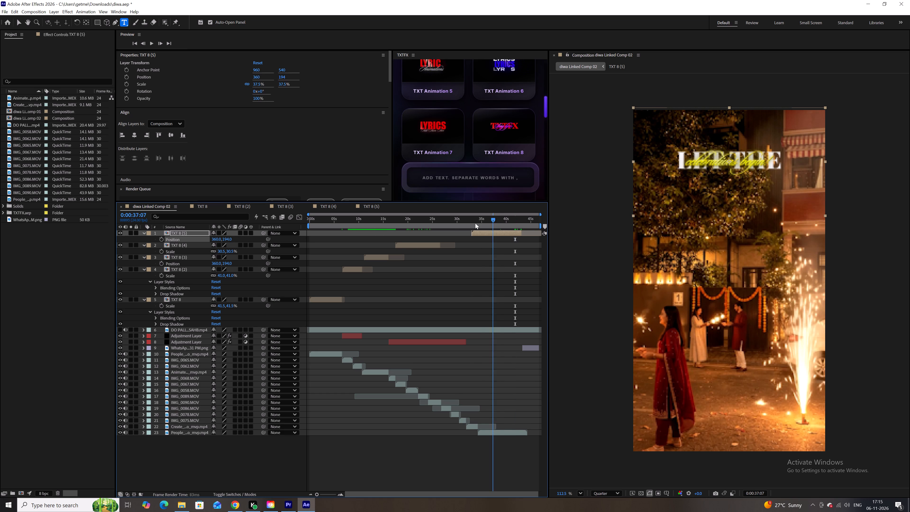
pyautogui.moveTo(475, 223); pyautogui.dragTo(354, 245)
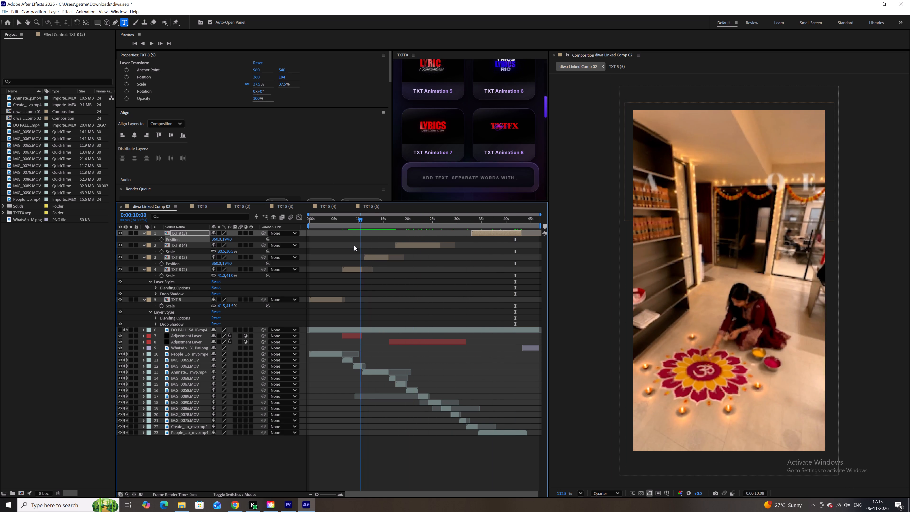
pyautogui.moveTo(354, 245); pyautogui.dragTo(335, 242)
pyautogui.click(325, 301)
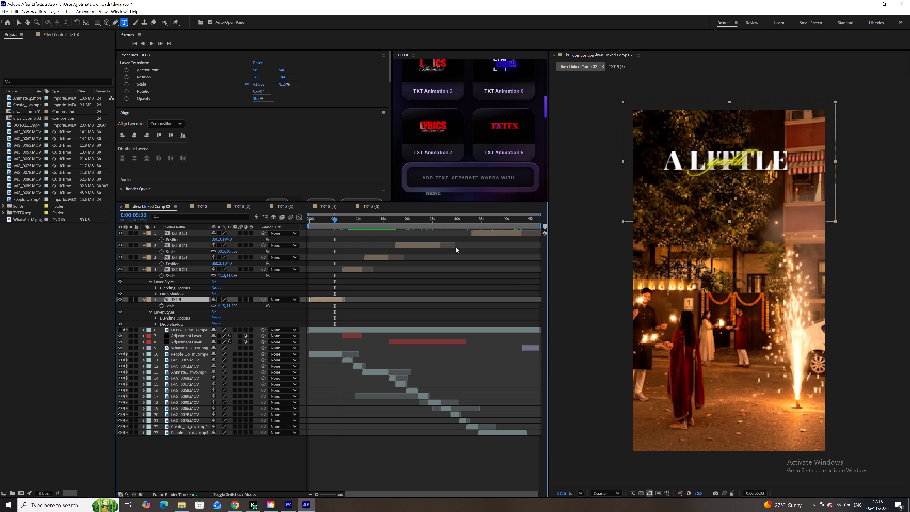
pyautogui.keyDown('ctrl'); pyautogui.keyDown('shift'); pyautogui.click(491, 233); pyautogui.keyUp('shift'); pyautogui.keyUp('ctrl')
pyautogui.hotkey('shift', 'Down')
pyautogui.hotkey('shift', 'Down')
pyautogui.hotkey('shift', 'Down')
pyautogui.hotkey('shift', 'Down')
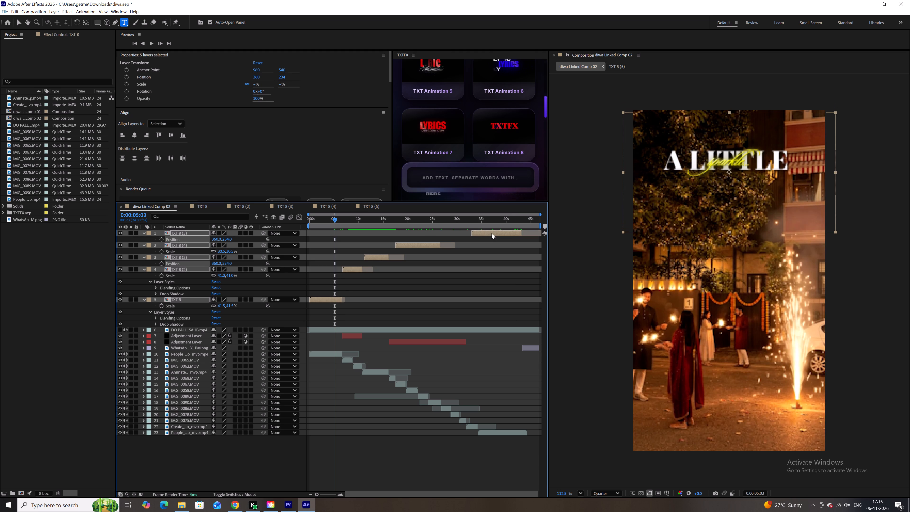
# Scale the TXT 8 (5) "Let the celebrations begin!" layer up to 47.5%.
pyautogui.moveTo(481, 222); pyautogui.dragTo(490, 219)
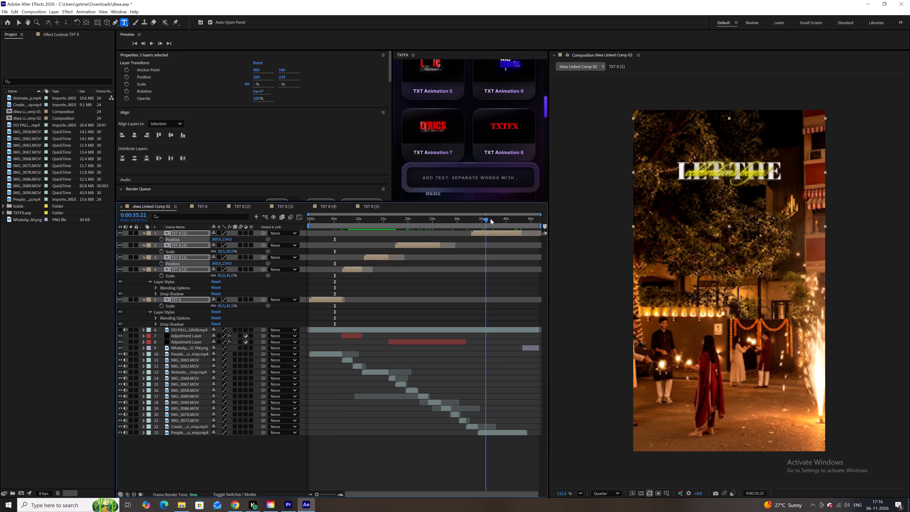
pyautogui.moveTo(490, 219); pyautogui.dragTo(441, 224)
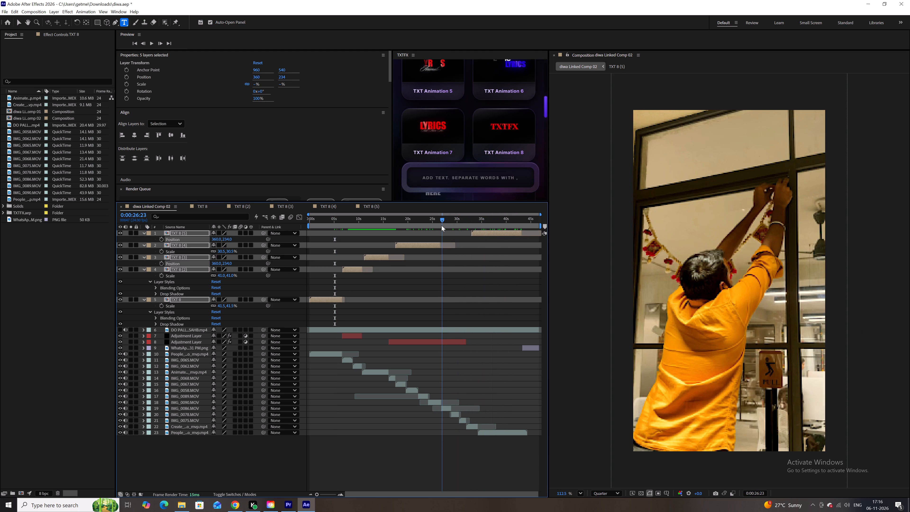
pyautogui.click(484, 274)
pyautogui.click(491, 221)
pyautogui.click(493, 229)
pyautogui.click(494, 231)
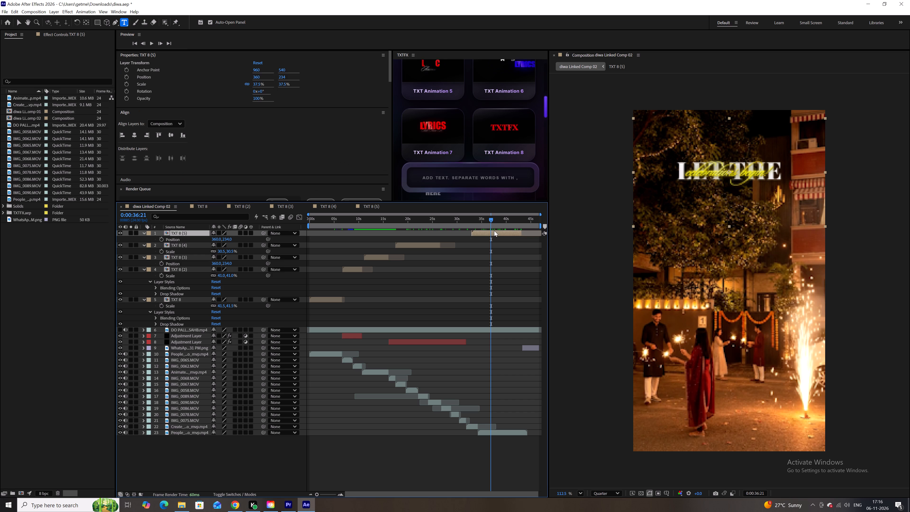
pyautogui.press('s')
pyautogui.moveTo(227, 239); pyautogui.dragTo(229, 239)
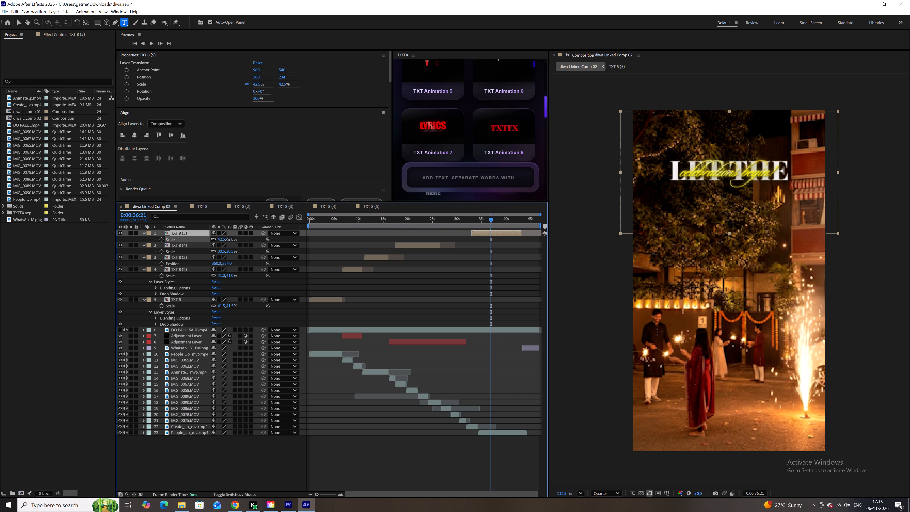
pyautogui.moveTo(229, 239); pyautogui.dragTo(231, 239)
# Review the placement and size of the text lines across the timeline up to the closing logo.
pyautogui.click(424, 219)
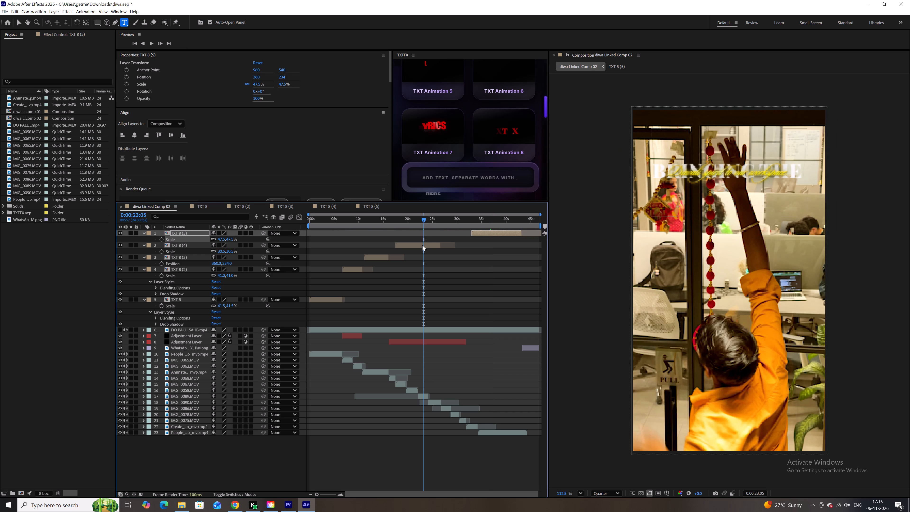
pyautogui.click(422, 245)
pyautogui.moveTo(382, 219); pyautogui.dragTo(361, 221)
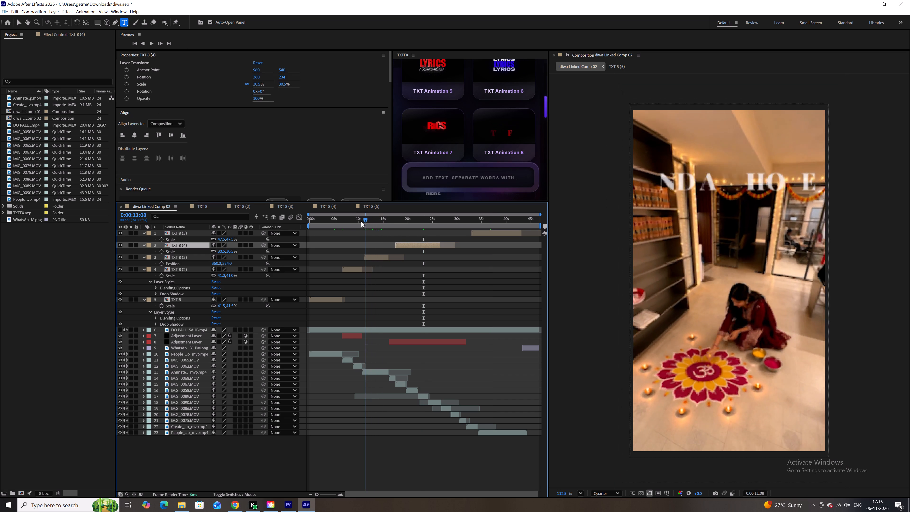
pyautogui.moveTo(361, 221); pyautogui.dragTo(487, 214)
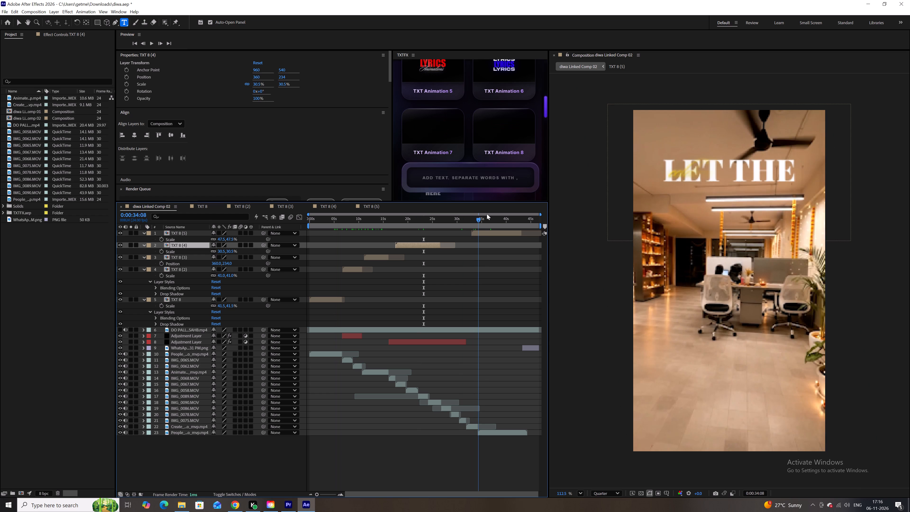
pyautogui.moveTo(487, 214); pyautogui.dragTo(513, 215)
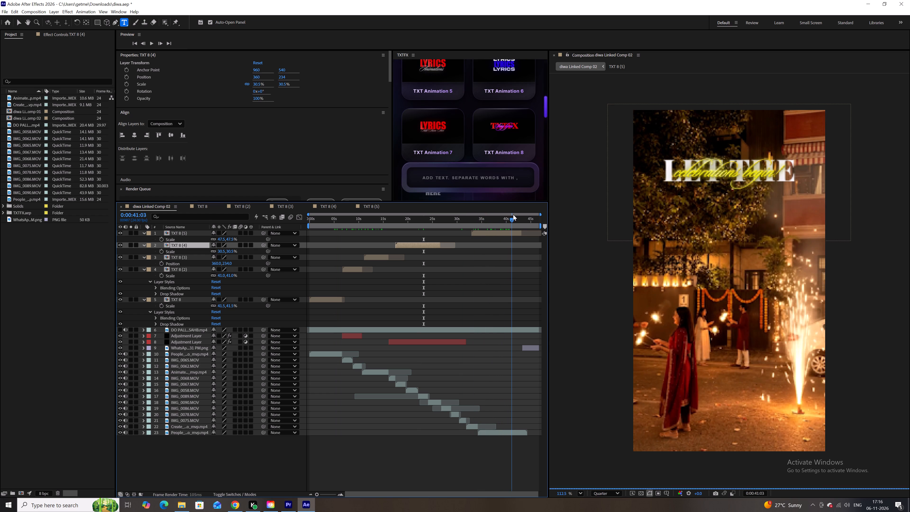
pyautogui.moveTo(513, 215); pyautogui.dragTo(523, 213)
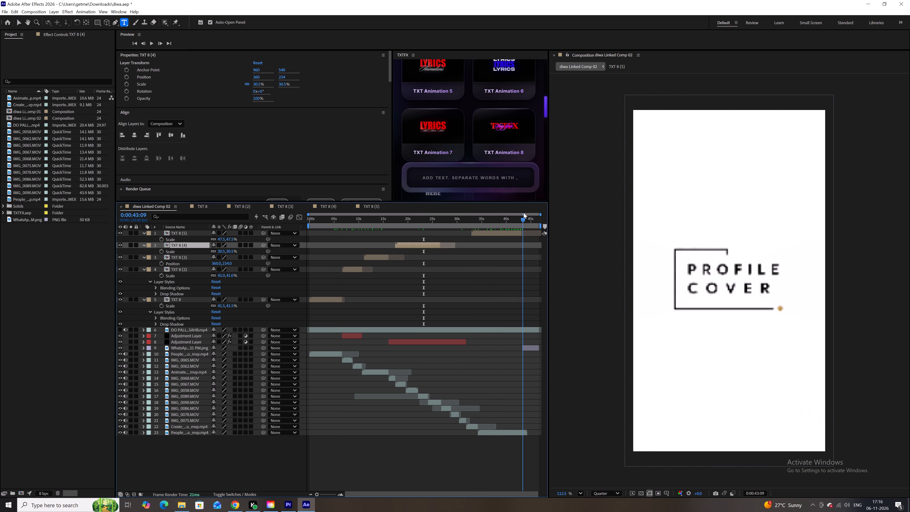
pyautogui.moveTo(523, 213); pyautogui.dragTo(524, 213)
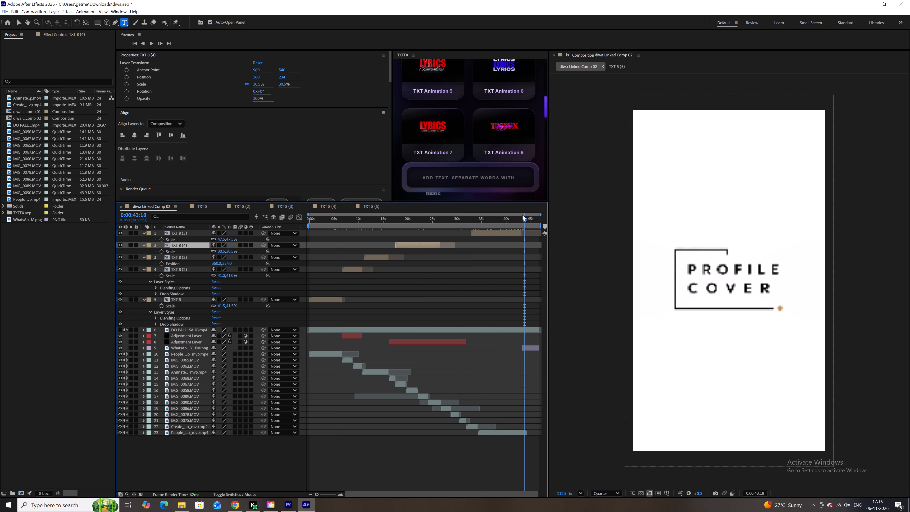
# Add the TXT Animation 13 preset from TXTFX and align its layer's start with the closing logo at about 0:00:43:06.
pyautogui.scroll(-5, 517, 140)
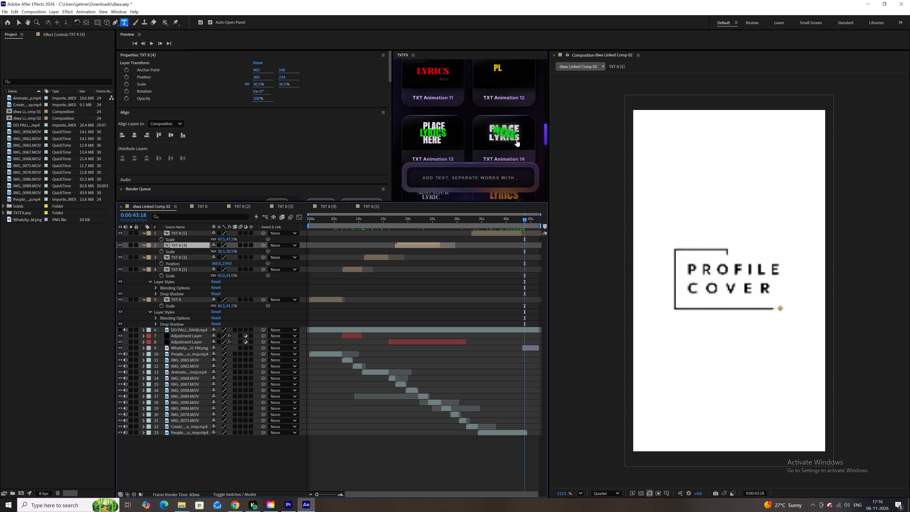
pyautogui.scroll(-1, 516, 140)
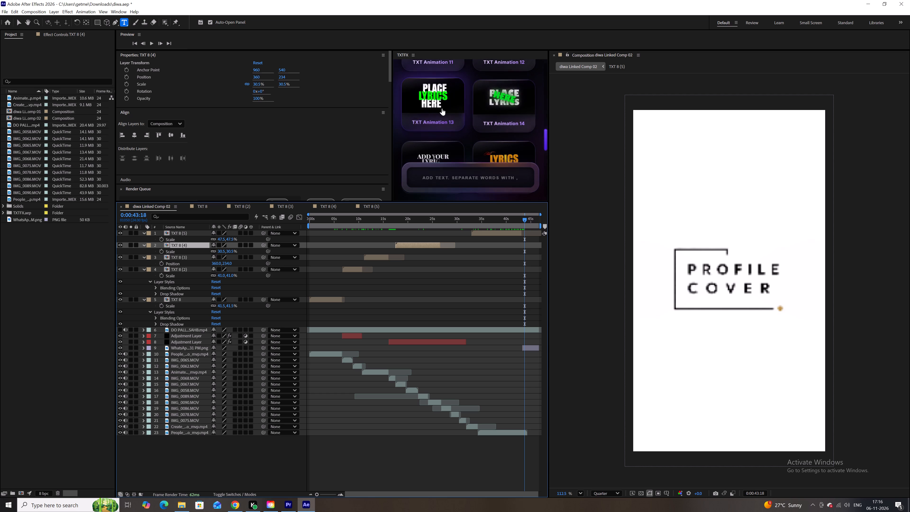
pyautogui.scroll(-1, 442, 108)
pyautogui.click(440, 74)
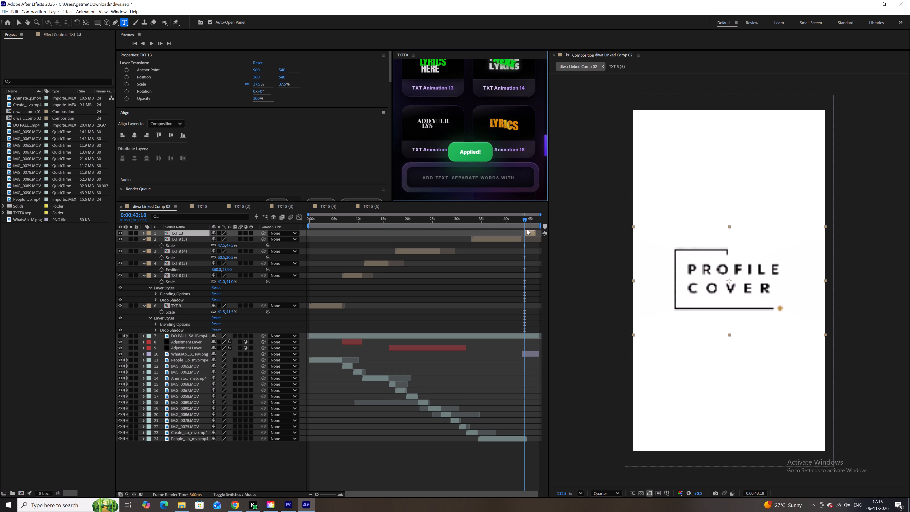
pyautogui.click(523, 218)
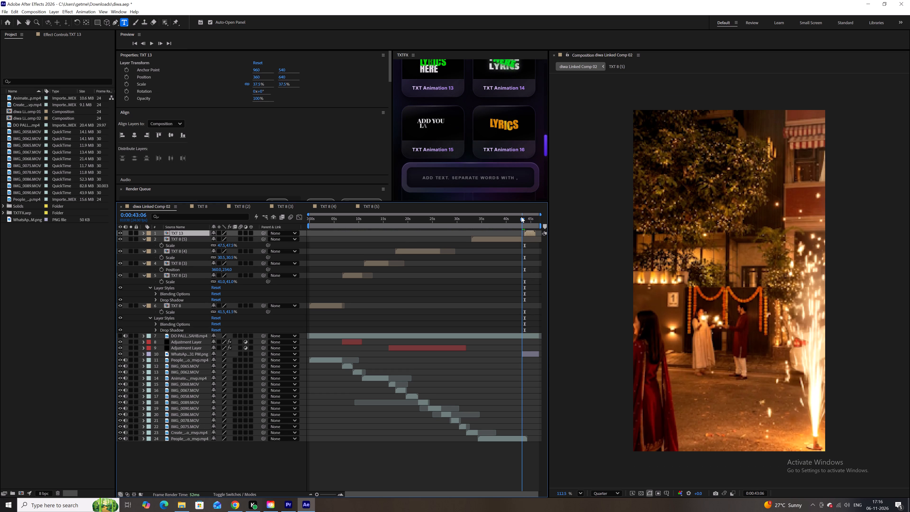
pyautogui.moveTo(529, 233); pyautogui.dragTo(527, 233)
pyautogui.click(523, 220)
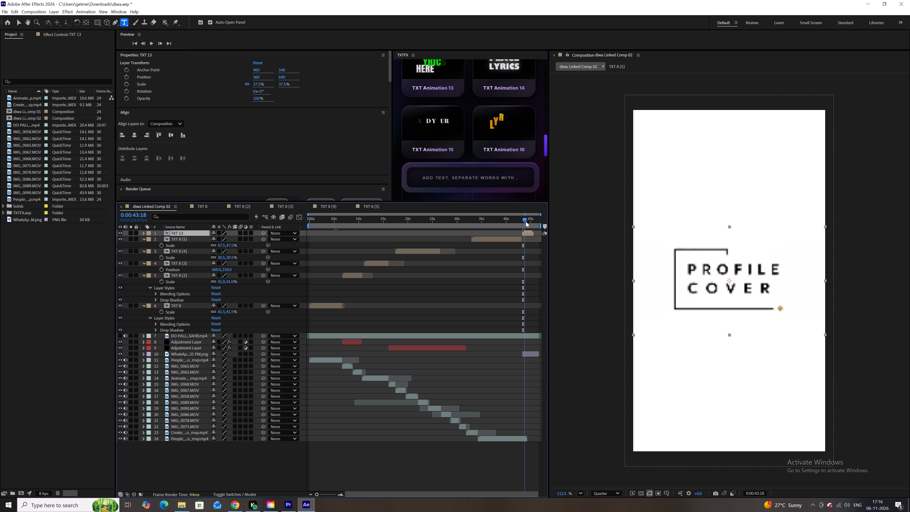
# Open the TXT 13 composition containing the preset's text layers.
pyautogui.doubleClick(528, 231)
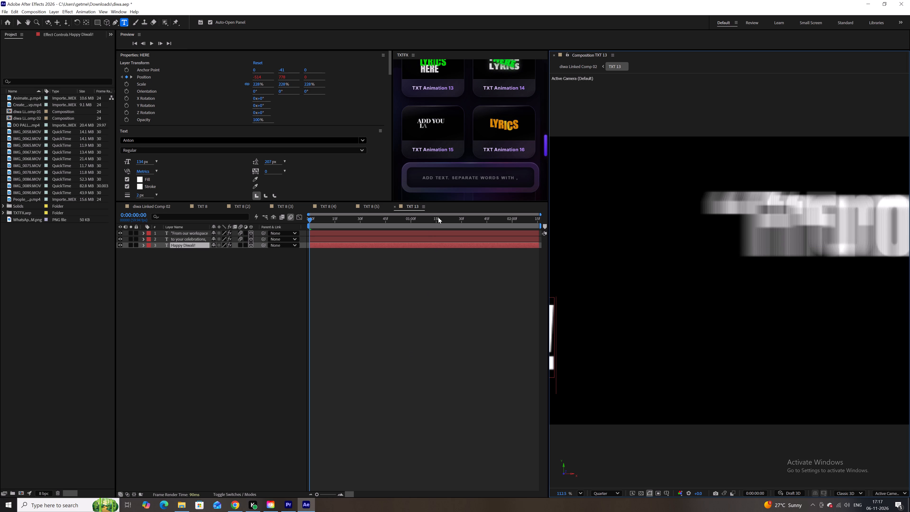
# Set the TXT 13 composition's duration to 7 seconds 16 frames in its composition settings.
pyautogui.moveTo(440, 219); pyautogui.dragTo(492, 223)
pyautogui.keyDown('alt'); pyautogui.scroll(-3, 496, 274); pyautogui.keyUp('alt')
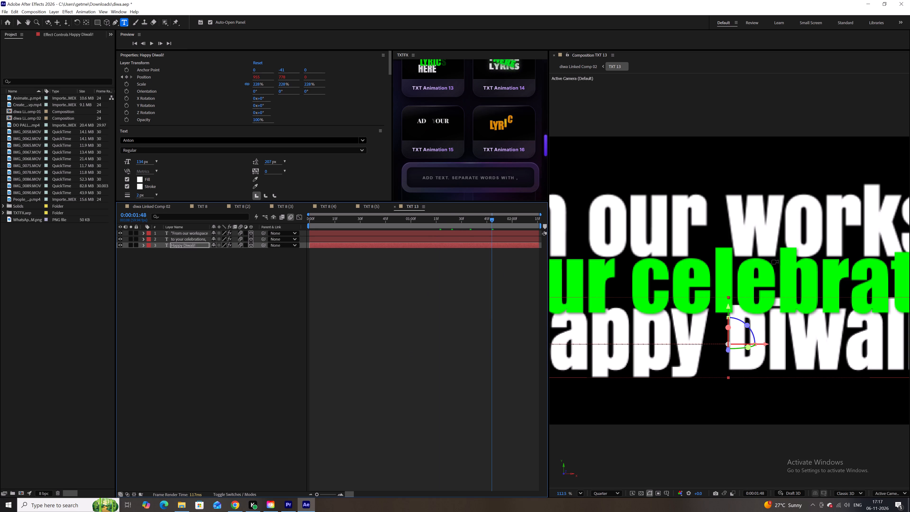
pyautogui.keyDown('alt'); pyautogui.scroll(-5, 774, 262); pyautogui.keyUp('alt')
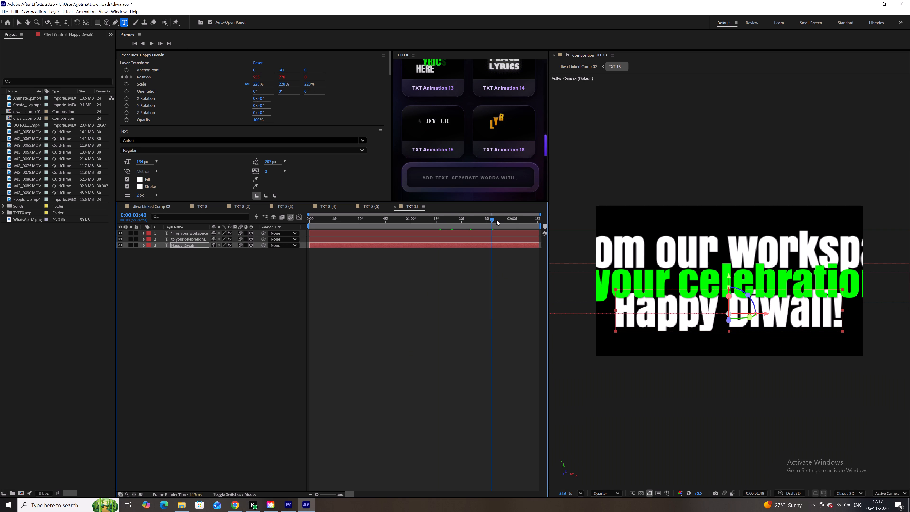
pyautogui.moveTo(494, 219); pyautogui.dragTo(512, 224)
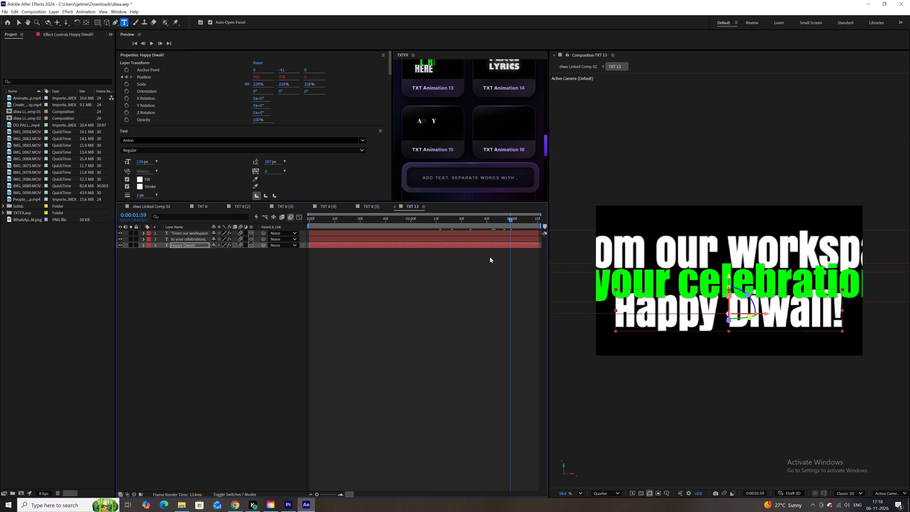
pyautogui.hotkey('ctrl', 'k')
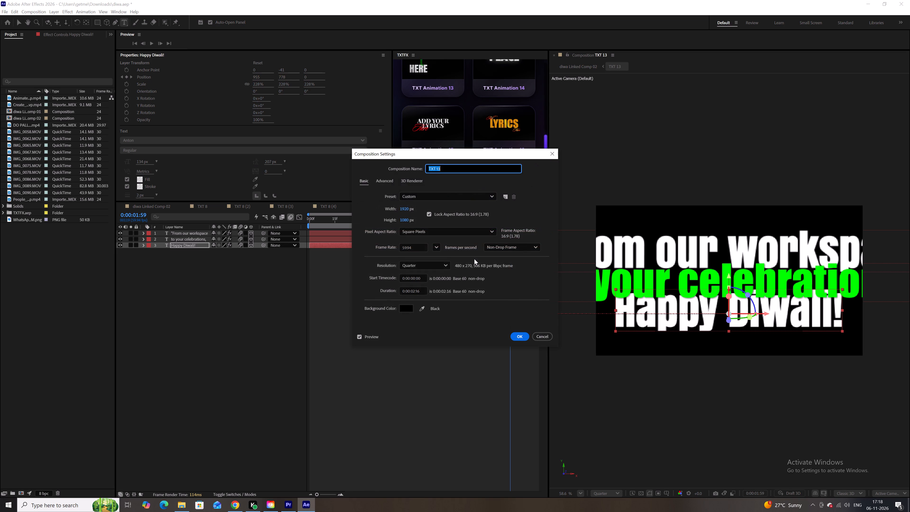
pyautogui.click(412, 292)
pyautogui.press('Right')
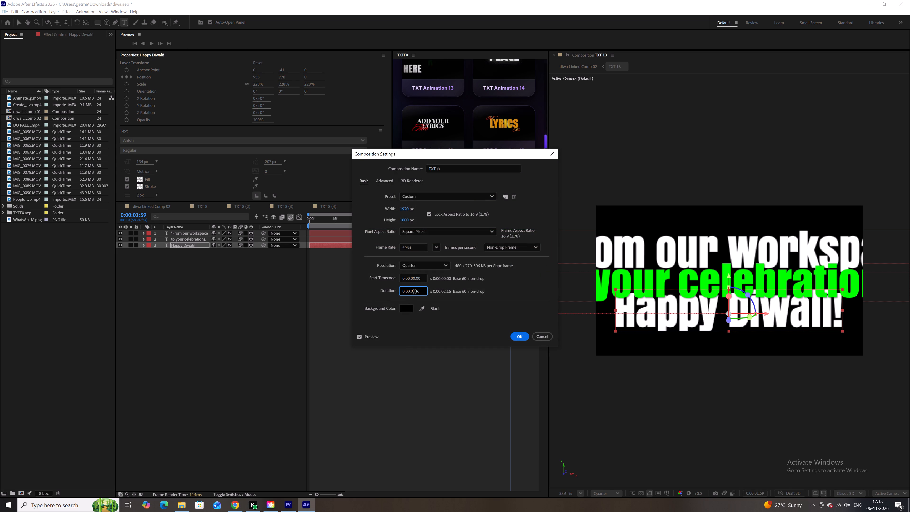
pyautogui.press('BackSpace')
pyautogui.press('7')
pyautogui.press('Return')
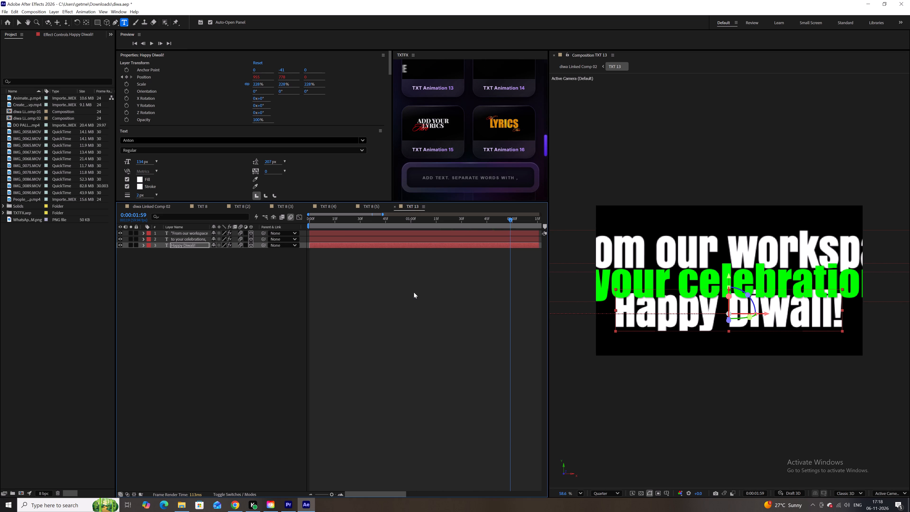
# Extend all three text layers in TXT 13 so they end just before the 7-second mark.
pyautogui.keyDown('alt'); pyautogui.scroll(-5, 414, 292); pyautogui.keyUp('alt')
pyautogui.hotkey('ctrl', 'a')
pyautogui.moveTo(382, 245); pyautogui.dragTo(474, 245)
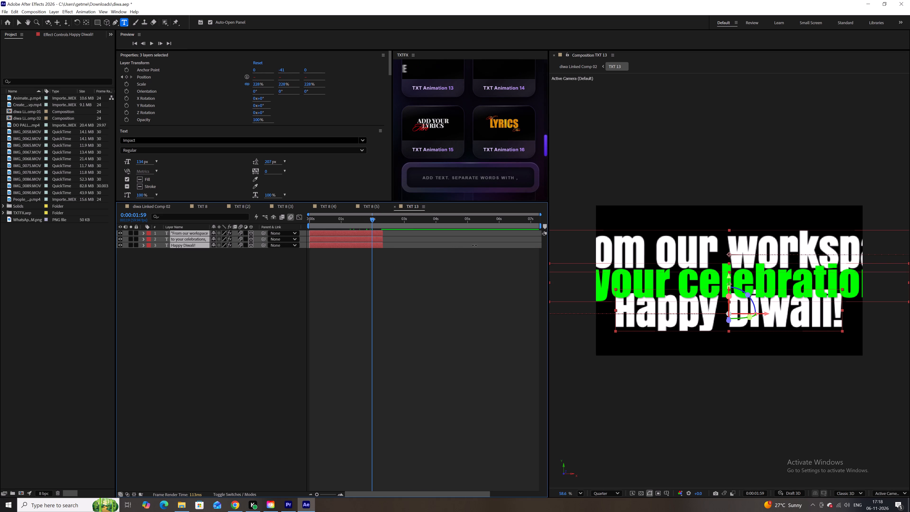
pyautogui.moveTo(474, 245); pyautogui.dragTo(528, 243)
# Add a Drop Shadow layer style to the “From our workspace text layer.
pyautogui.moveTo(365, 215); pyautogui.dragTo(322, 220)
pyautogui.moveTo(322, 220); pyautogui.dragTo(311, 219)
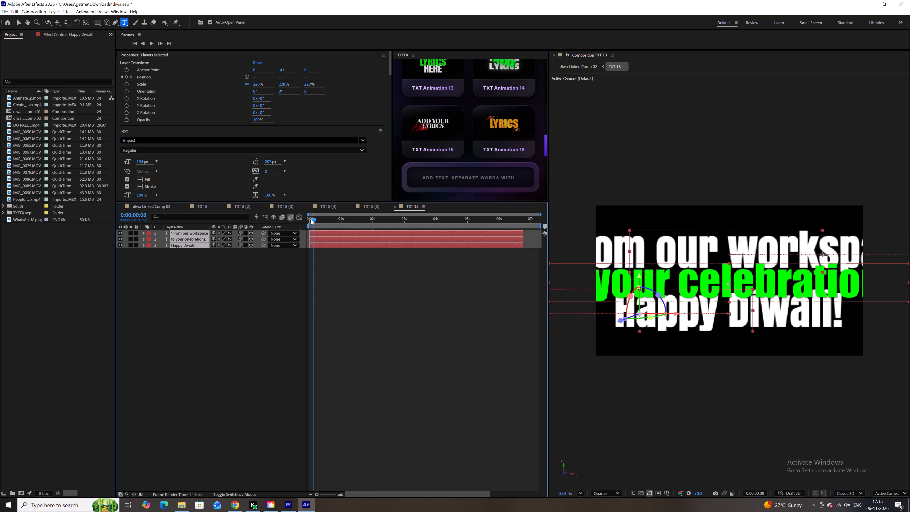
pyautogui.moveTo(311, 219); pyautogui.dragTo(334, 222)
pyautogui.doubleClick(343, 233)
pyautogui.click(364, 289)
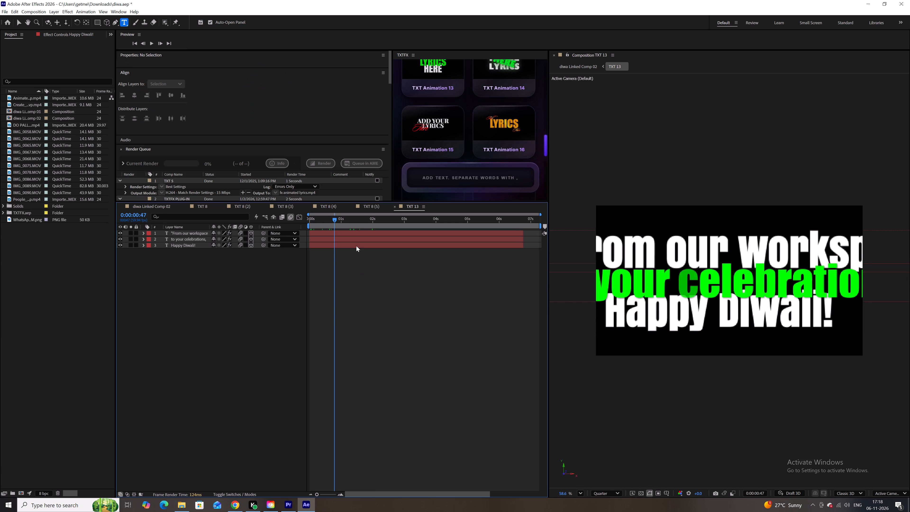
pyautogui.doubleClick(357, 234)
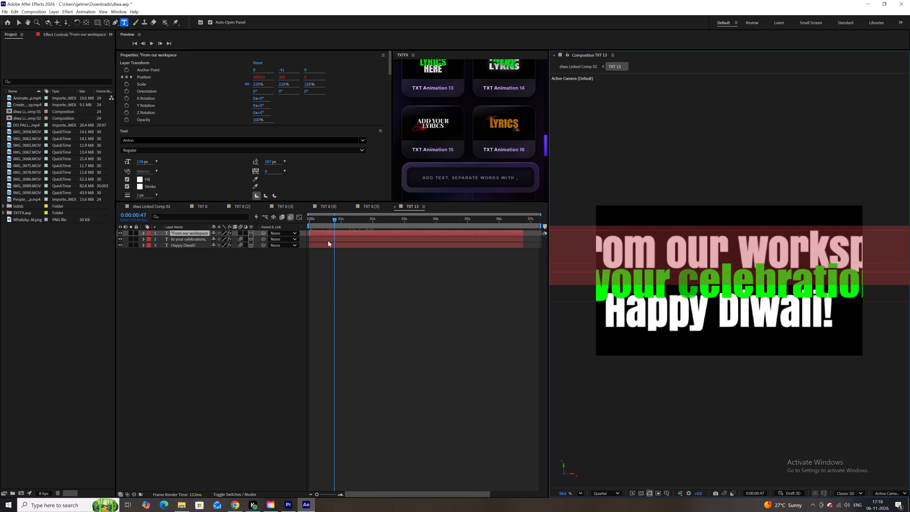
pyautogui.click(336, 268)
pyautogui.click(358, 234)
pyautogui.rightClick(358, 234)
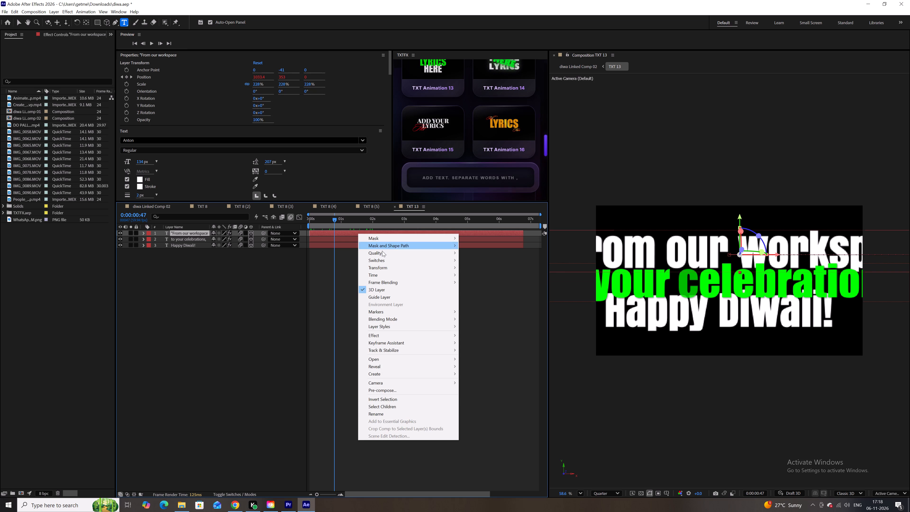
pyautogui.click(386, 327)
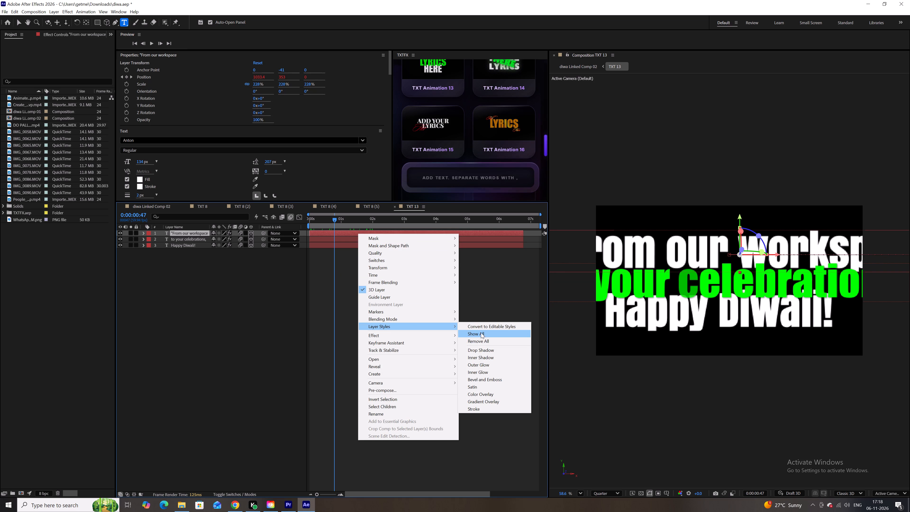
pyautogui.click(490, 349)
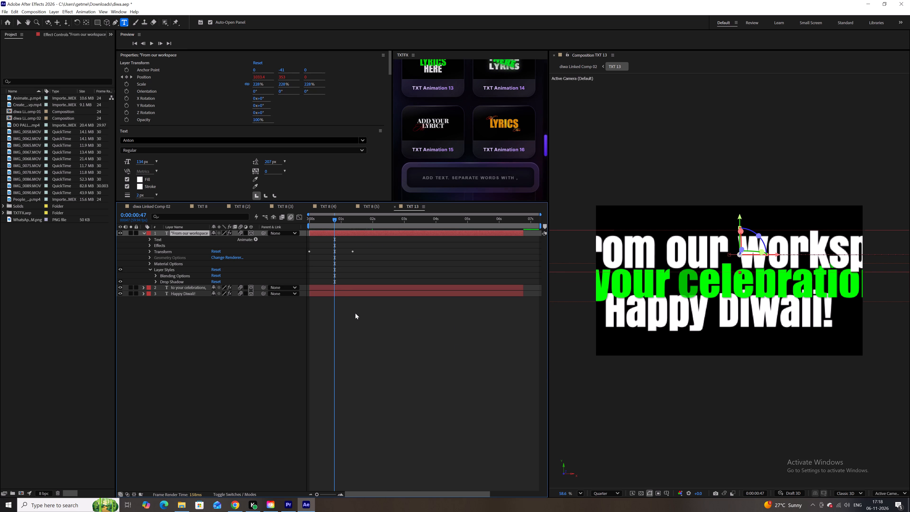
# Add a Drop Shadow layer style to the Happy Diwali! text layer and collapse the expanded layer properties.
pyautogui.click(340, 295)
pyautogui.rightClick(340, 294)
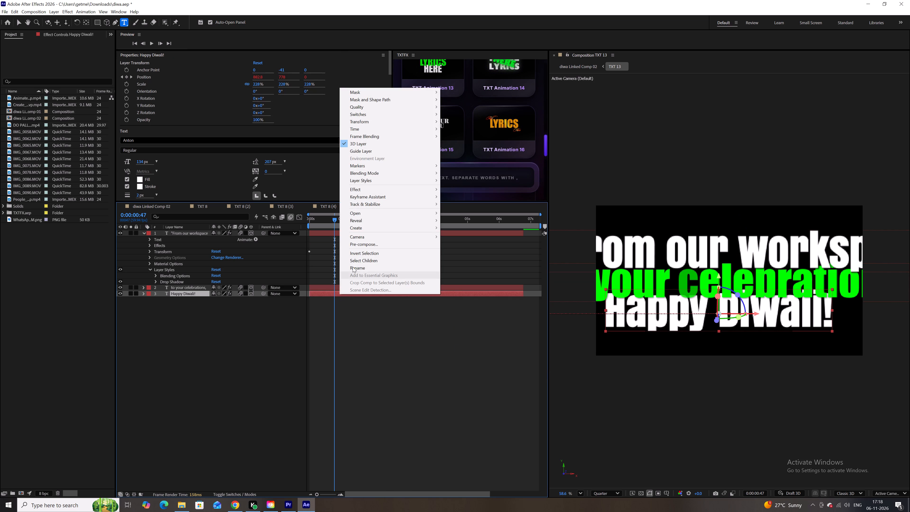
pyautogui.click(367, 181)
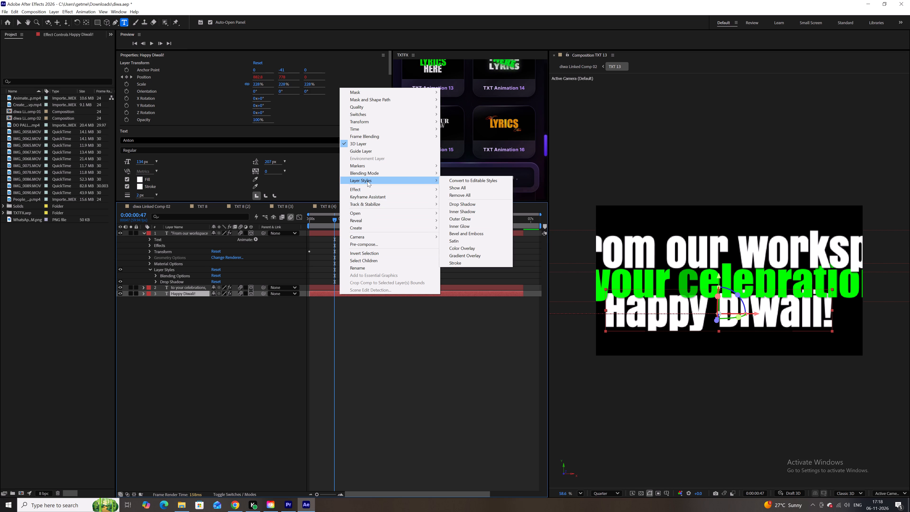
pyautogui.click(456, 206)
pyautogui.click(382, 343)
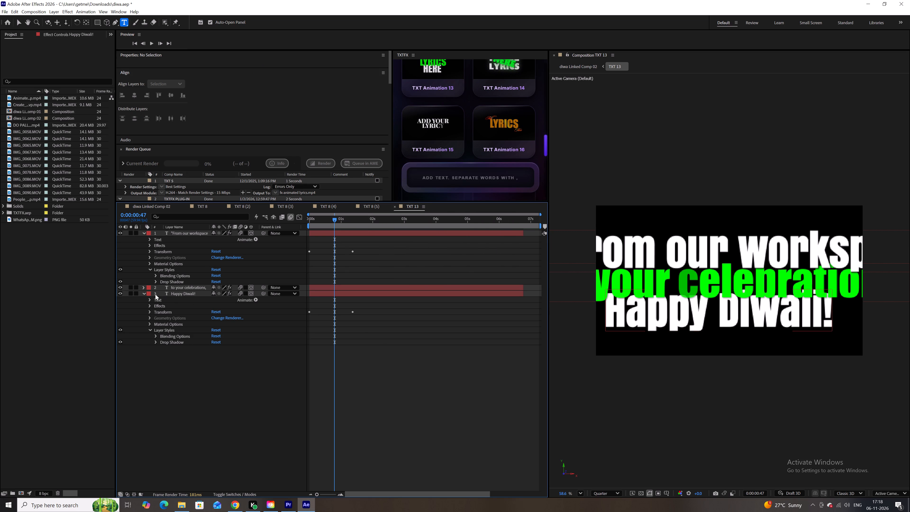
pyautogui.click(145, 294)
pyautogui.click(144, 233)
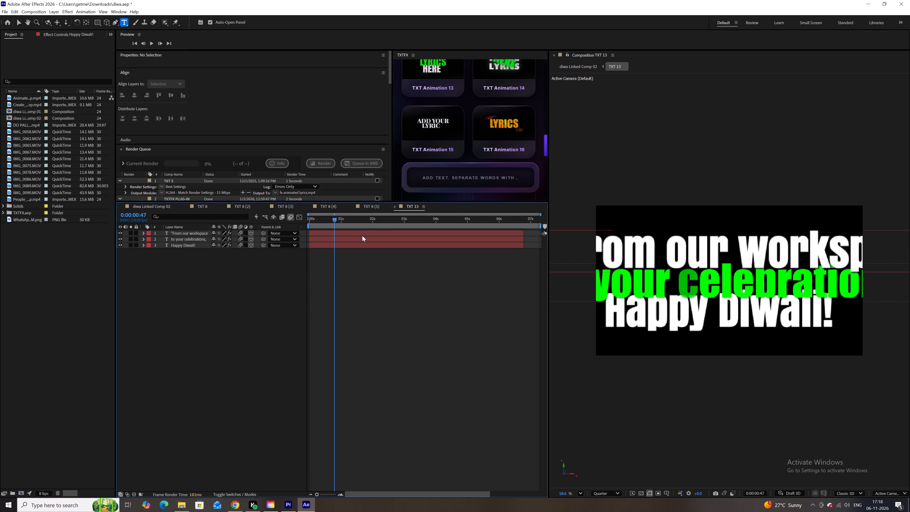
# Change the fill of the "to your celebrations," text from green to white.
pyautogui.moveTo(334, 221); pyautogui.dragTo(362, 214)
pyautogui.doubleClick(375, 237)
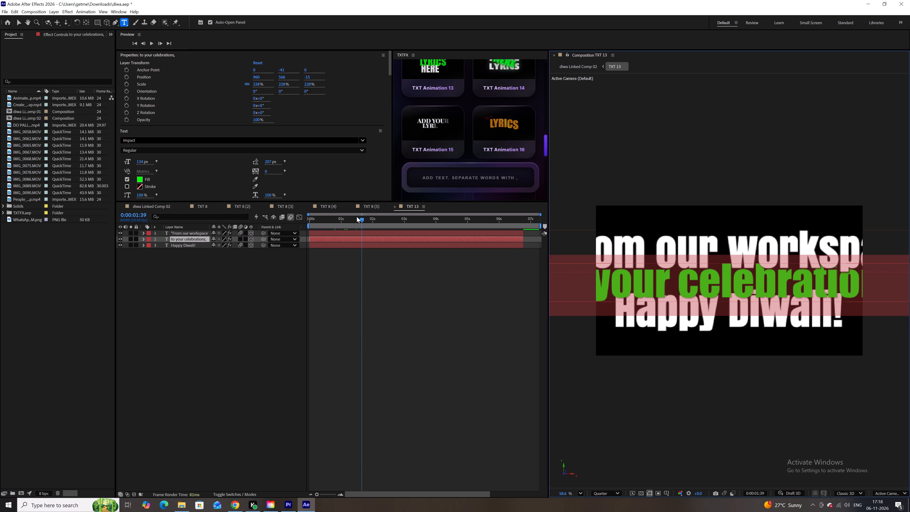
pyautogui.click(140, 180)
pyautogui.moveTo(383, 231); pyautogui.dragTo(360, 193)
pyautogui.click(517, 208)
pyautogui.click(490, 284)
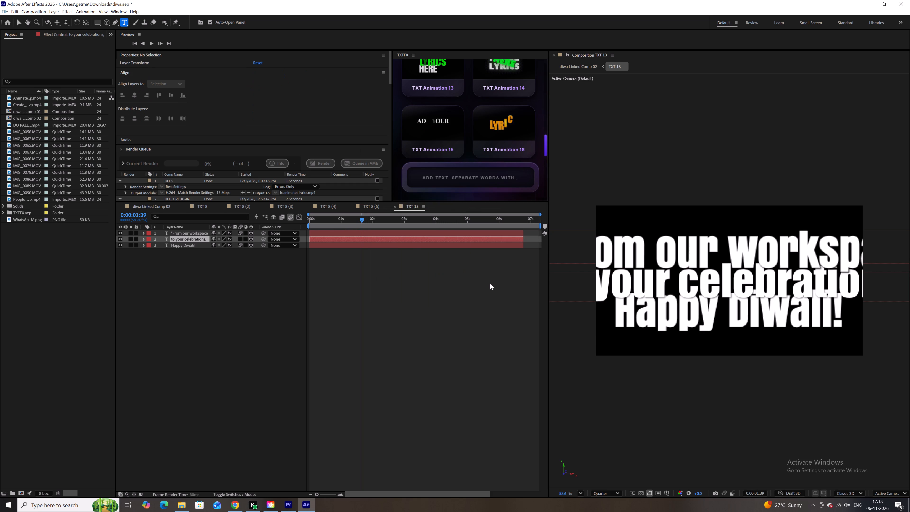
# Change the fill of the Happy Diwali! text to yellow, F3DD36.
pyautogui.doubleClick(408, 246)
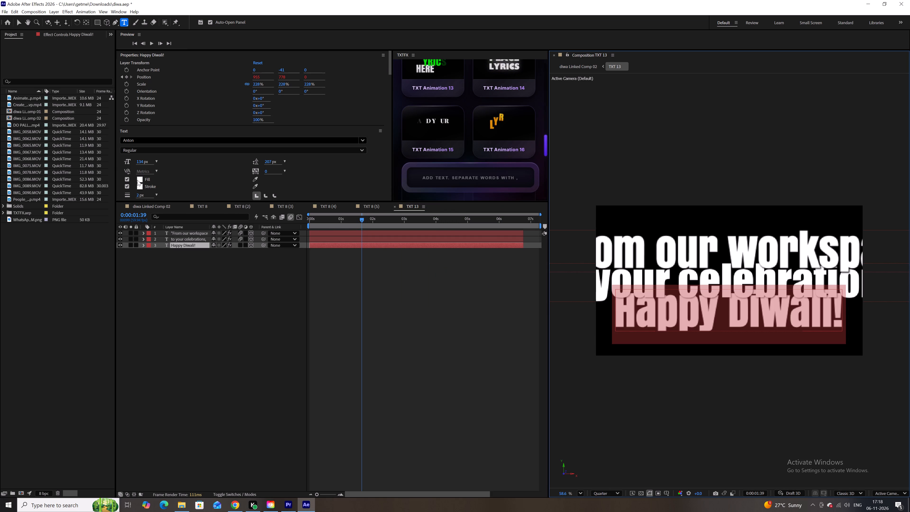
pyautogui.click(136, 179)
pyautogui.click(138, 179)
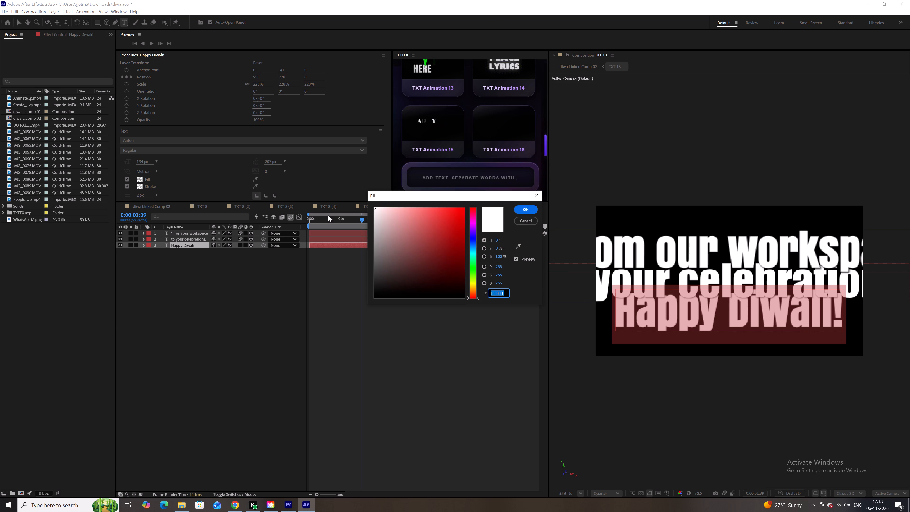
pyautogui.moveTo(474, 263); pyautogui.dragTo(476, 285)
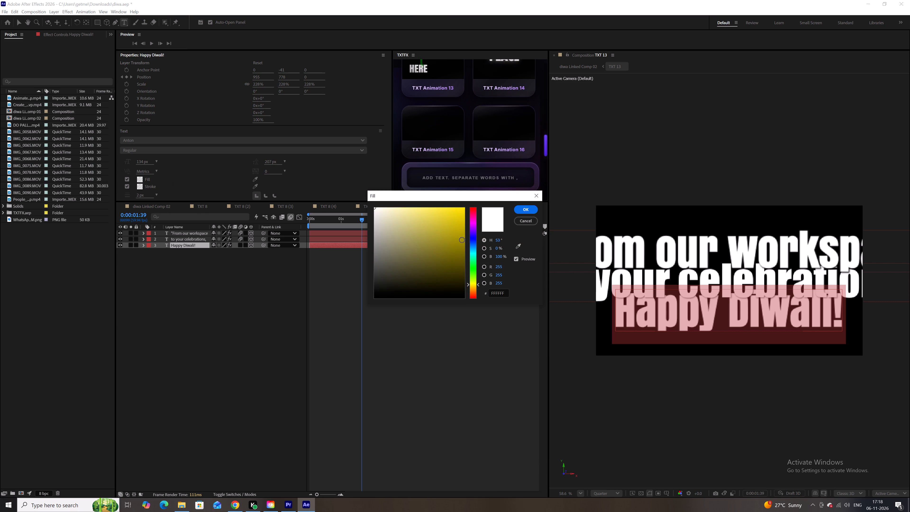
pyautogui.moveTo(438, 213); pyautogui.dragTo(445, 212)
pyautogui.click(528, 207)
pyautogui.click(506, 306)
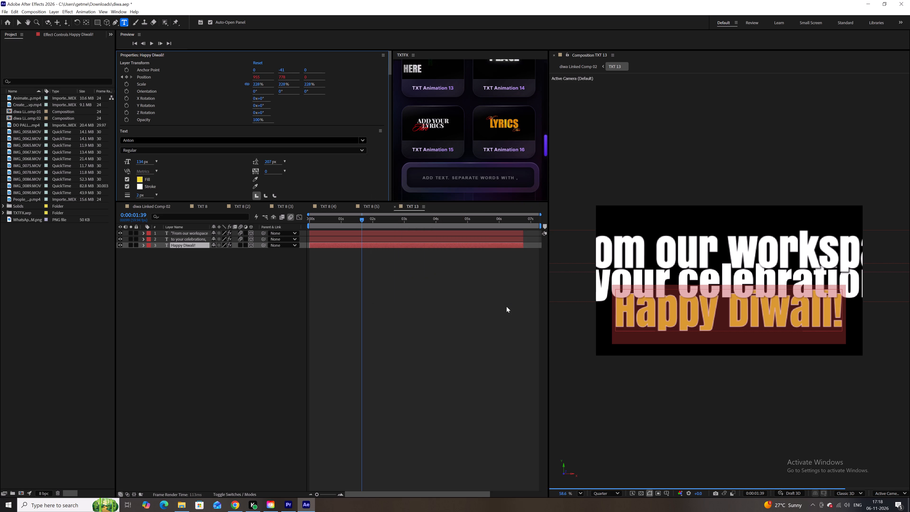
# Set the Happy Diwali! stroke to F3DD36 by sampling the yellow of its lettering with the eyedropper.
pyautogui.click(313, 246)
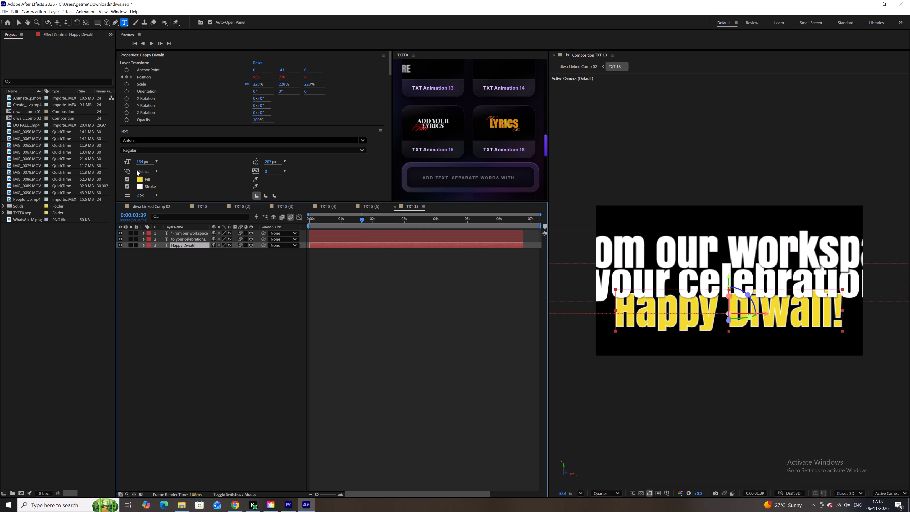
pyautogui.click(141, 187)
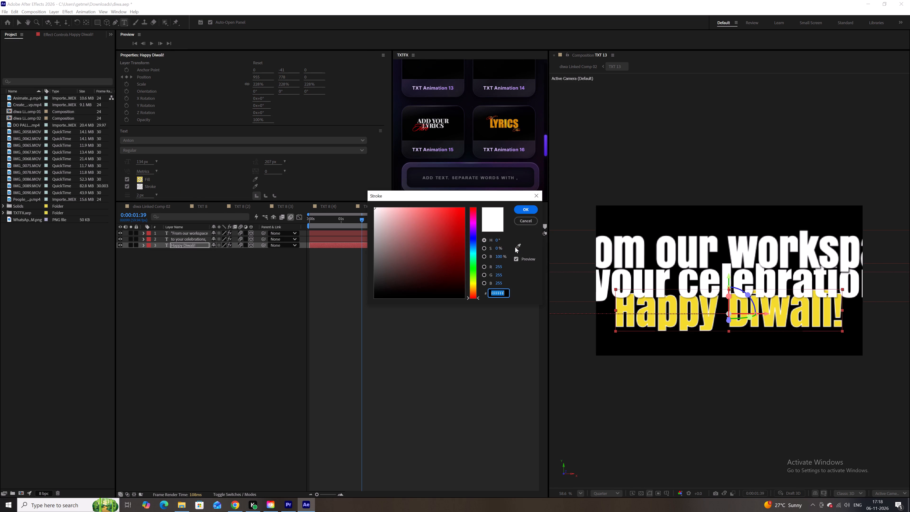
pyautogui.click(520, 246)
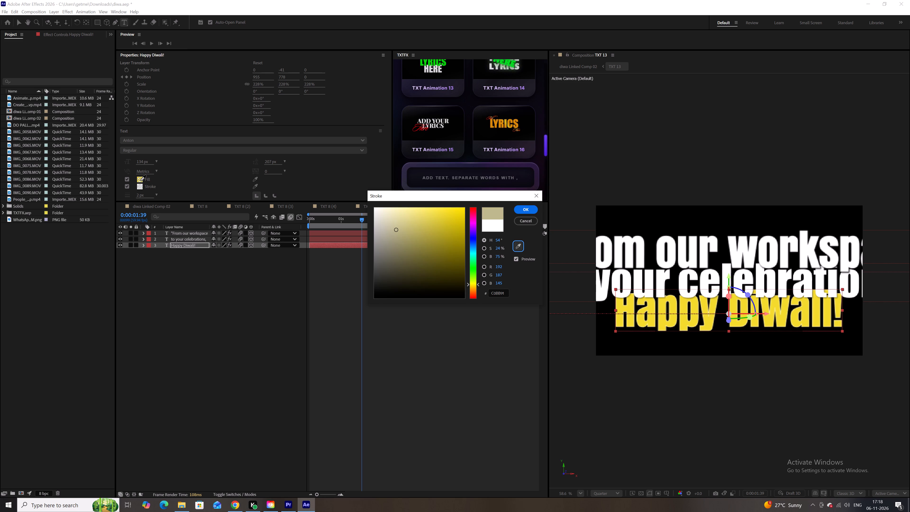
pyautogui.click(141, 181)
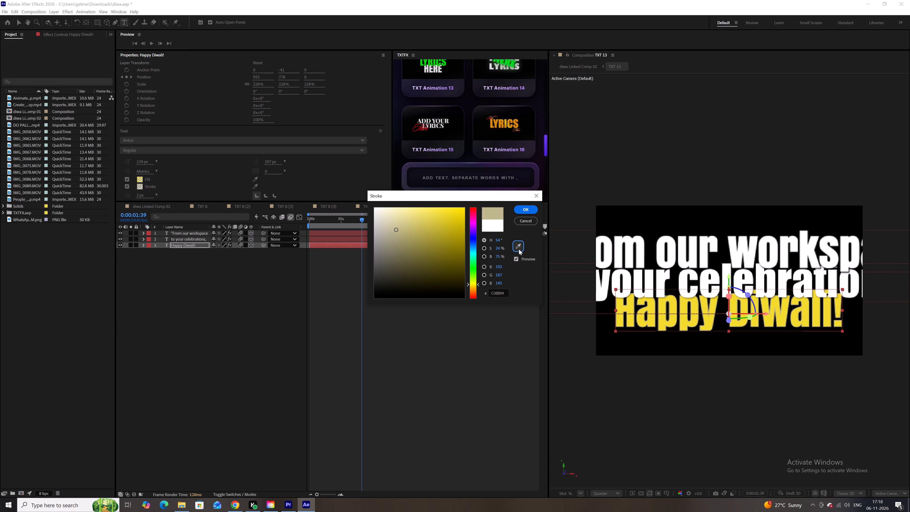
pyautogui.click(519, 248)
pyautogui.click(629, 307)
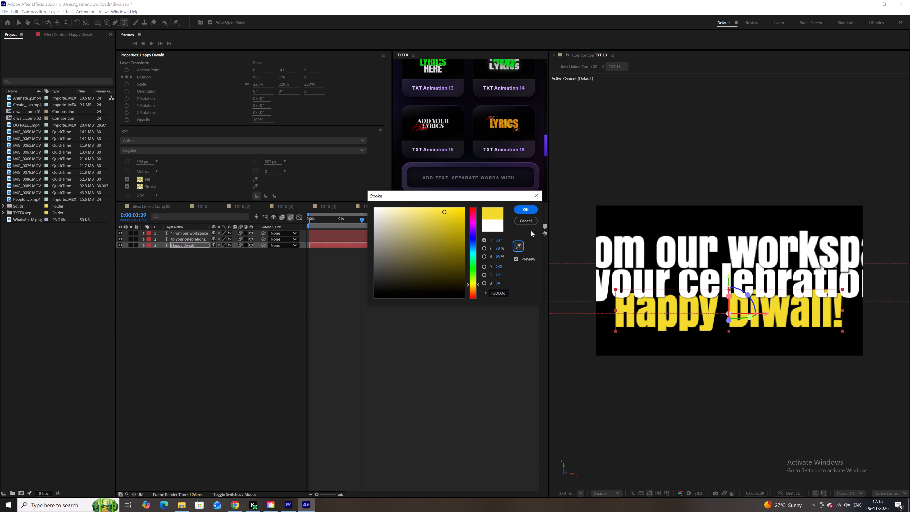
pyautogui.click(525, 210)
pyautogui.click(470, 301)
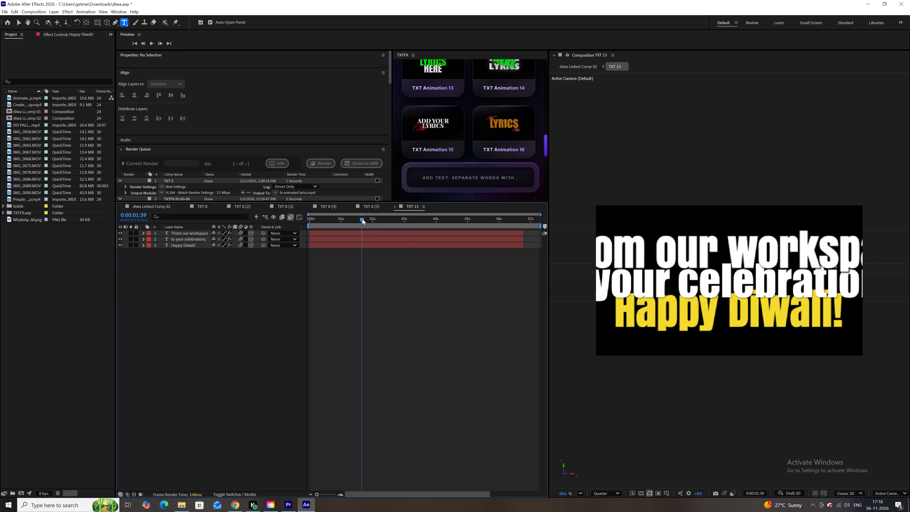
# Scale the TXT 13 layer down to 23.5% in diwa Linked Comp 02.
pyautogui.moveTo(362, 219); pyautogui.dragTo(356, 225)
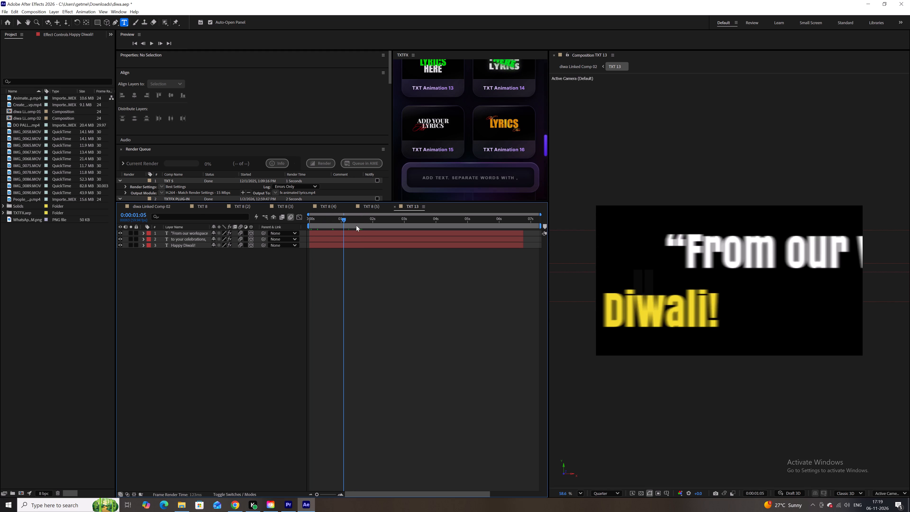
pyautogui.moveTo(356, 225); pyautogui.dragTo(366, 224)
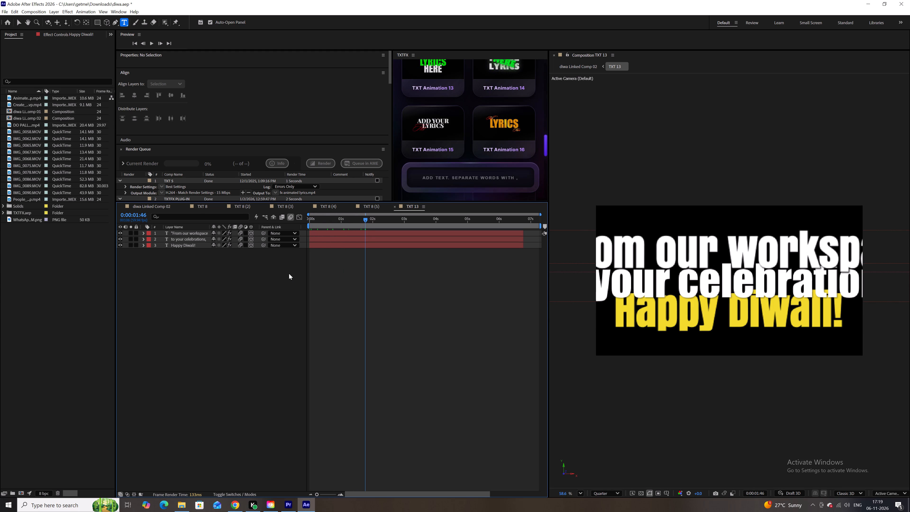
pyautogui.click(142, 206)
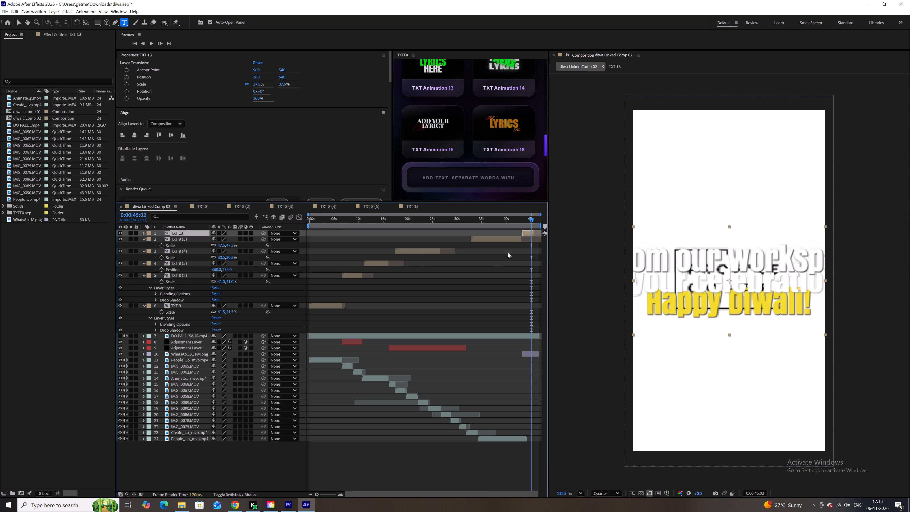
pyautogui.press('s')
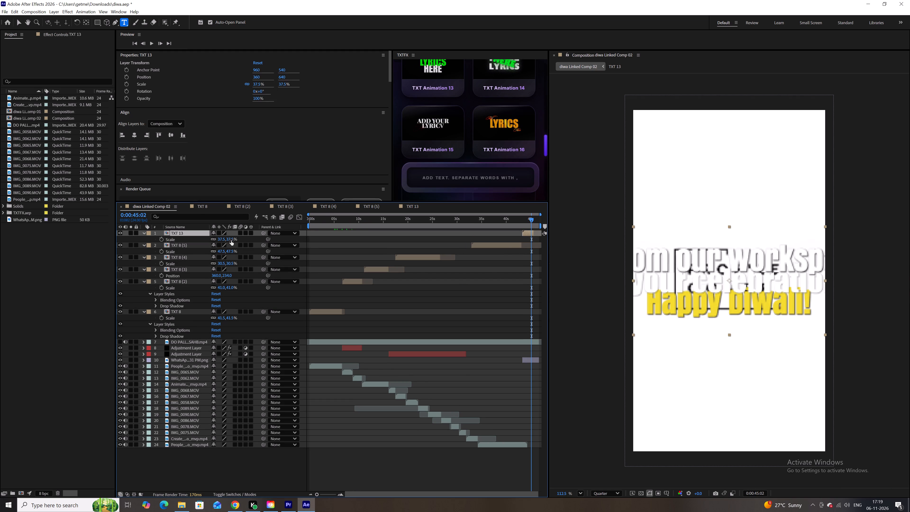
pyautogui.moveTo(231, 240); pyautogui.dragTo(225, 240)
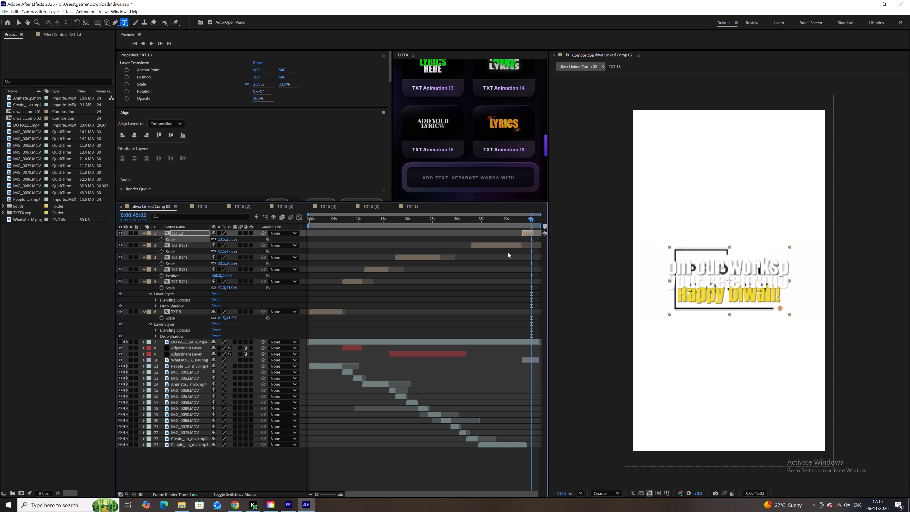
# Scale all three text layers inside the TXT 13 composition down to 151%.
pyautogui.doubleClick(527, 233)
pyautogui.hotkey('ctrl', 'a')
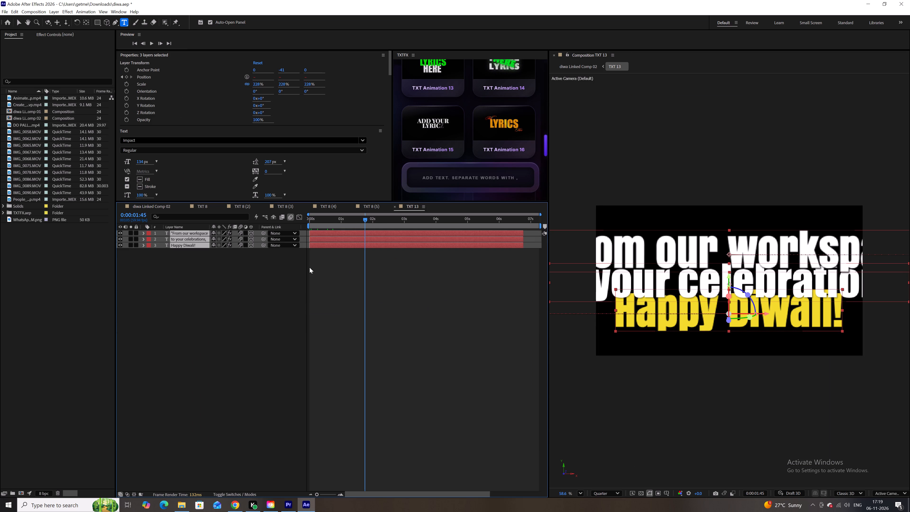
pyautogui.press('s')
pyautogui.moveTo(244, 239); pyautogui.dragTo(239, 239)
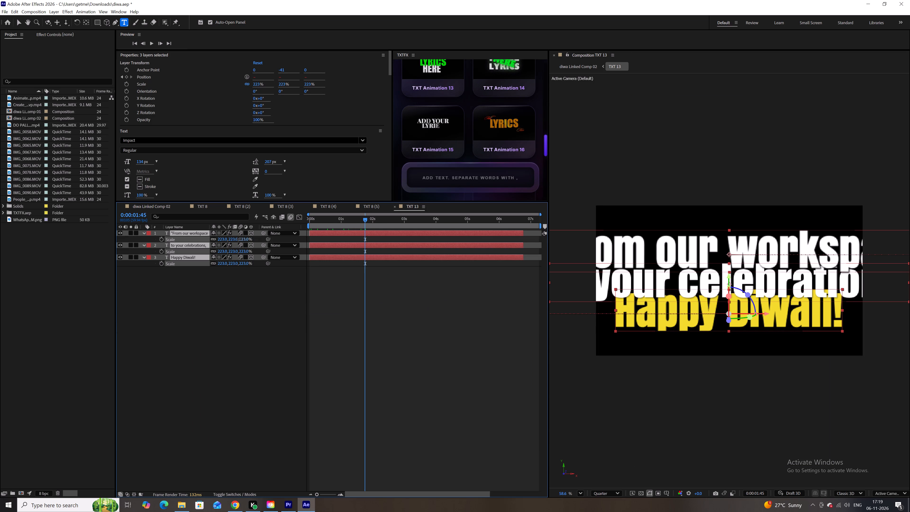
pyautogui.moveTo(239, 239); pyautogui.dragTo(215, 235)
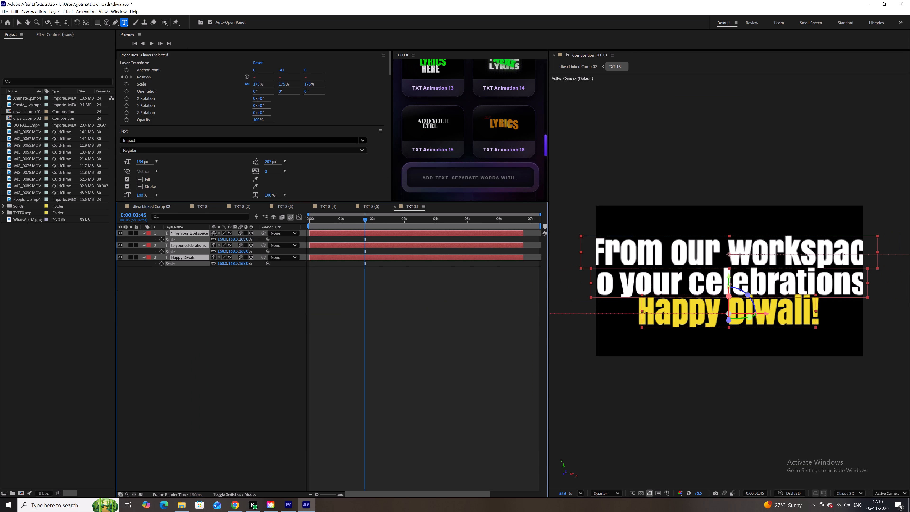
pyautogui.moveTo(215, 235); pyautogui.dragTo(212, 234)
pyautogui.click(442, 379)
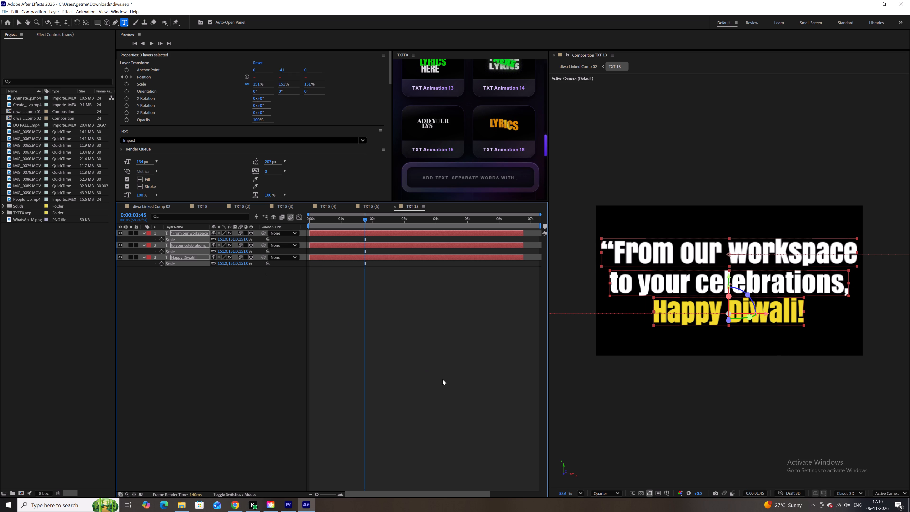
# Play back the TXT 13 text entrance from the start to check the resized lines.
pyautogui.moveTo(364, 221); pyautogui.dragTo(277, 217)
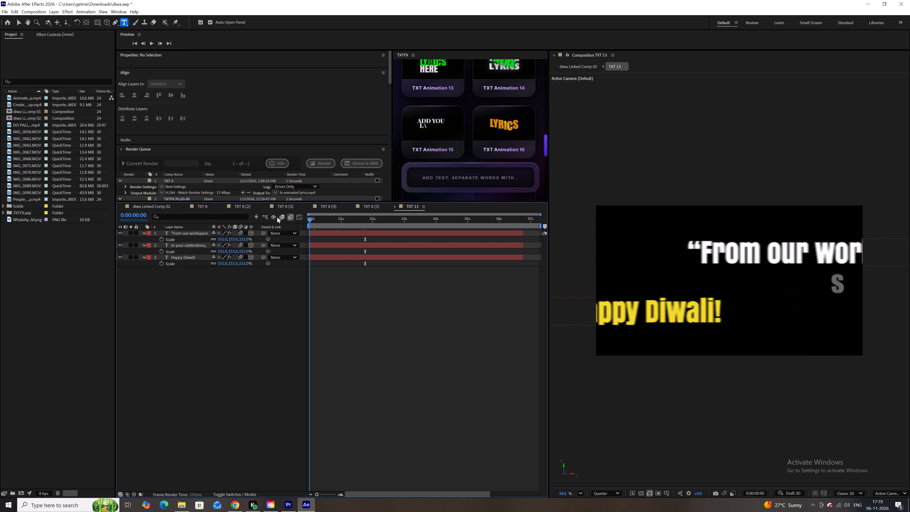
pyautogui.moveTo(277, 217); pyautogui.dragTo(263, 217)
pyautogui.press('space')
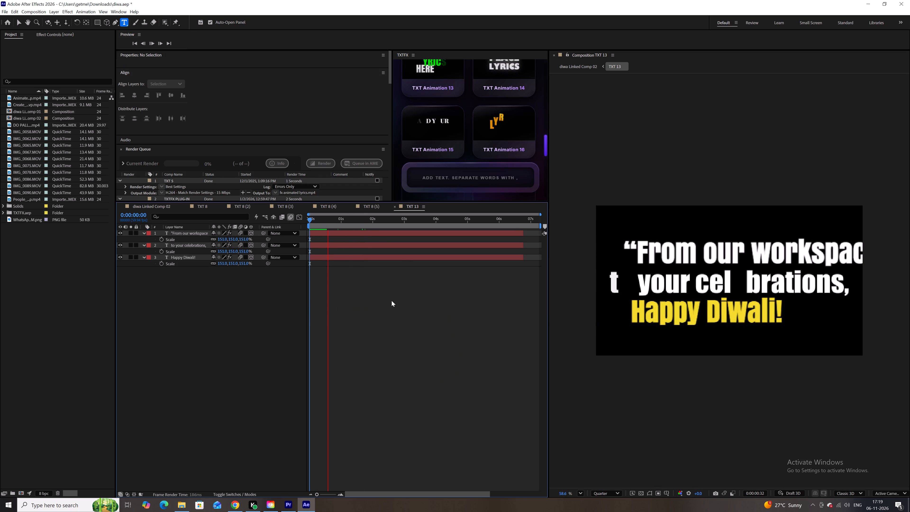
pyautogui.press('space')
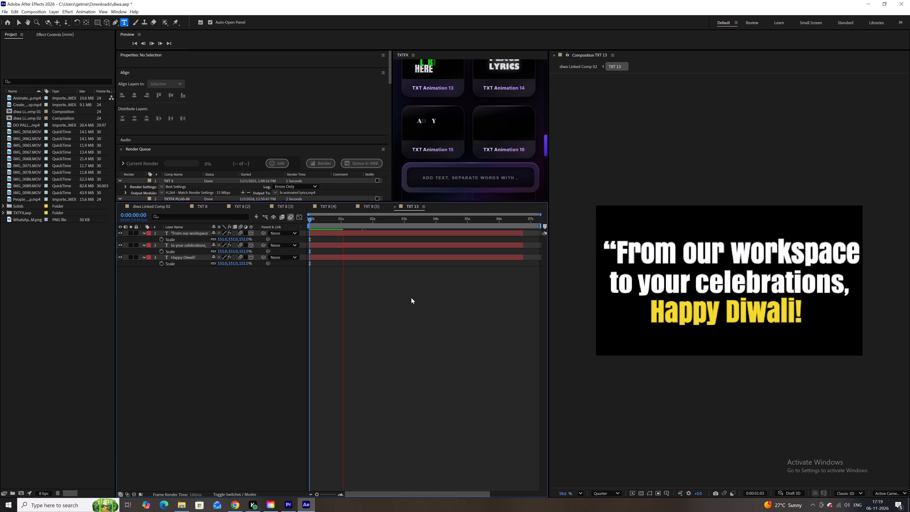
pyautogui.click(411, 298)
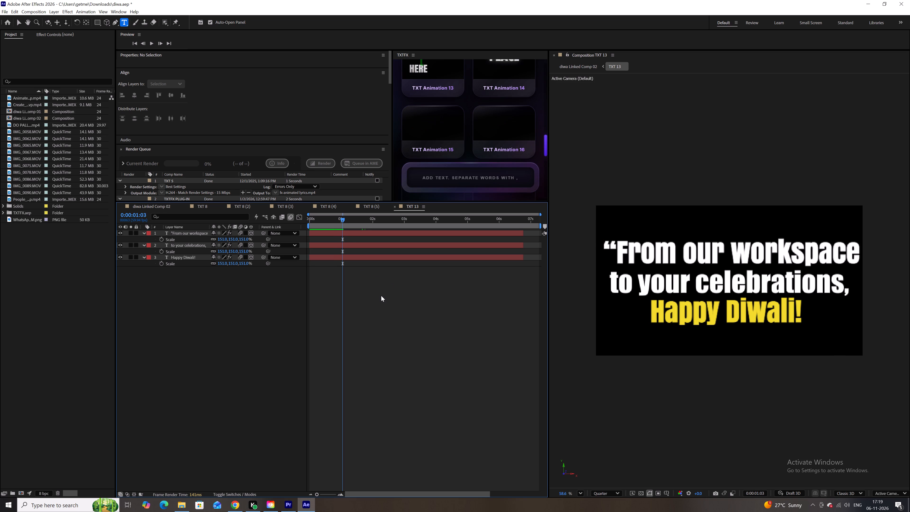
pyautogui.click(379, 292)
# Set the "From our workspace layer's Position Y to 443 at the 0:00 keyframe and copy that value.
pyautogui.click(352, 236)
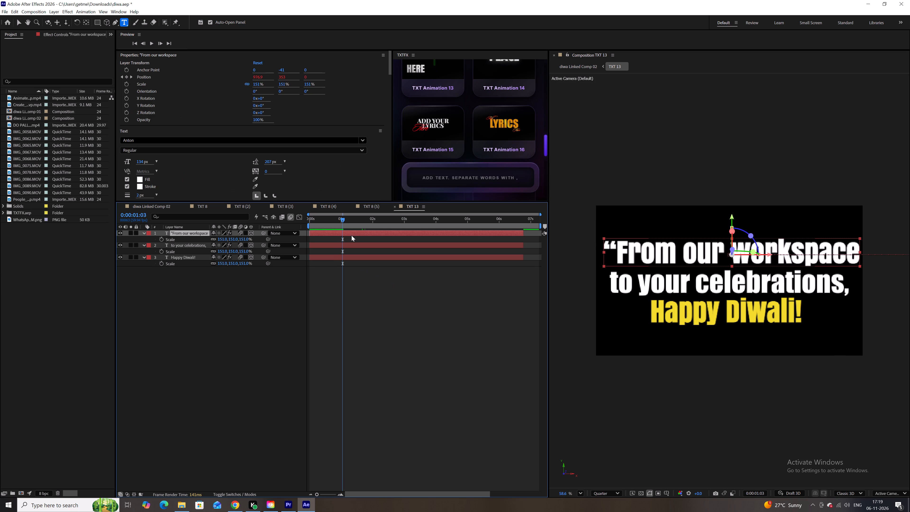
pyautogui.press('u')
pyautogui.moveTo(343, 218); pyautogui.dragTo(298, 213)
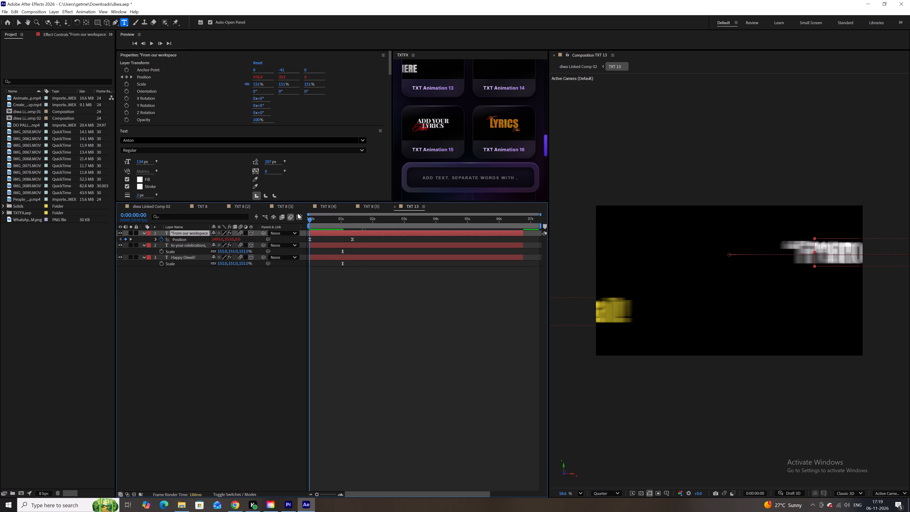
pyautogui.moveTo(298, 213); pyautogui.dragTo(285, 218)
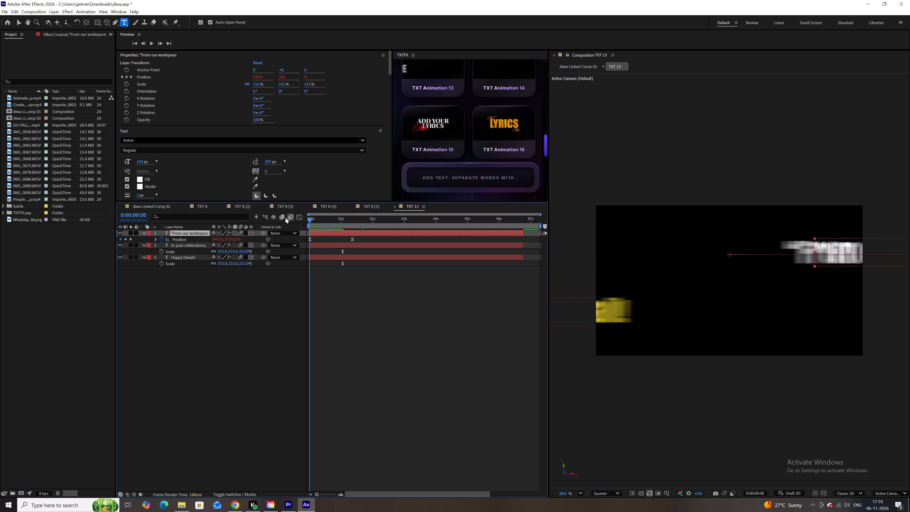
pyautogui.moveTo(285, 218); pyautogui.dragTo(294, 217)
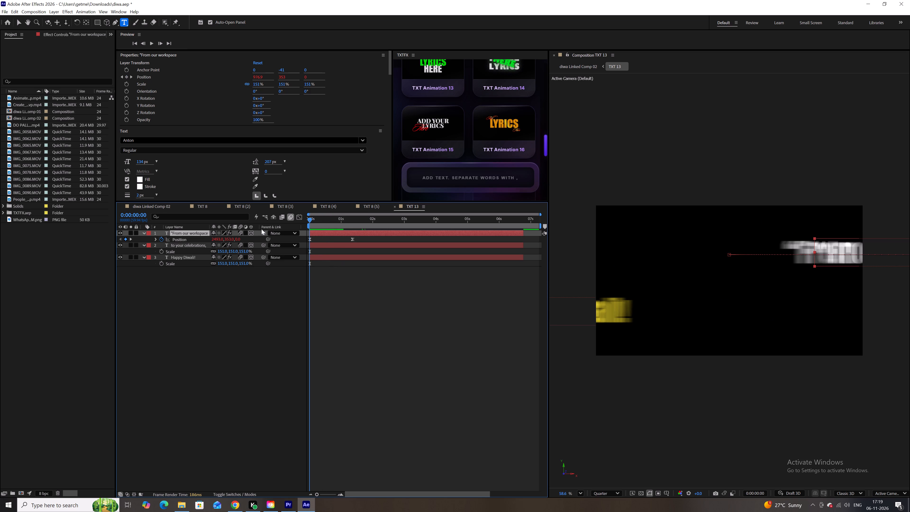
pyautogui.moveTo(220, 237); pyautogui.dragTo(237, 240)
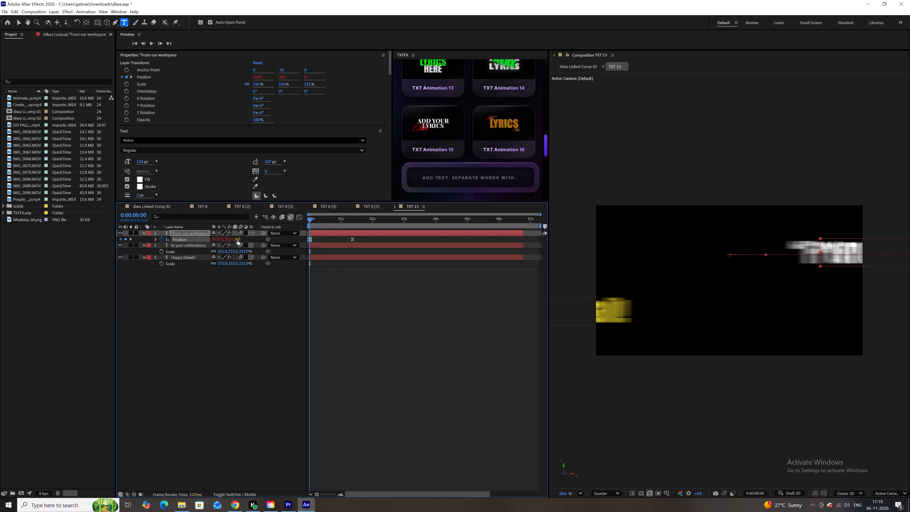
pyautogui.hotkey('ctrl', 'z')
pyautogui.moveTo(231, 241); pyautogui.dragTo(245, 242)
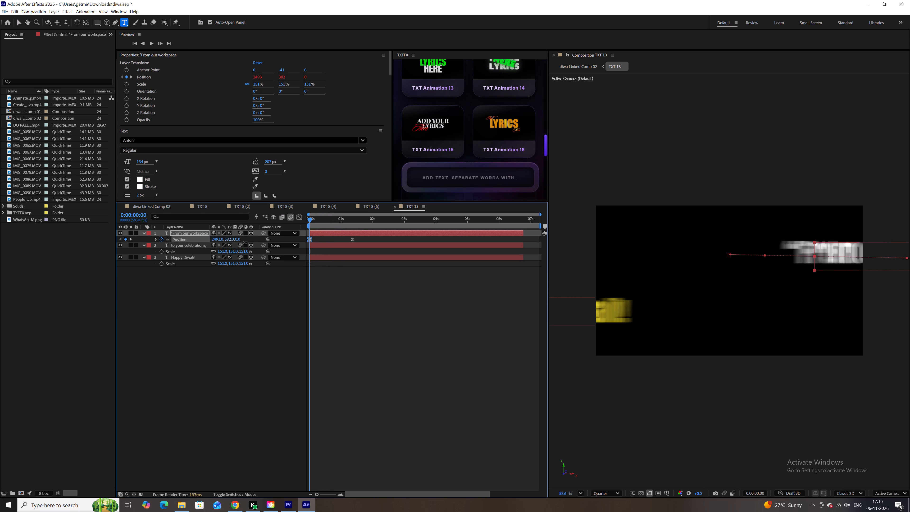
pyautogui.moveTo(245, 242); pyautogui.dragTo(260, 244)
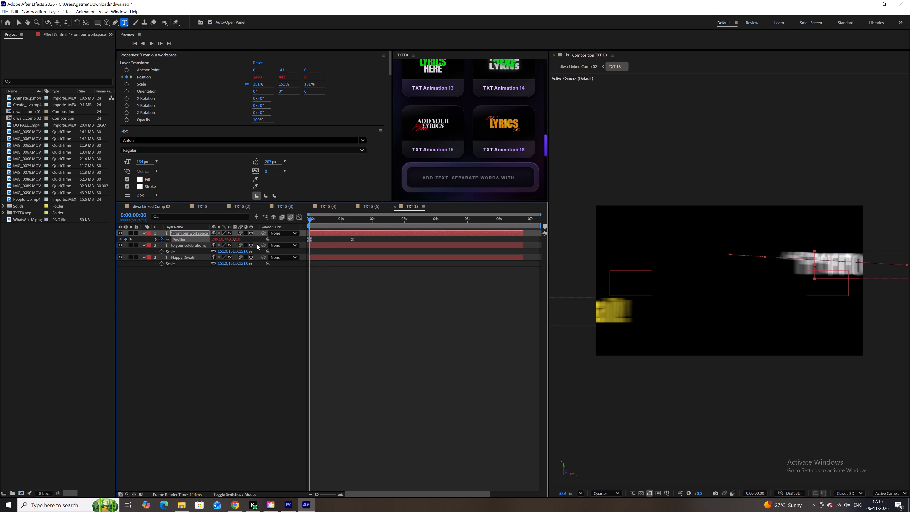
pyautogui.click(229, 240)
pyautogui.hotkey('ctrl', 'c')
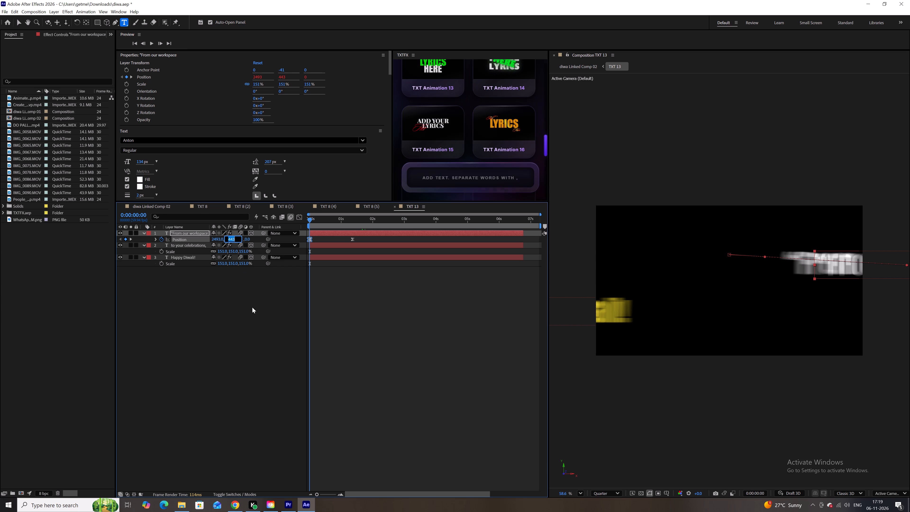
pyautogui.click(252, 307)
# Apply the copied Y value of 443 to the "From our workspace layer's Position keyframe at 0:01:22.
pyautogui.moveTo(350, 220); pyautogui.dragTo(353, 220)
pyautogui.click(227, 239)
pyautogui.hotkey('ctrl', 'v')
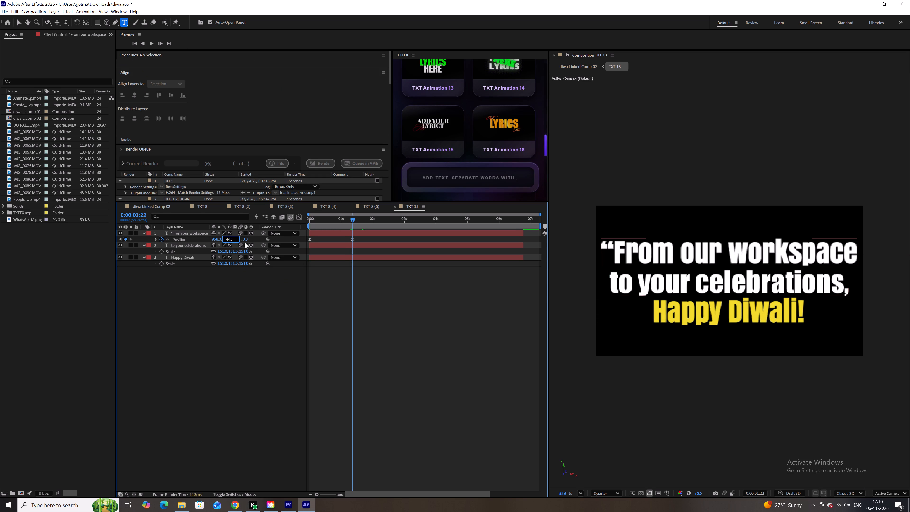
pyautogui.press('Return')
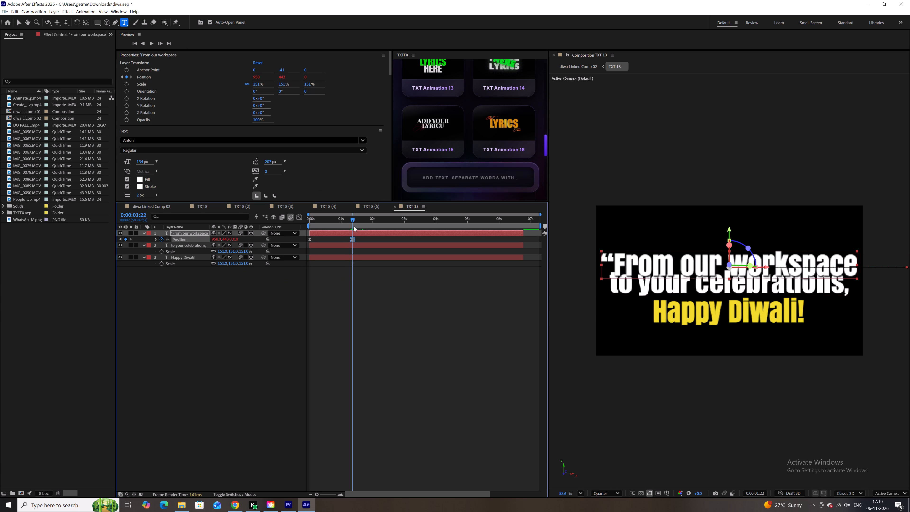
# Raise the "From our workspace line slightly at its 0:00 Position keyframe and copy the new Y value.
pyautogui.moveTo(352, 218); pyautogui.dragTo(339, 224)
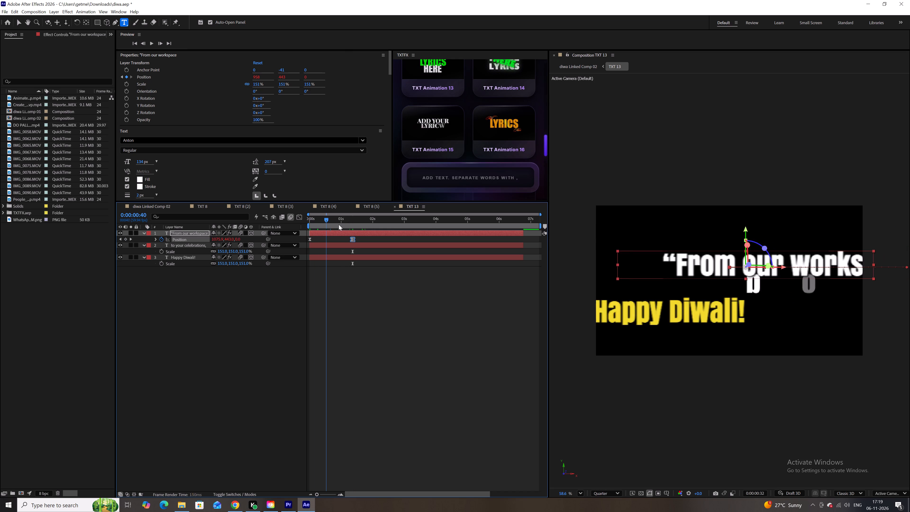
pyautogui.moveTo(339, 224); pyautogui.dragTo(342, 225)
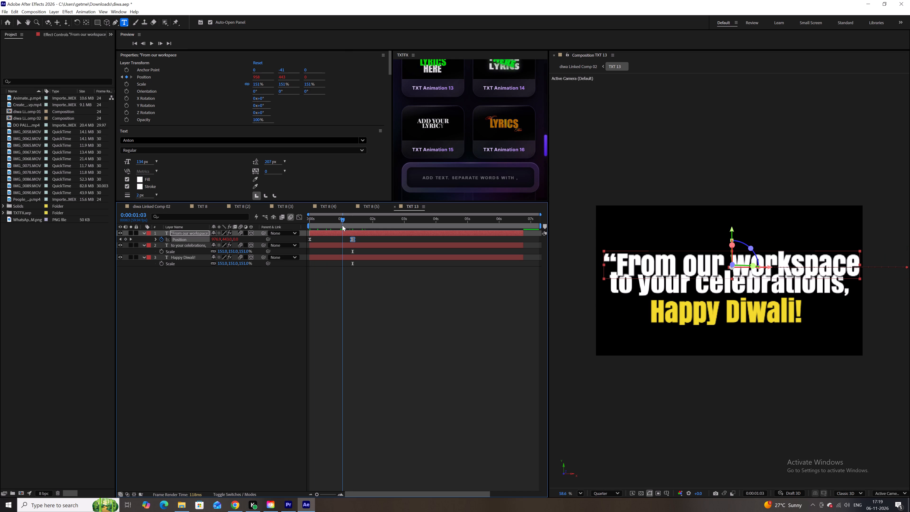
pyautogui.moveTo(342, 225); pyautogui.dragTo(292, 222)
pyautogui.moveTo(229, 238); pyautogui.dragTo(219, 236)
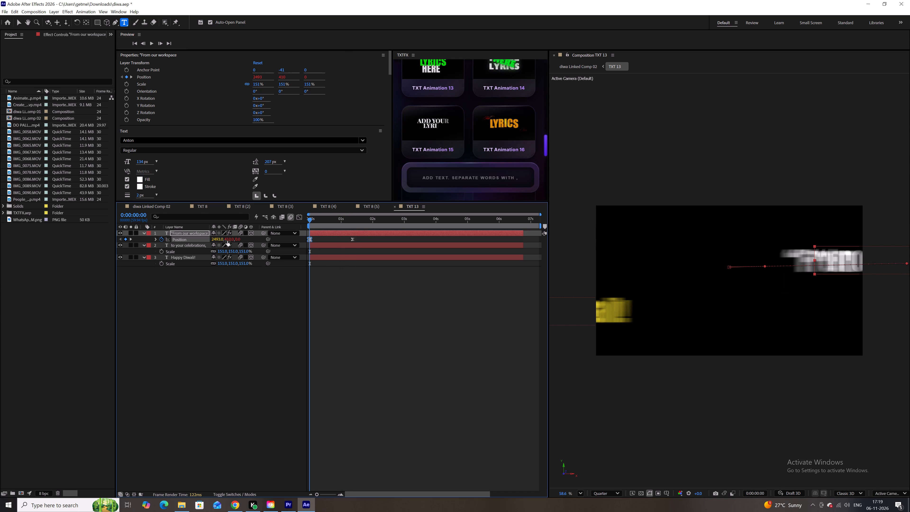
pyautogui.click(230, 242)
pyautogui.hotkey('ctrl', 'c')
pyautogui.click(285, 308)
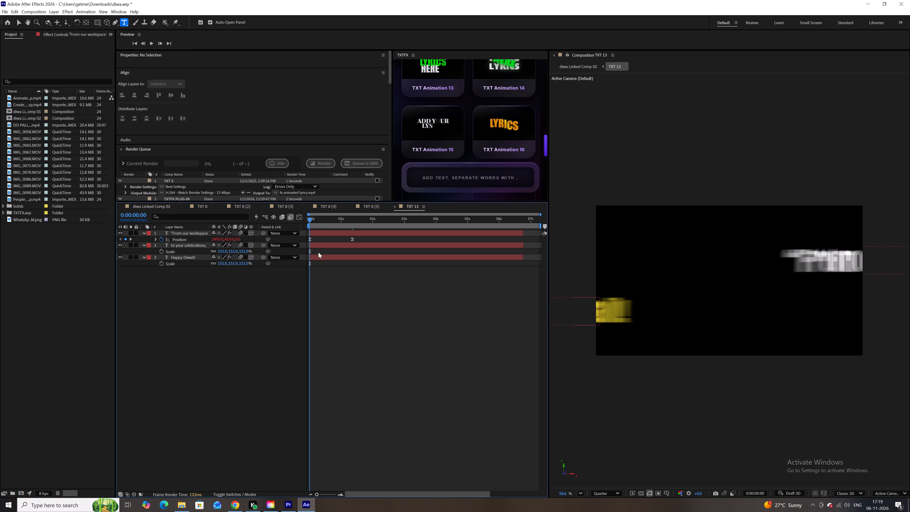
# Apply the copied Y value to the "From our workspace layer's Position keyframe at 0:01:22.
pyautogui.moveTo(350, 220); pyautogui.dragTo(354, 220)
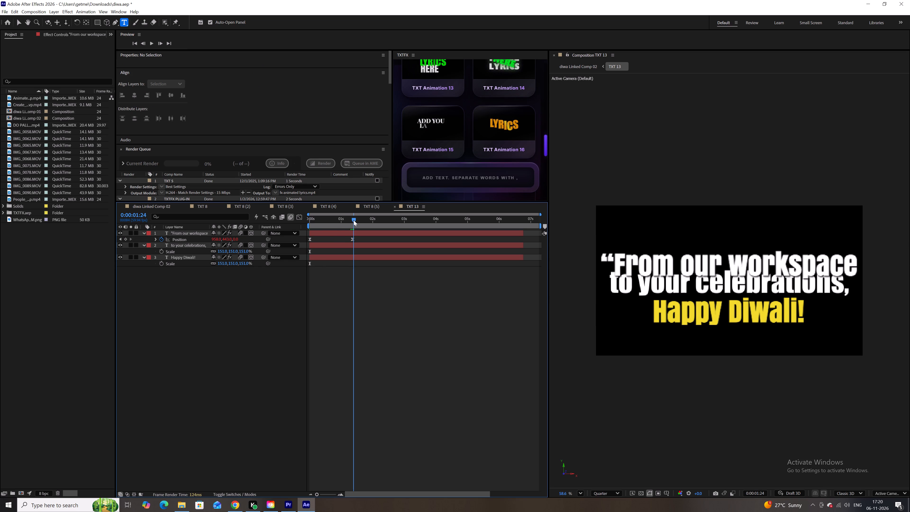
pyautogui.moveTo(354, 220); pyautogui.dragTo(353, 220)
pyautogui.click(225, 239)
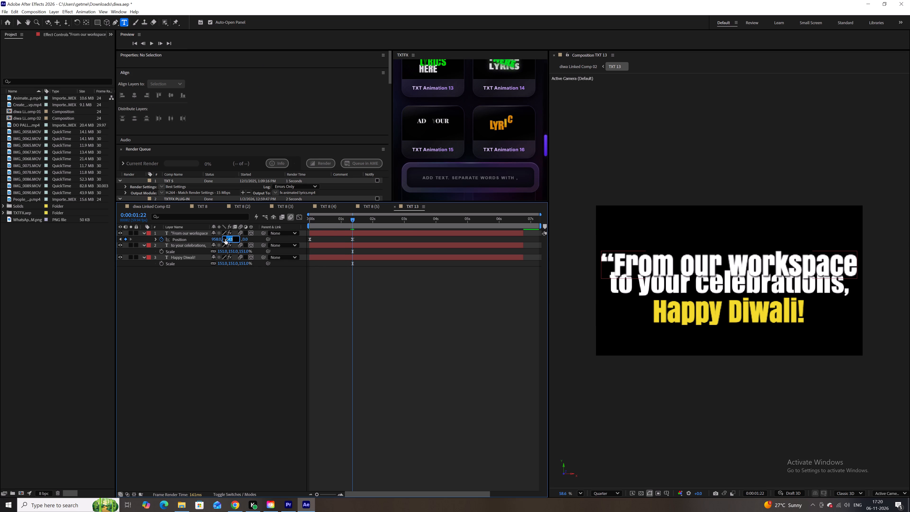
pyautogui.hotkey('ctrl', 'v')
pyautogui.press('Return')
# Play back the text entrance from the start to check the spacing between the lines.
pyautogui.moveTo(353, 221); pyautogui.dragTo(271, 213)
pyautogui.press('space')
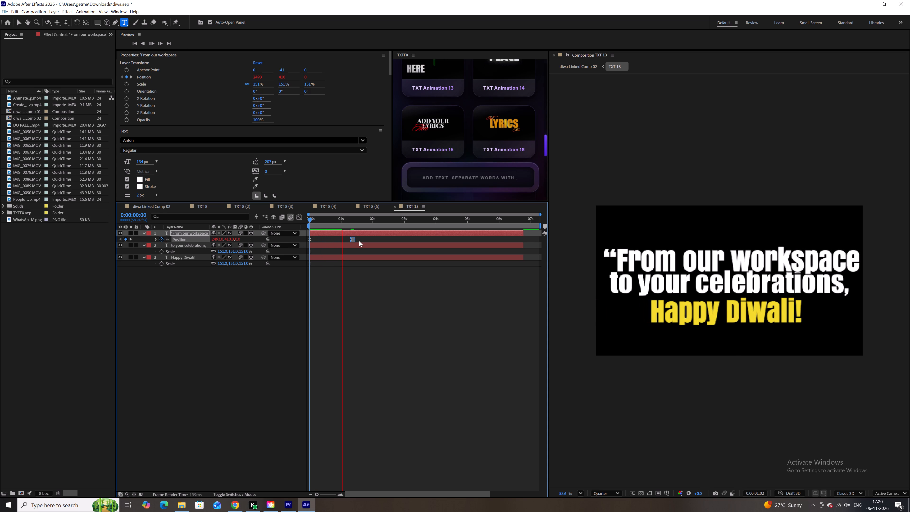
pyautogui.press('space')
# Set the "From our workspace layer's Position Y to 387 at the 0:01:22 keyframe and copy that value.
pyautogui.moveTo(346, 218); pyautogui.dragTo(356, 218)
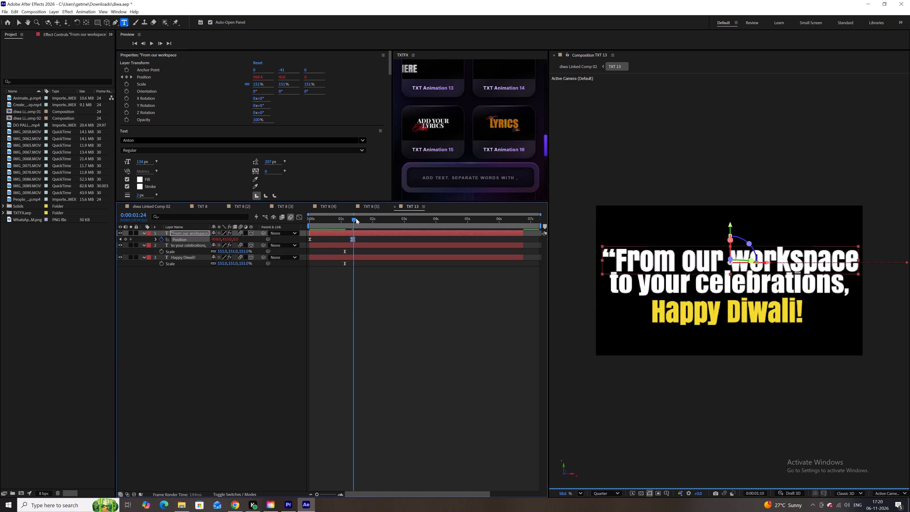
pyautogui.moveTo(356, 218); pyautogui.dragTo(354, 218)
pyautogui.keyDown('alt'); pyautogui.scroll(4, 355, 218); pyautogui.keyUp('alt')
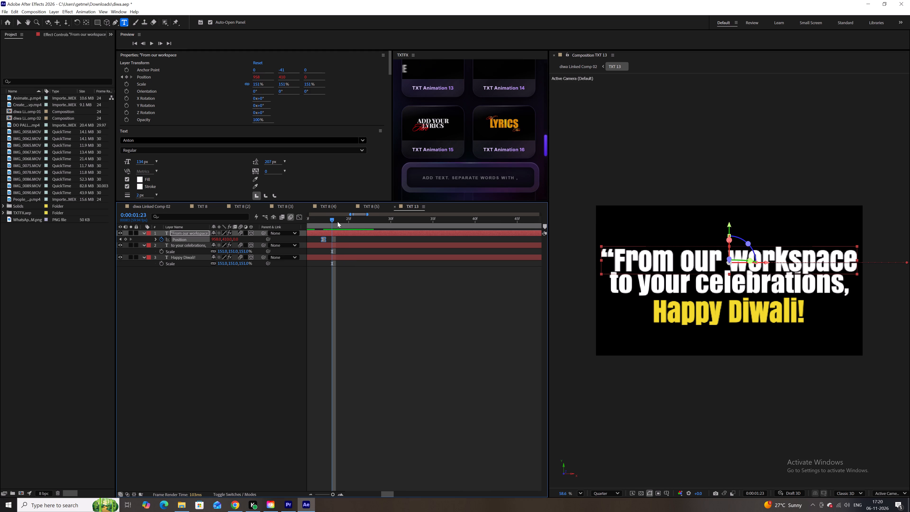
pyautogui.moveTo(332, 219); pyautogui.dragTo(325, 219)
pyautogui.moveTo(226, 239); pyautogui.dragTo(219, 238)
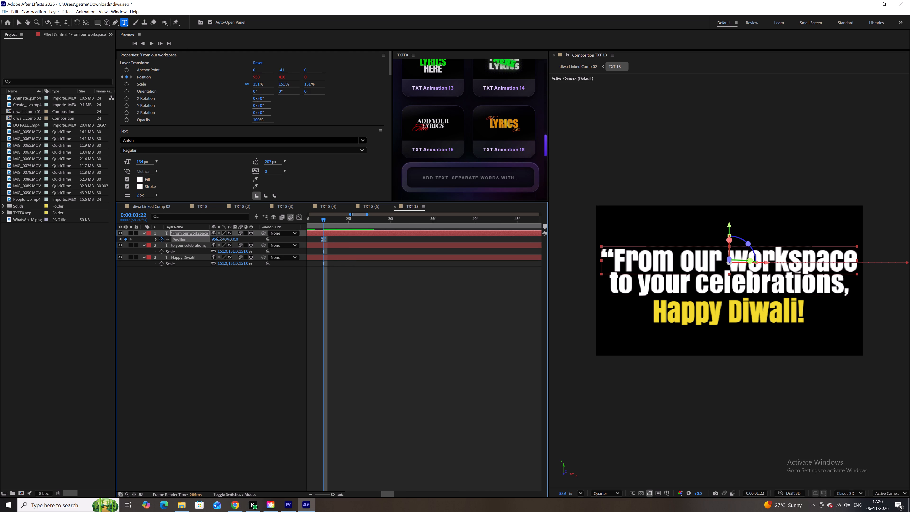
pyautogui.moveTo(219, 238); pyautogui.dragTo(218, 238)
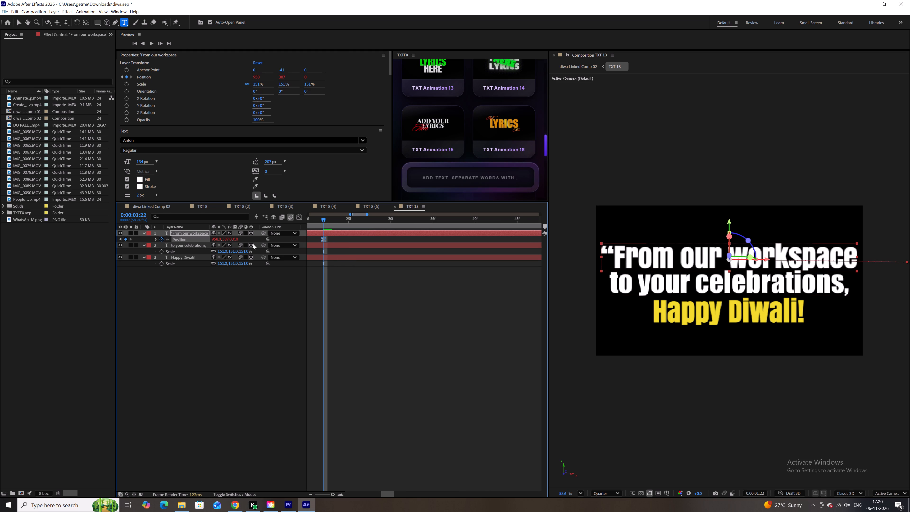
pyautogui.click(226, 241)
pyautogui.hotkey('ctrl', 'c')
# Apply the copied Y value of 387 to the "From our workspace layer's Position keyframe at 0:00.
pyautogui.moveTo(323, 219); pyautogui.dragTo(270, 218)
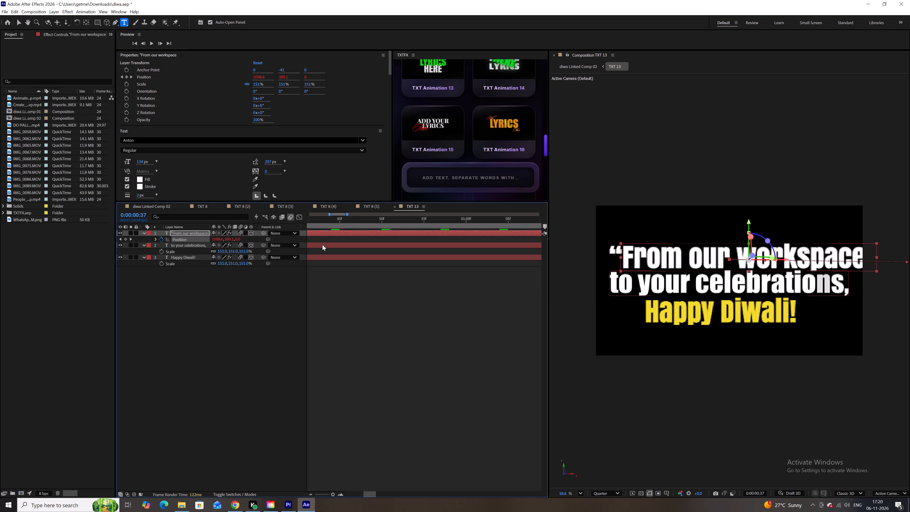
pyautogui.keyDown('alt'); pyautogui.scroll(-6, 322, 245); pyautogui.keyUp('alt')
pyautogui.moveTo(323, 222); pyautogui.dragTo(285, 217)
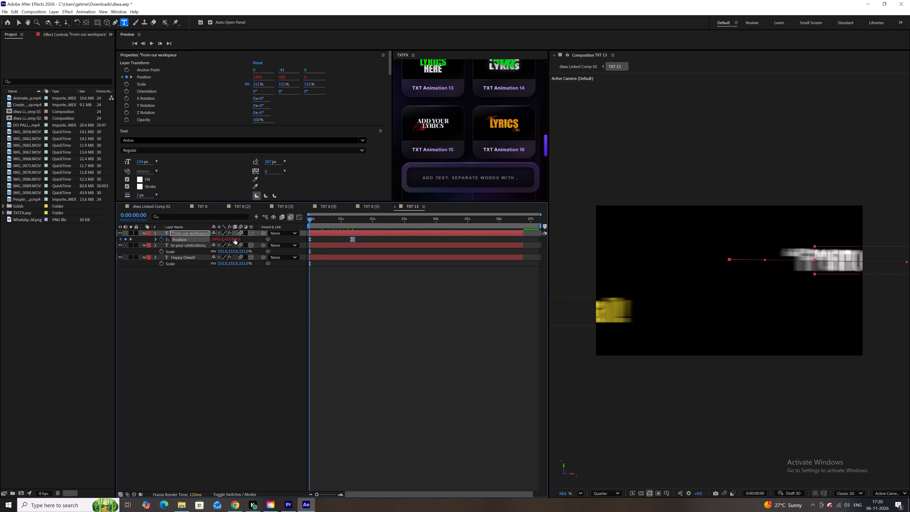
pyautogui.click(233, 239)
pyautogui.hotkey('ctrl', 'v')
pyautogui.press('Return')
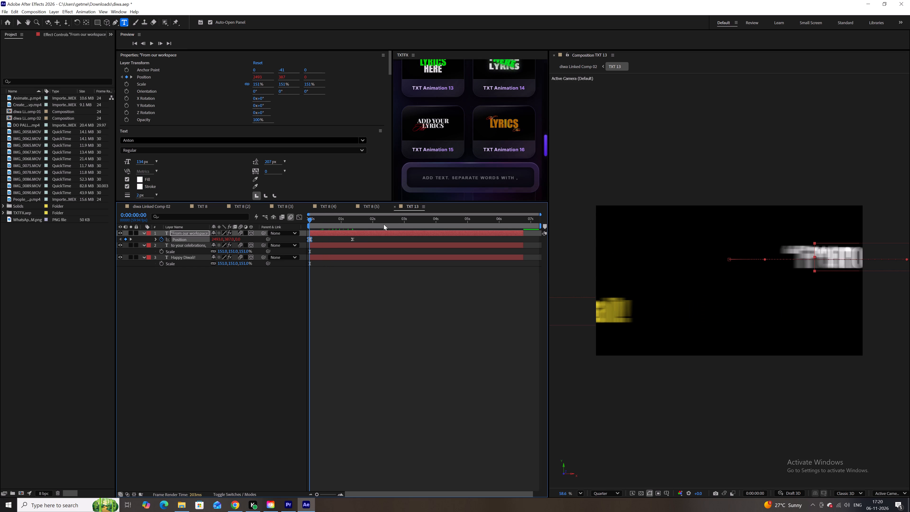
# Set the Happy Diwali! layer's Position Y to 756 at the 0:01:22 keyframe and copy that value.
pyautogui.click(352, 219)
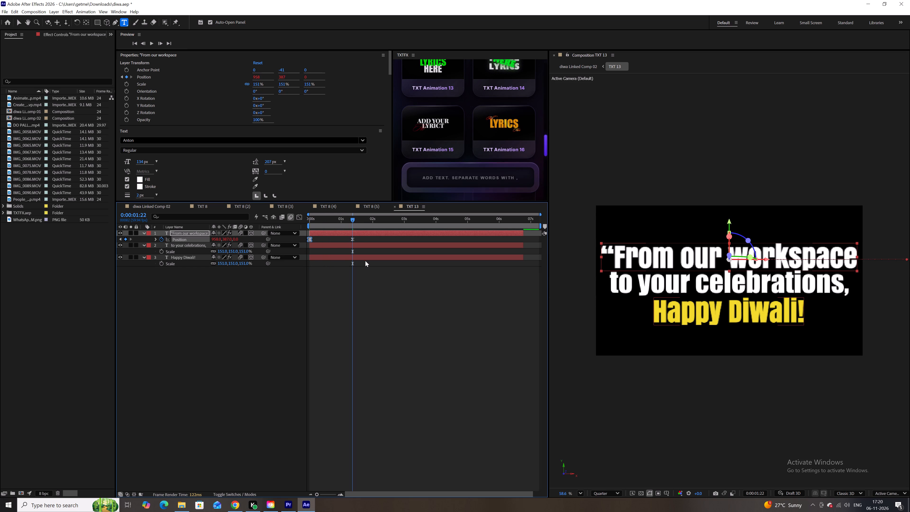
pyautogui.click(365, 260)
pyautogui.press('u')
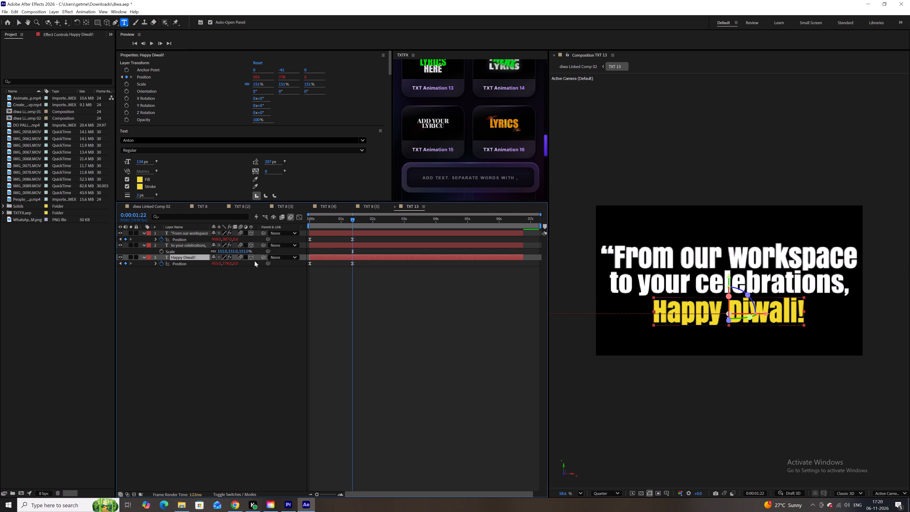
pyautogui.moveTo(226, 262); pyautogui.dragTo(217, 264)
pyautogui.click(224, 264)
pyautogui.hotkey('ctrl', 'c')
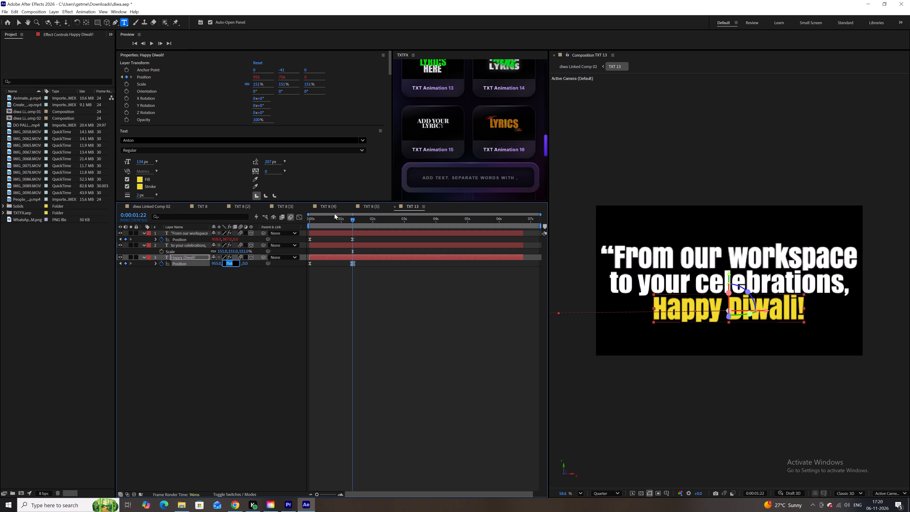
# Apply the copied Y value of 756 to the Happy Diwali! layer's Position keyframe at 0:00 and scrub through the text animation.
pyautogui.moveTo(334, 216); pyautogui.dragTo(284, 225)
pyautogui.click(232, 264)
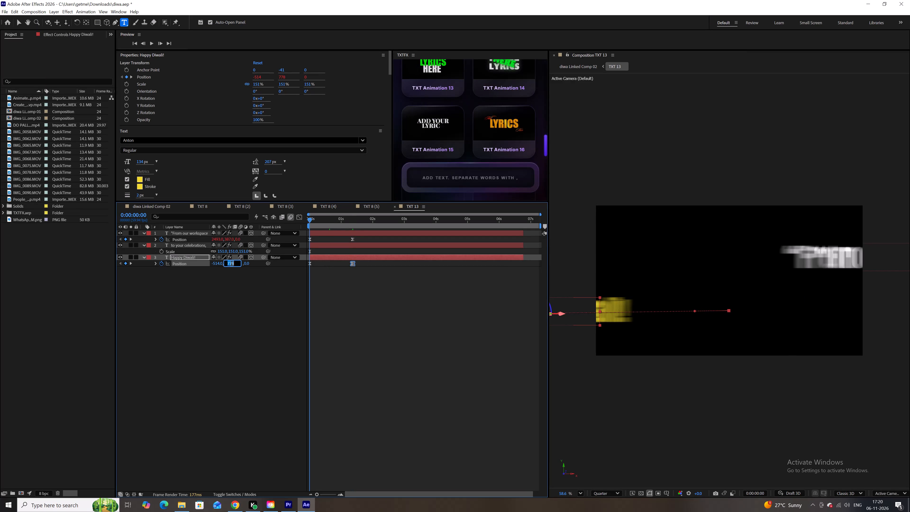
pyautogui.hotkey('ctrl', 'v')
pyautogui.press('Return')
pyautogui.moveTo(332, 219); pyautogui.dragTo(369, 216)
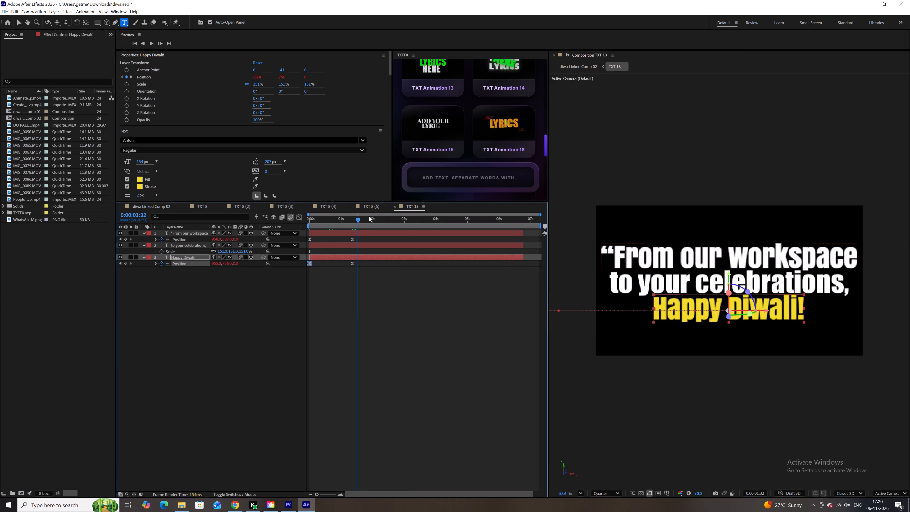
pyautogui.moveTo(369, 216); pyautogui.dragTo(511, 216)
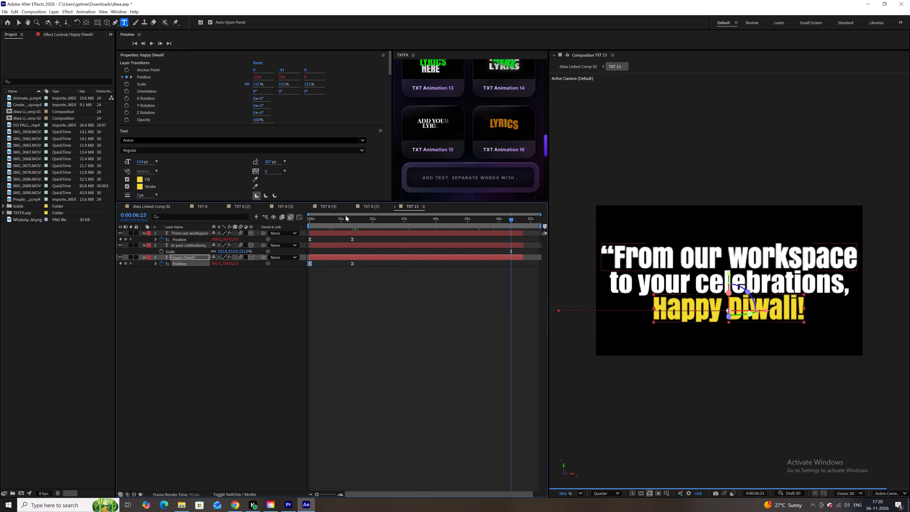
# Extend the TXT 13 layer in diwa Linked Comp 02 to the end of the composition.
pyautogui.click(159, 206)
pyautogui.moveTo(517, 219); pyautogui.dragTo(520, 219)
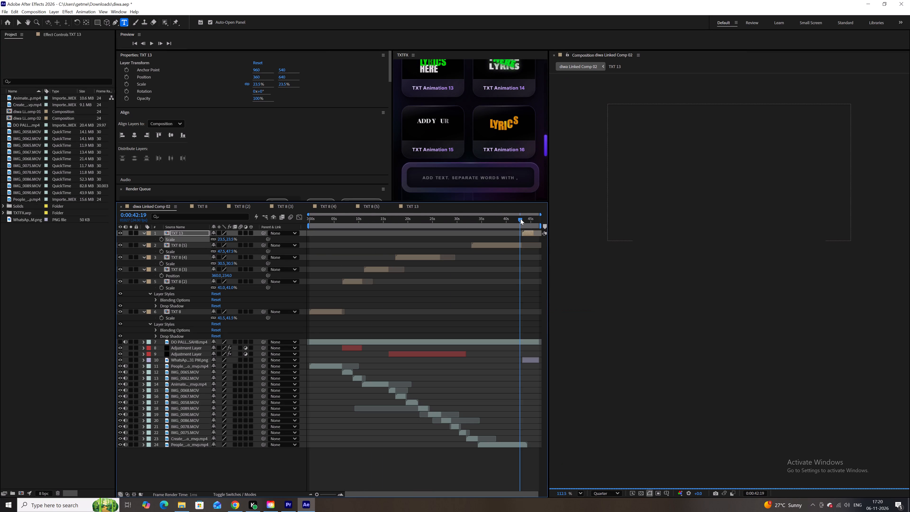
pyautogui.moveTo(520, 219); pyautogui.dragTo(525, 219)
pyautogui.moveTo(535, 233); pyautogui.dragTo(544, 233)
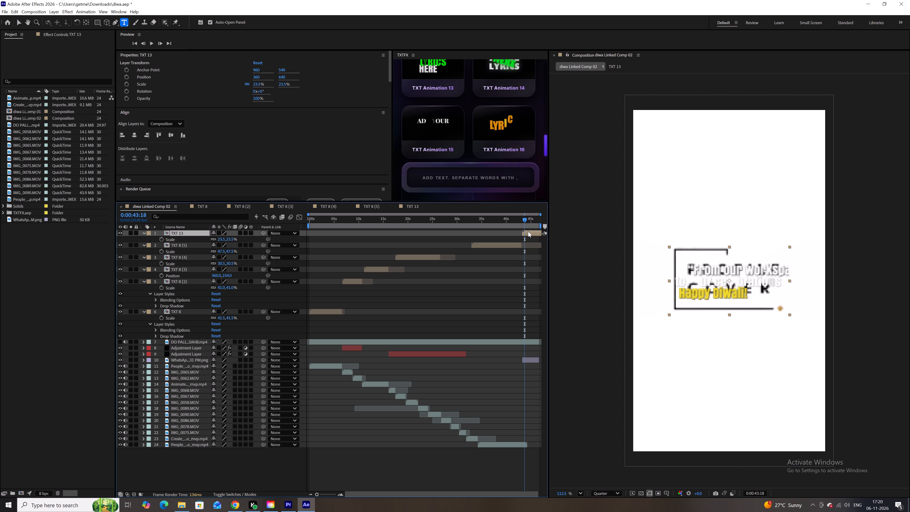
# Move the TXT 13 layer below the Profile Cover logo to Position Y 880 and centre it horizontally in the composition.
pyautogui.click(528, 232)
pyautogui.hotkey('shift', 'Down')
pyautogui.hotkey('shift', 'Down')
pyautogui.hotkey('shift', 'Down')
pyautogui.hotkey('shift', 'Down')
pyautogui.hotkey('shift', 'Down')
pyautogui.hotkey('shift', 'Down')
pyautogui.hotkey('shift', 'Down')
pyautogui.hotkey('shift', 'Down')
pyautogui.hotkey('shift', 'Down')
pyautogui.hotkey('shift', 'Down')
pyautogui.hotkey('shift', 'Down')
pyautogui.hotkey('shift', 'Down')
pyautogui.hotkey('shift', 'Down')
pyautogui.hotkey('shift', 'Down')
pyautogui.hotkey('shift', 'Down')
pyautogui.hotkey('shift', 'Down')
pyautogui.hotkey('shift', 'Down')
pyautogui.hotkey('shift', 'Down')
pyautogui.hotkey('shift', 'Down')
pyautogui.hotkey('shift', 'Down')
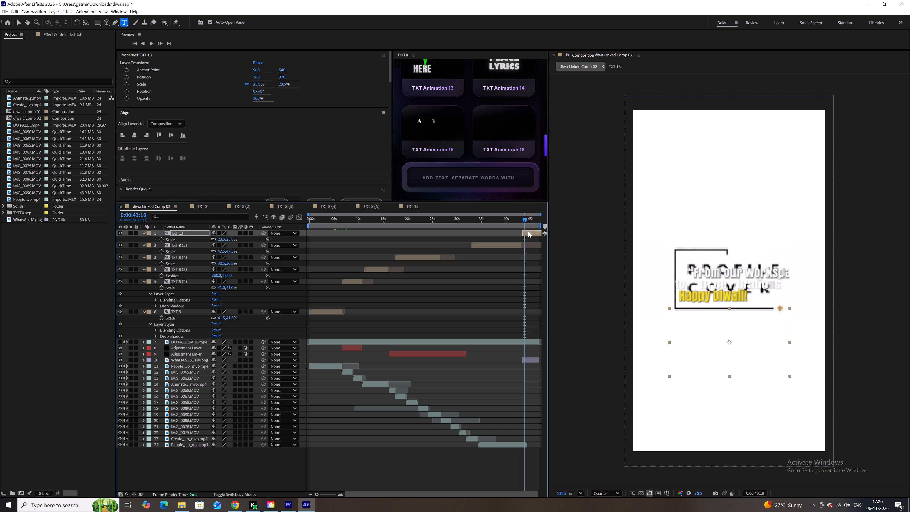
pyautogui.hotkey('shift', 'Down')
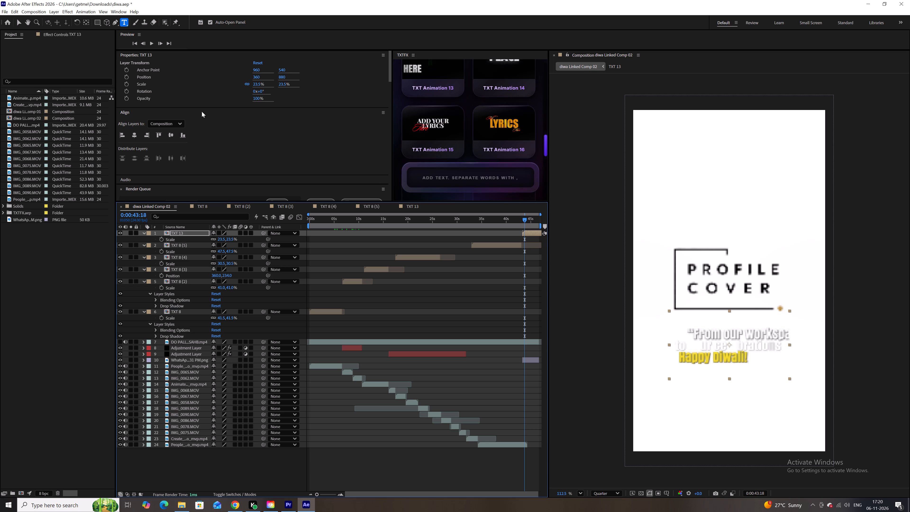
pyautogui.scroll(3, 200, 132)
pyautogui.click(136, 134)
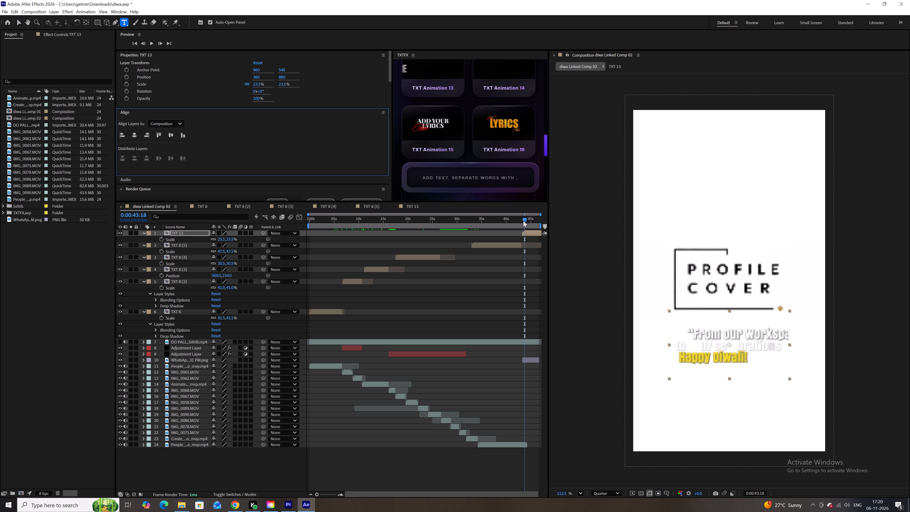
pyautogui.moveTo(523, 221); pyautogui.dragTo(536, 220)
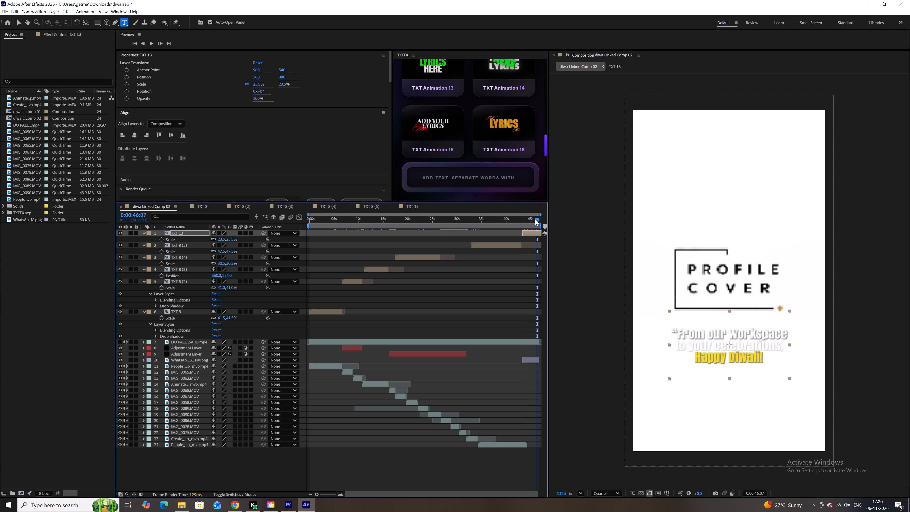
# Add a Drop Shadow layer style to the "to your celebrations," text layer inside the TXT 13 composition.
pyautogui.doubleClick(524, 234)
pyautogui.click(409, 248)
pyautogui.rightClick(409, 248)
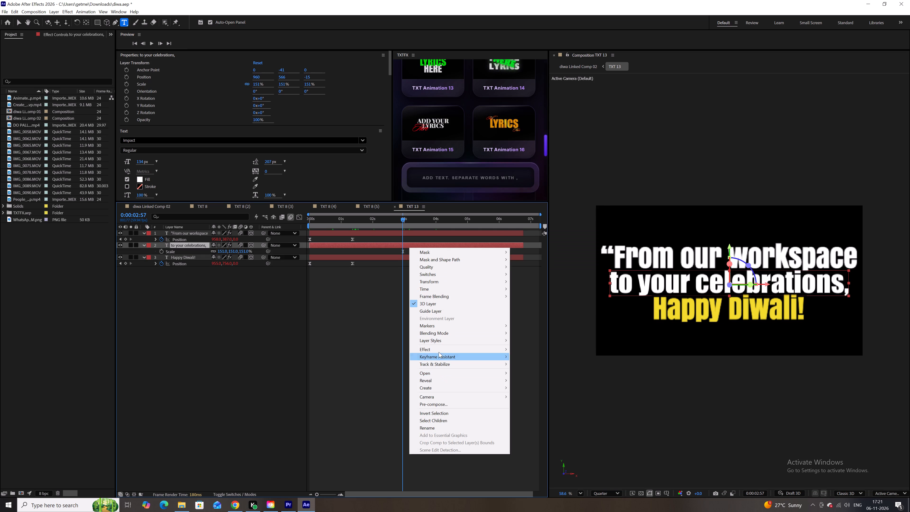
pyautogui.click(440, 339)
pyautogui.click(537, 364)
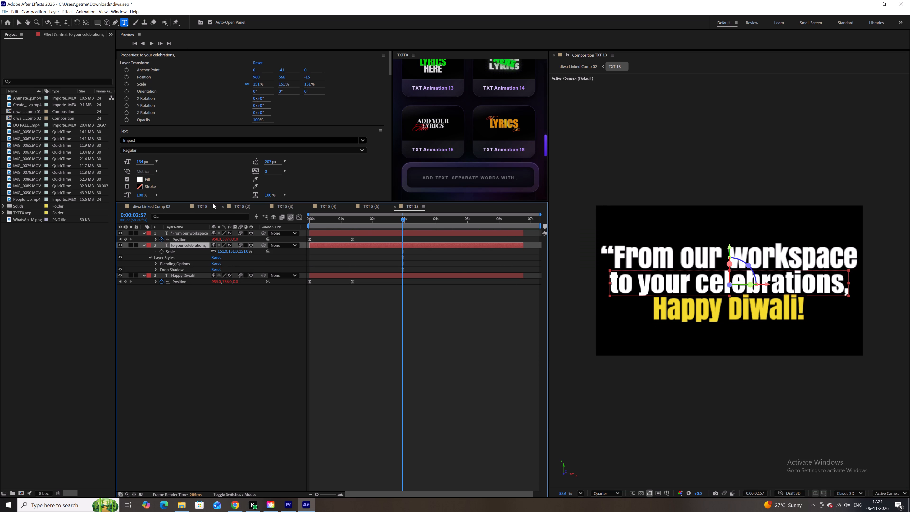
# Play back the closing logo section of diwa Linked Comp 02 to check the outro text over the white background.
pyautogui.click(154, 205)
pyautogui.moveTo(528, 223); pyautogui.dragTo(517, 225)
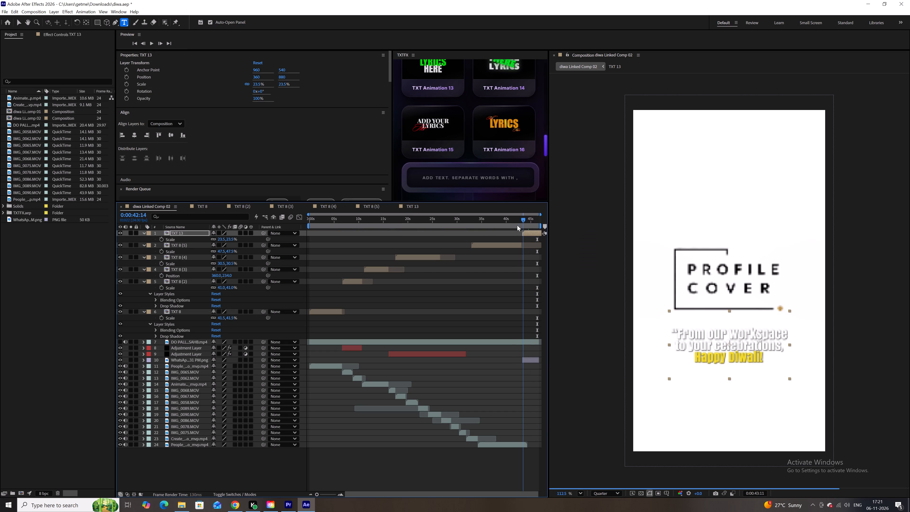
pyautogui.moveTo(517, 225); pyautogui.dragTo(531, 224)
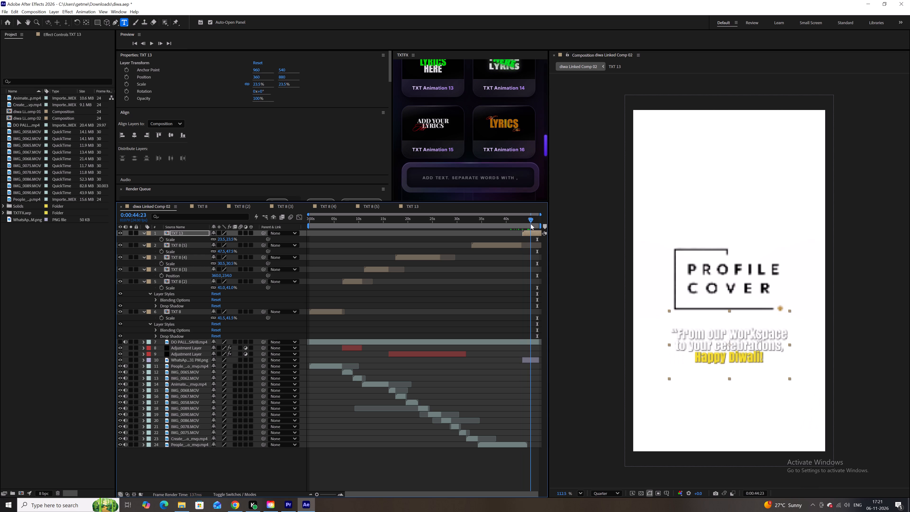
pyautogui.moveTo(531, 224); pyautogui.dragTo(523, 226)
pyautogui.press('space')
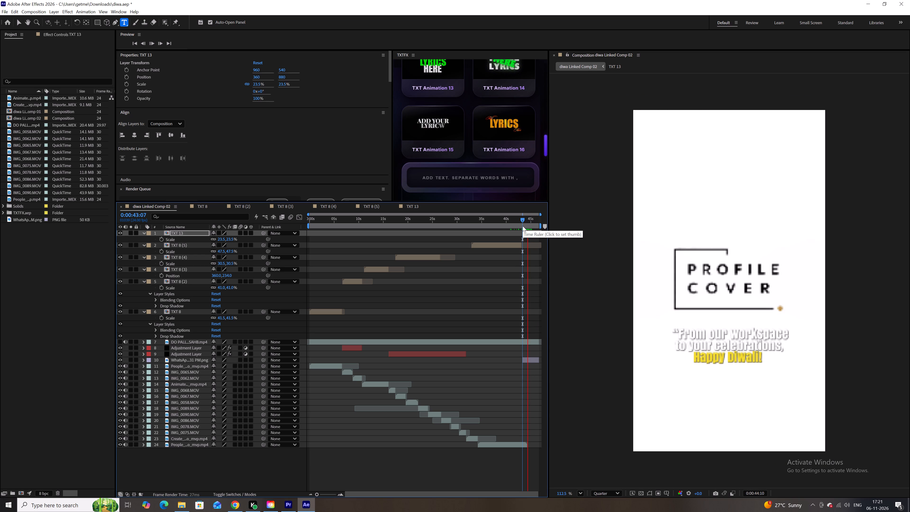
pyautogui.press('space')
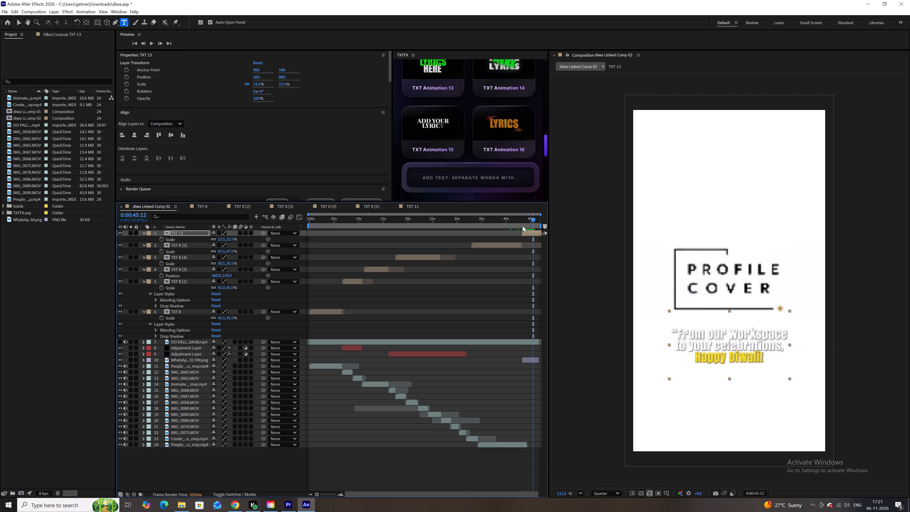
# Add a Drop Shadow layer style to the TXT 13 layer in diwa Linked Comp 02 with its opacity at 27%.
pyautogui.rightClick(528, 232)
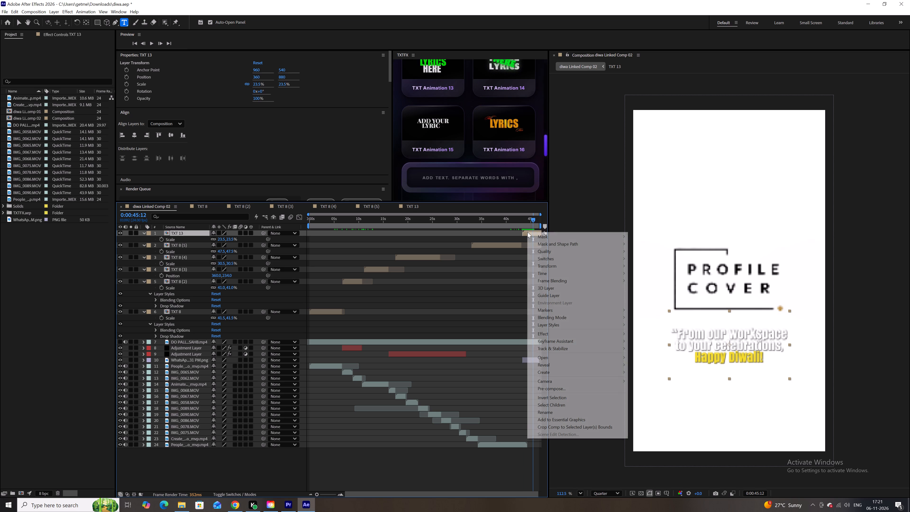
pyautogui.click(558, 325)
pyautogui.click(663, 351)
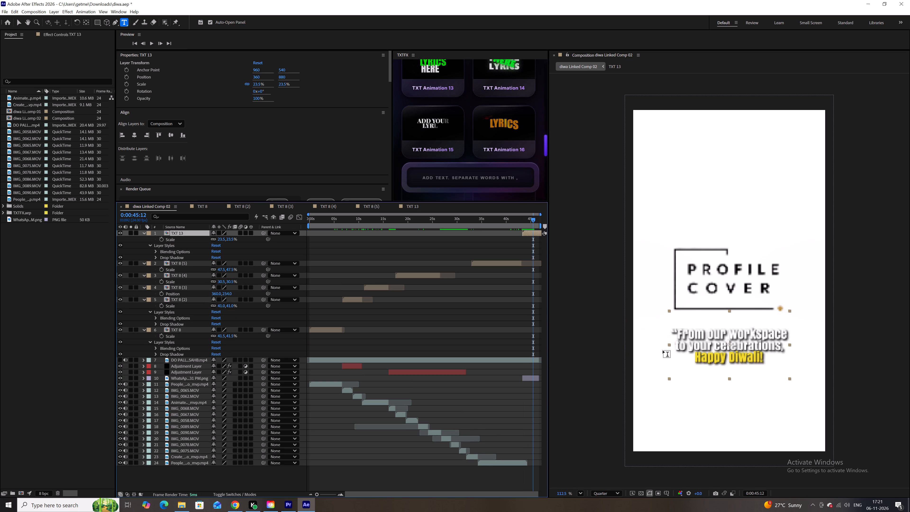
pyautogui.click(155, 257)
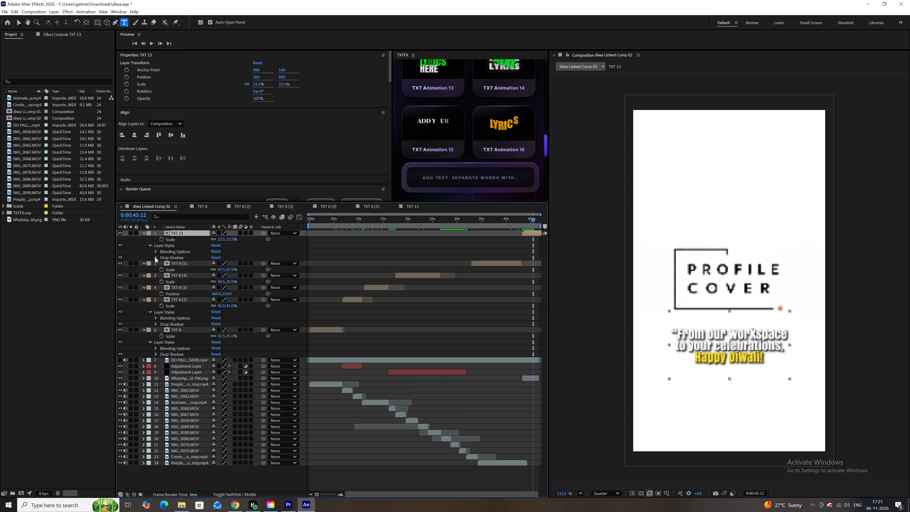
pyautogui.moveTo(216, 274); pyautogui.dragTo(200, 277)
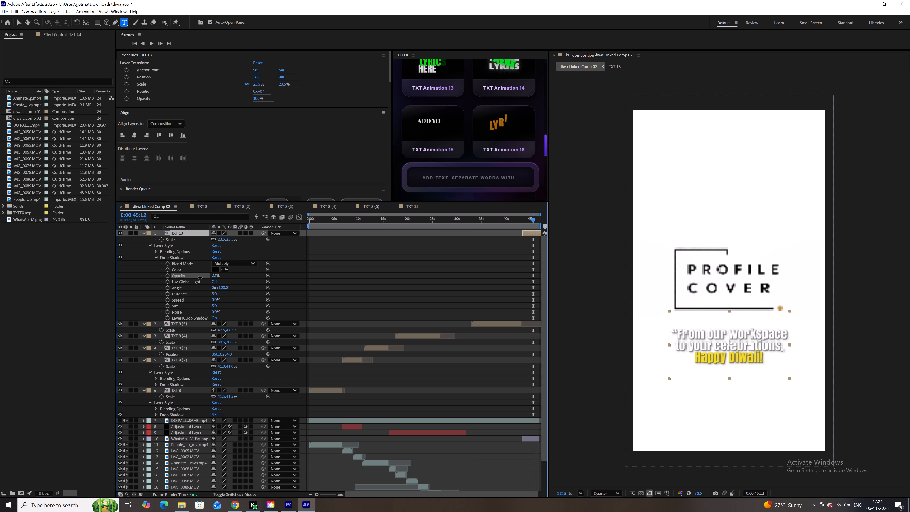
pyautogui.moveTo(200, 277); pyautogui.dragTo(202, 277)
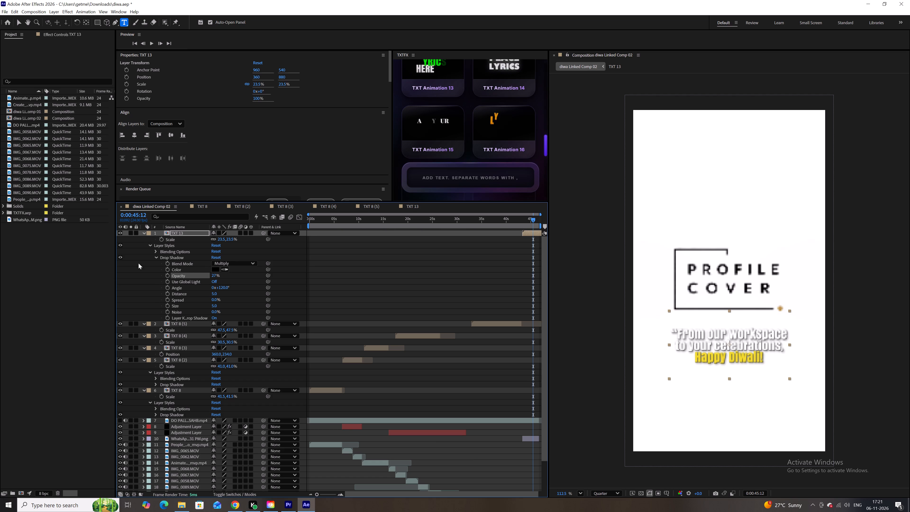
pyautogui.click(142, 234)
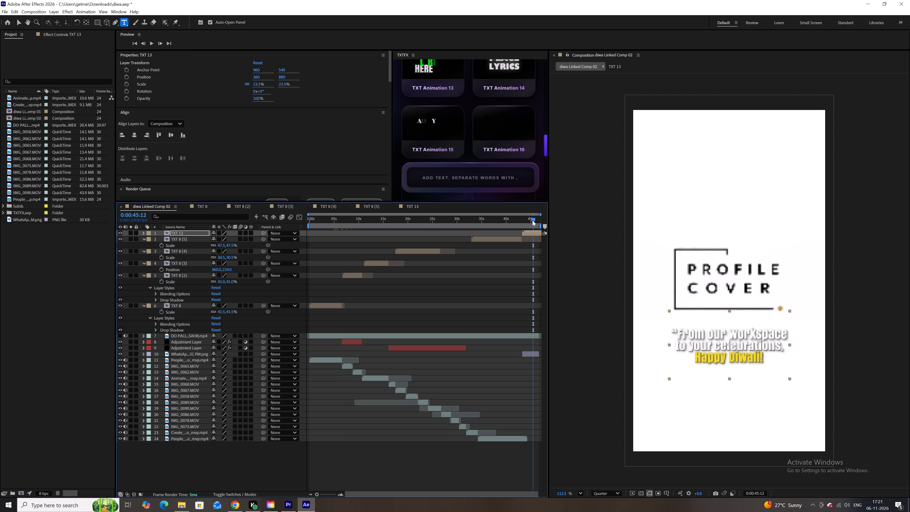
# Set the TXT 13 layer's Scale to 28.5% and scrub to the end of the composition.
pyautogui.press('s')
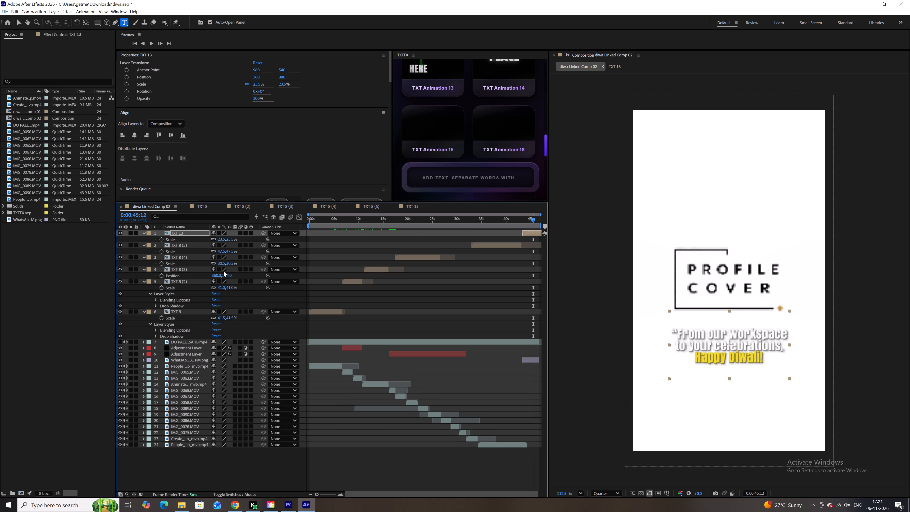
pyautogui.click(218, 239)
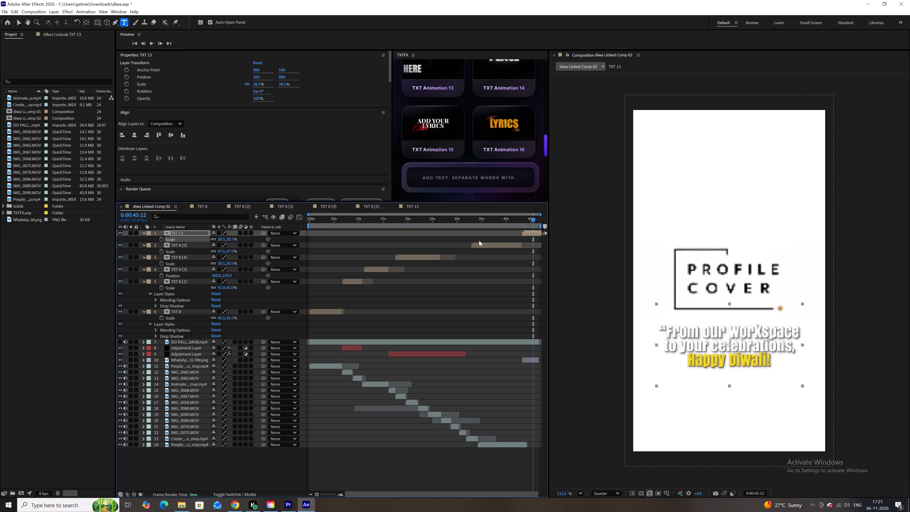
pyautogui.moveTo(532, 219); pyautogui.dragTo(541, 218)
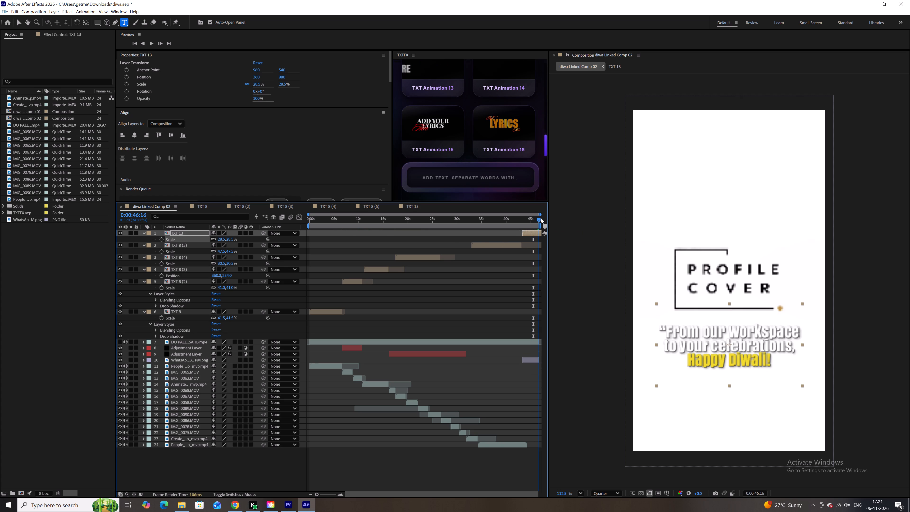
# Save the project and add diwa Linked Comp 02 to the Render Queue.
pyautogui.hotkey('ctrl', 's')
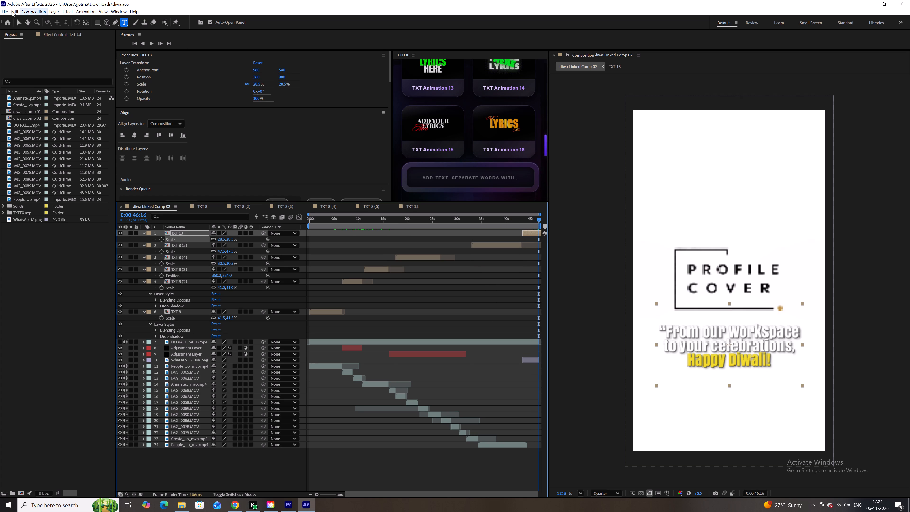
pyautogui.click(4, 15)
pyautogui.click(31, 116)
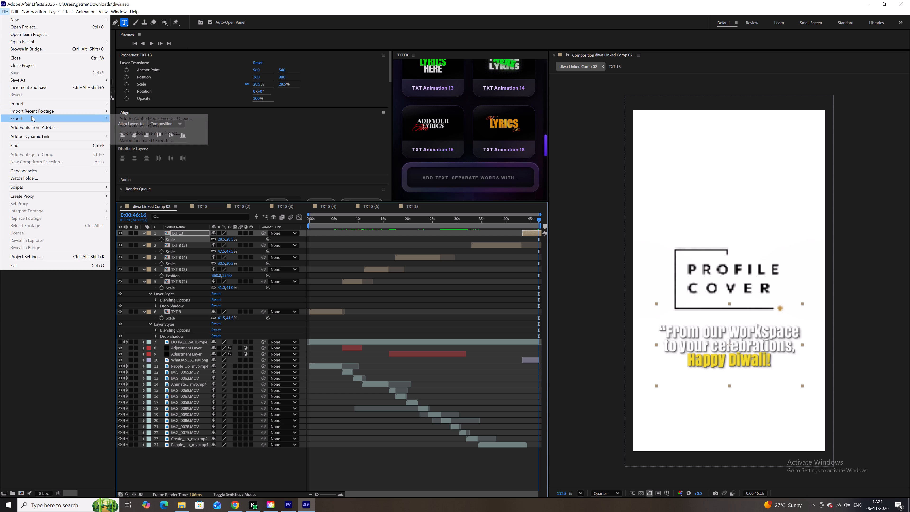
pyautogui.click(135, 125)
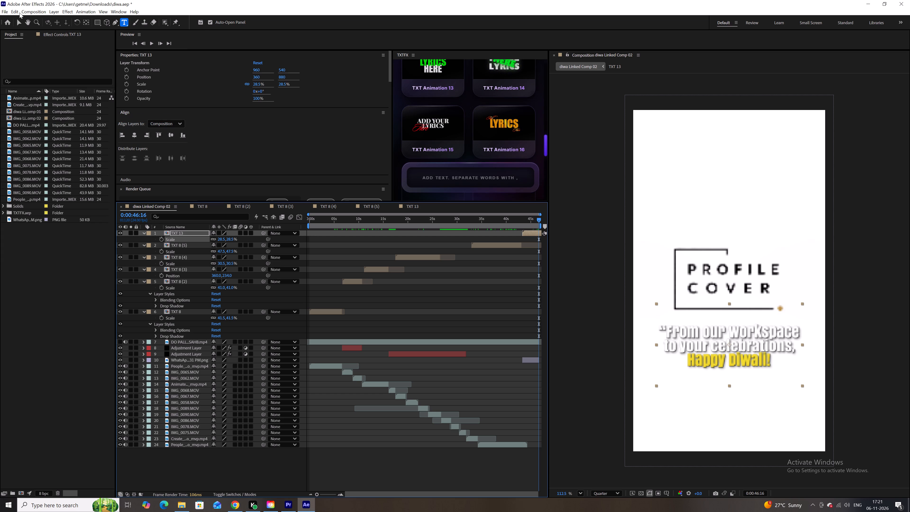
pyautogui.scroll(-7, 169, 168)
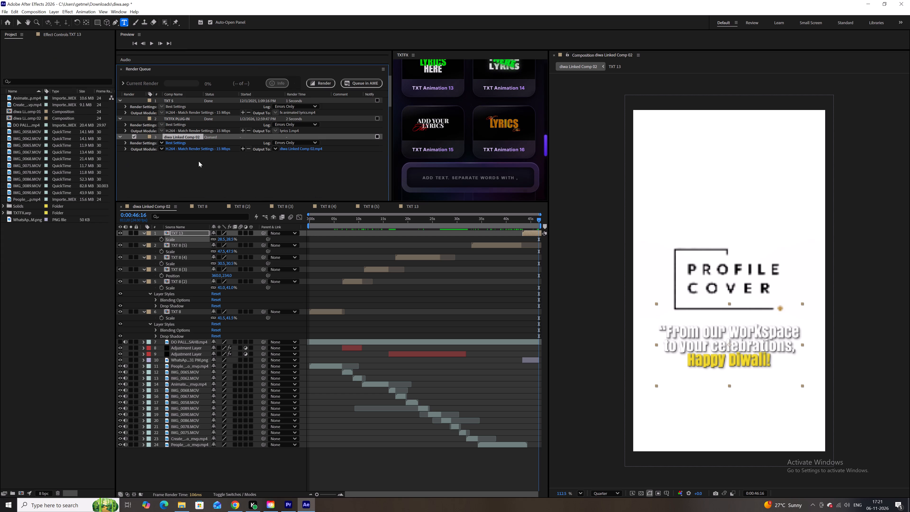
# Set the H.264 output module's target bitrate to 31.77 Mbps for the queued diwa Linked Comp 02.
pyautogui.click(218, 150)
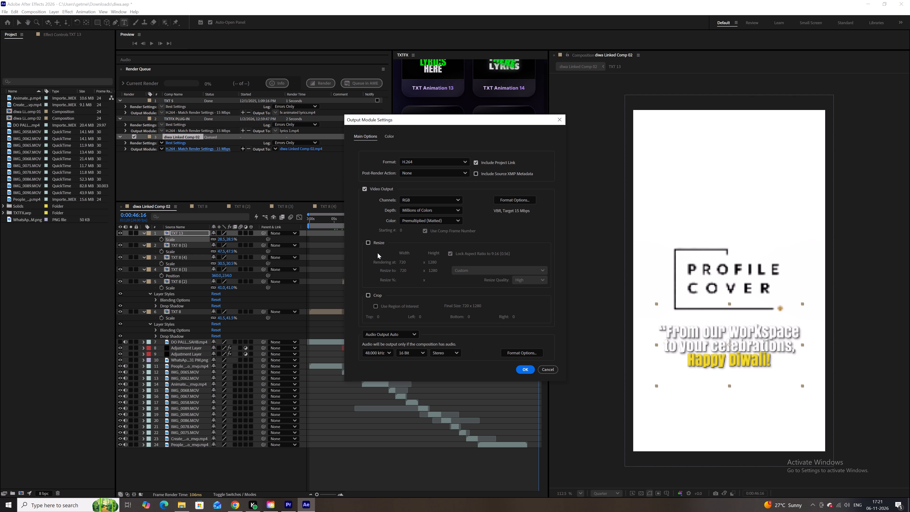
pyautogui.click(519, 354)
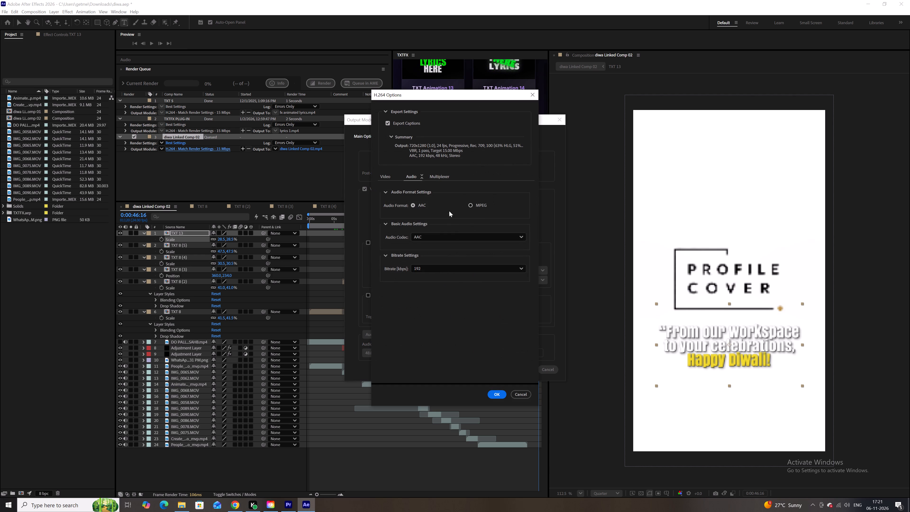
pyautogui.click(379, 176)
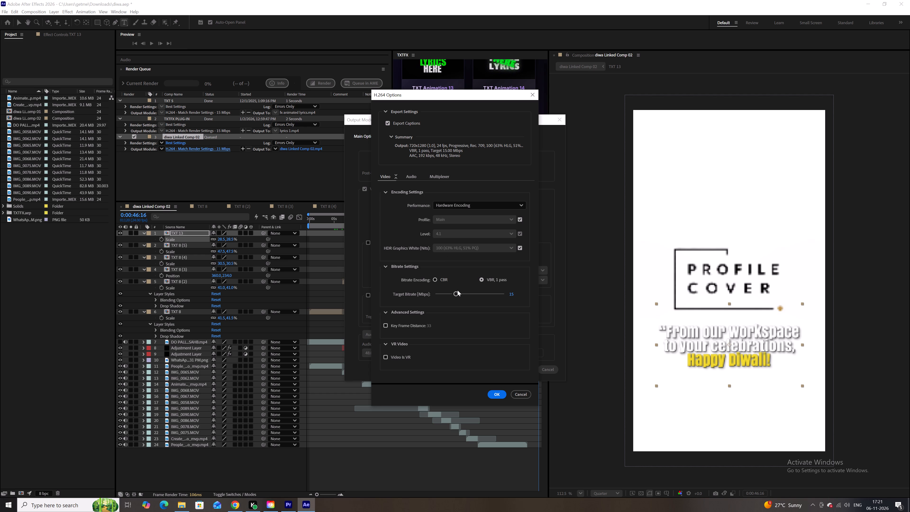
pyautogui.moveTo(456, 293); pyautogui.dragTo(473, 293)
pyautogui.moveTo(473, 293); pyautogui.dragTo(479, 294)
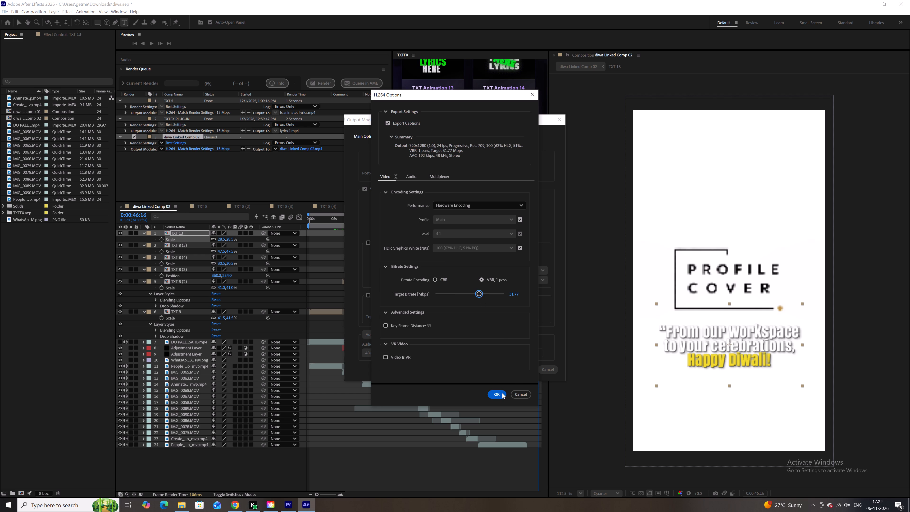
pyautogui.click(502, 393)
pyautogui.click(526, 370)
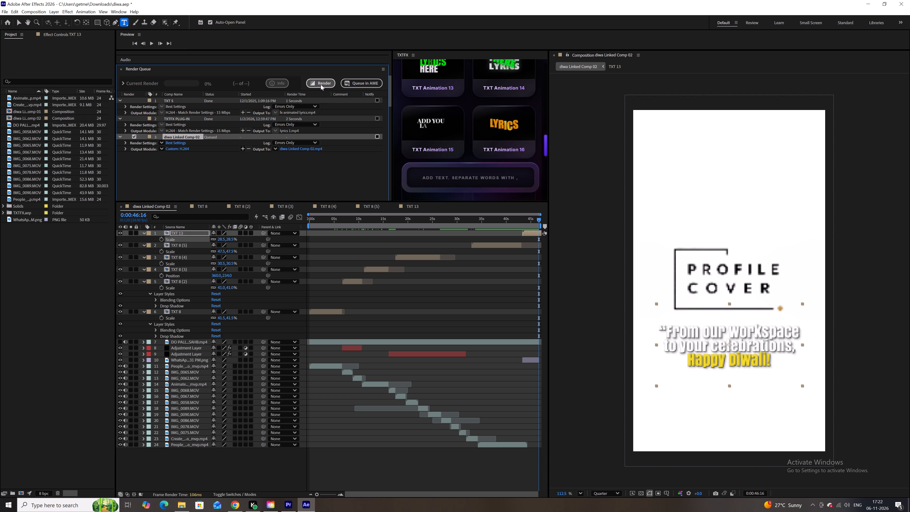
# Check the output destination, keep the file name diwa Linked Comp 02, and start the render.
pyautogui.click(308, 149)
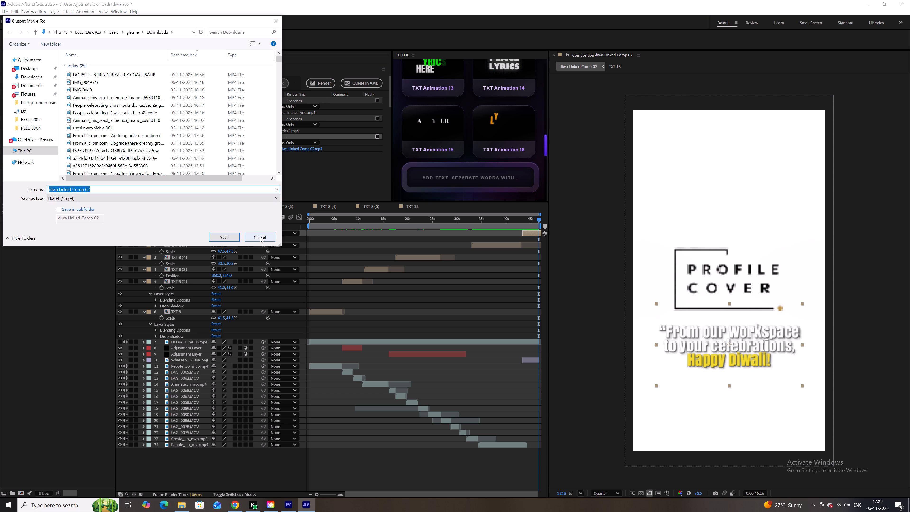
pyautogui.click(260, 237)
pyautogui.click(323, 83)
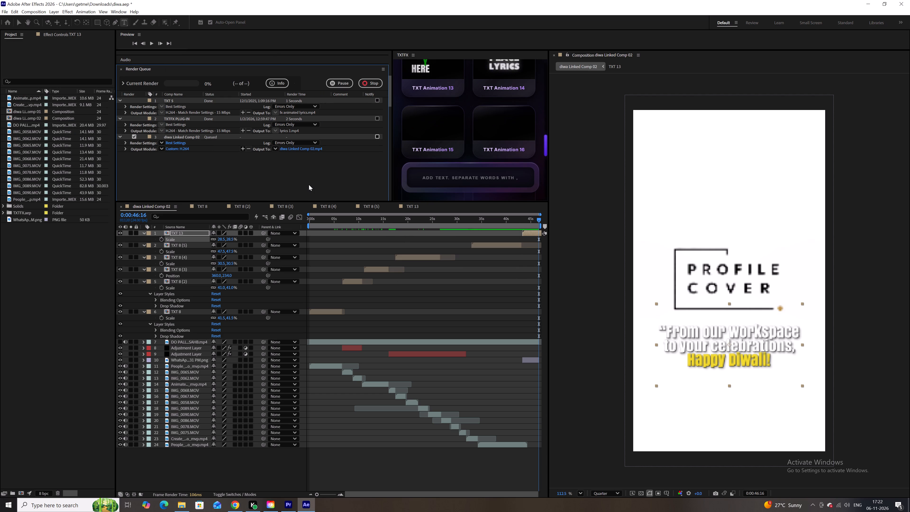
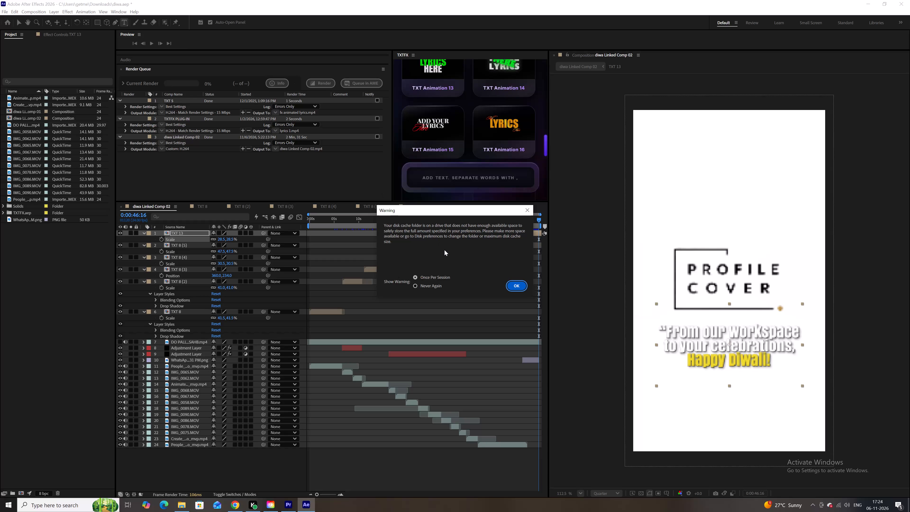
# Acknowledge the disk cache space warning with the show-once-per-session option kept.
pyautogui.click(513, 286)
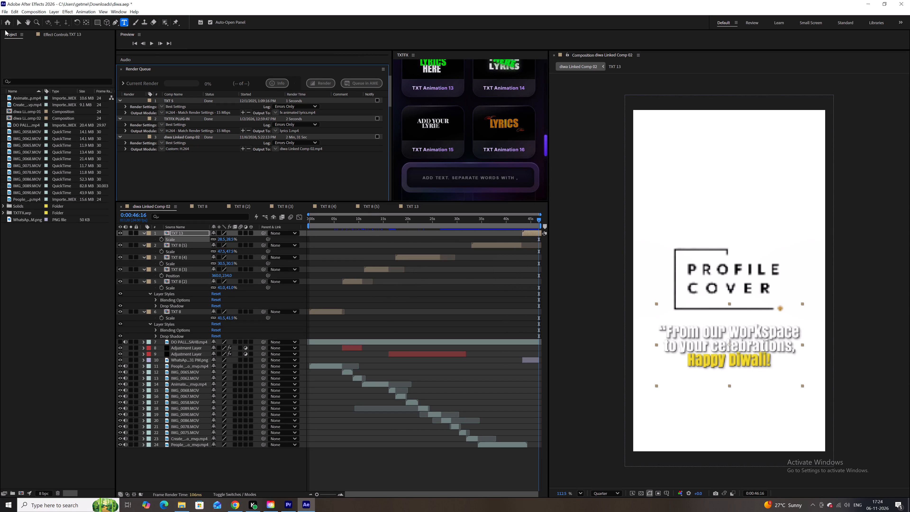
# In File Explorer, delete the consecutive Downloads files under Last month from MVI_1923 through A_0001C474A261010_010536WS_CANON (2).
pyautogui.click(183, 505)
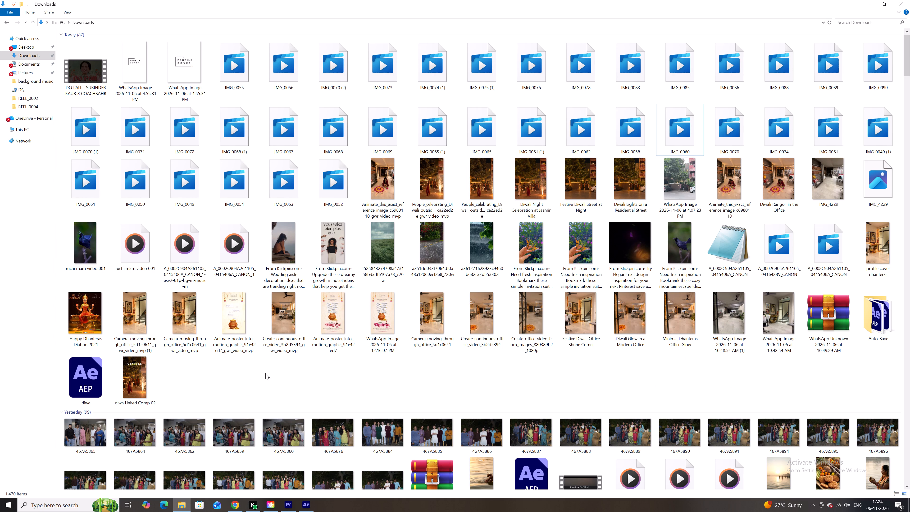
pyautogui.scroll(-12, 284, 396)
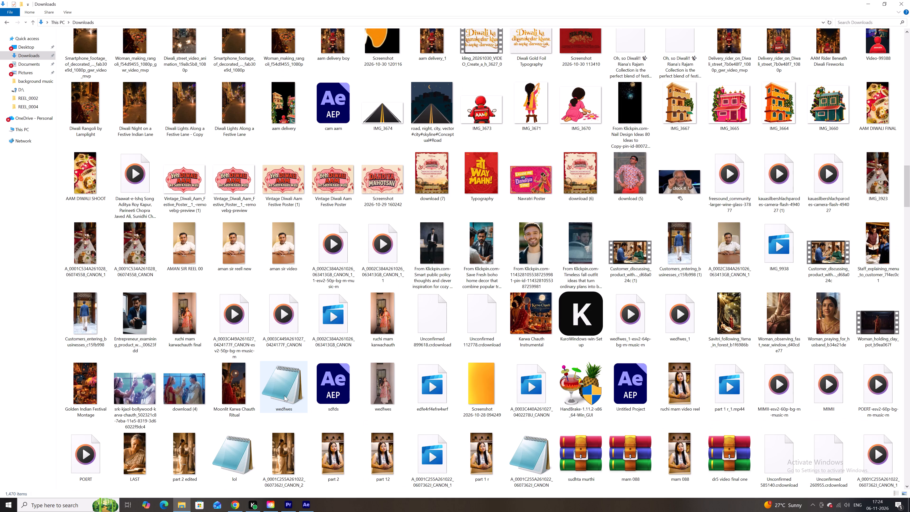
pyautogui.scroll(-3, 285, 395)
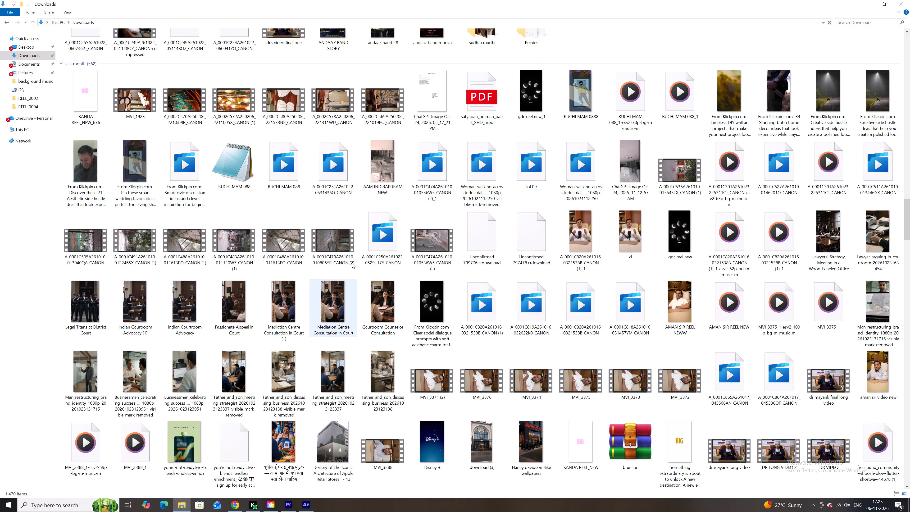
pyautogui.click(420, 240)
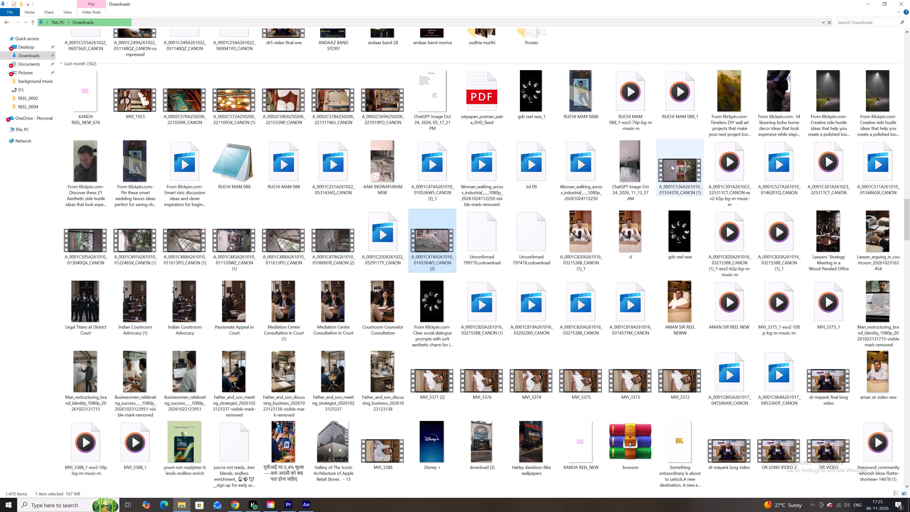
pyautogui.keyDown('ctrl'); pyautogui.keyDown('shift'); pyautogui.click(639, 166); pyautogui.keyUp('shift'); pyautogui.keyUp('ctrl')
pyautogui.keyDown('ctrl'); pyautogui.keyDown('shift'); pyautogui.click(414, 169); pyautogui.keyUp('shift'); pyautogui.keyUp('ctrl')
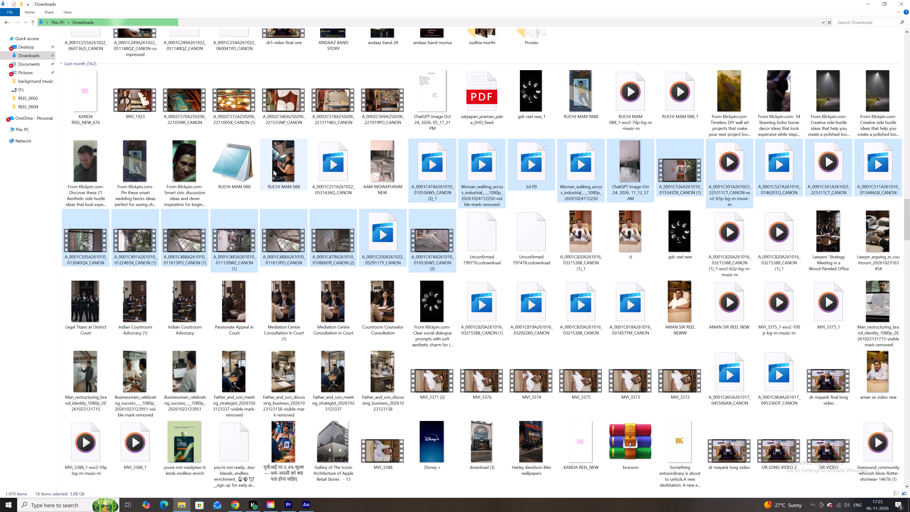
pyautogui.keyDown('ctrl'); pyautogui.keyDown('shift'); pyautogui.click(292, 166); pyautogui.keyUp('shift'); pyautogui.keyUp('ctrl')
pyautogui.keyDown('ctrl'); pyautogui.keyDown('shift'); pyautogui.click(240, 169); pyautogui.keyUp('shift'); pyautogui.keyUp('ctrl')
pyautogui.keyDown('ctrl'); pyautogui.keyDown('shift'); pyautogui.click(173, 164); pyautogui.keyUp('shift'); pyautogui.keyUp('ctrl')
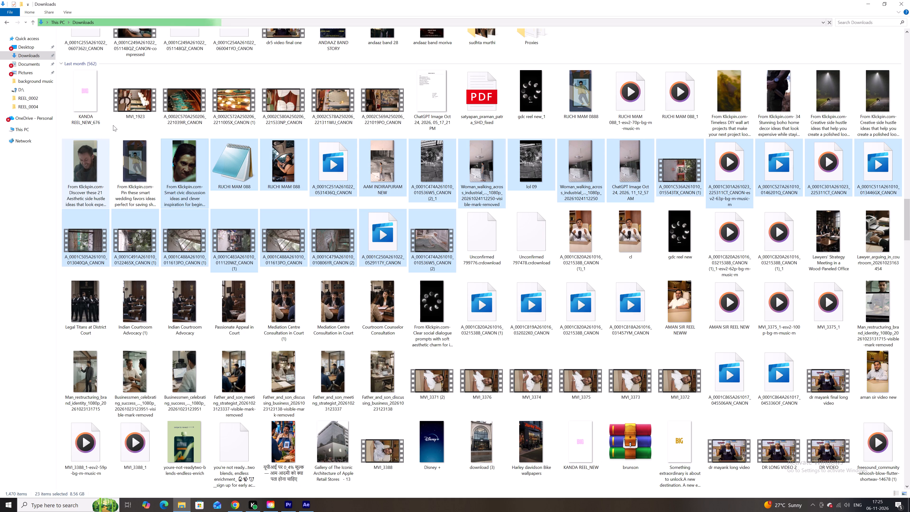
pyautogui.keyDown('ctrl'); pyautogui.keyDown('shift'); pyautogui.click(132, 112); pyautogui.keyUp('shift'); pyautogui.keyUp('ctrl')
pyautogui.rightClick(132, 112)
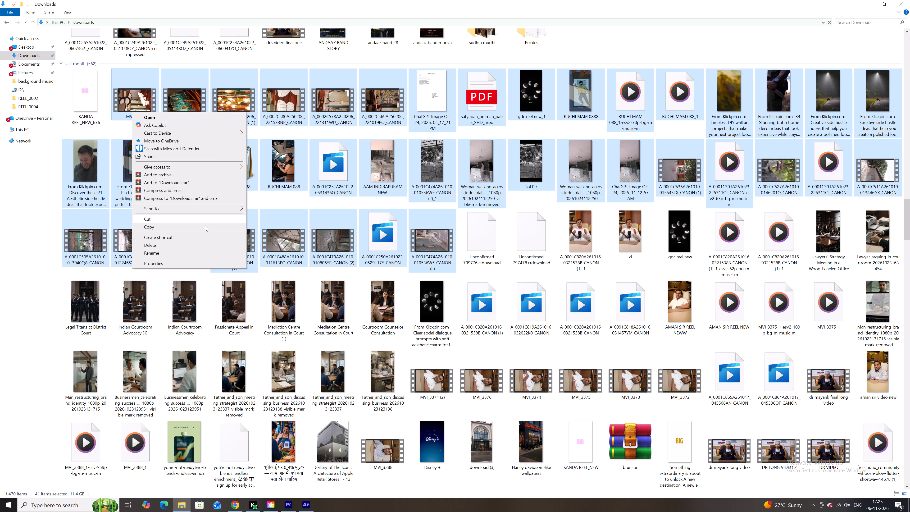
pyautogui.click(185, 247)
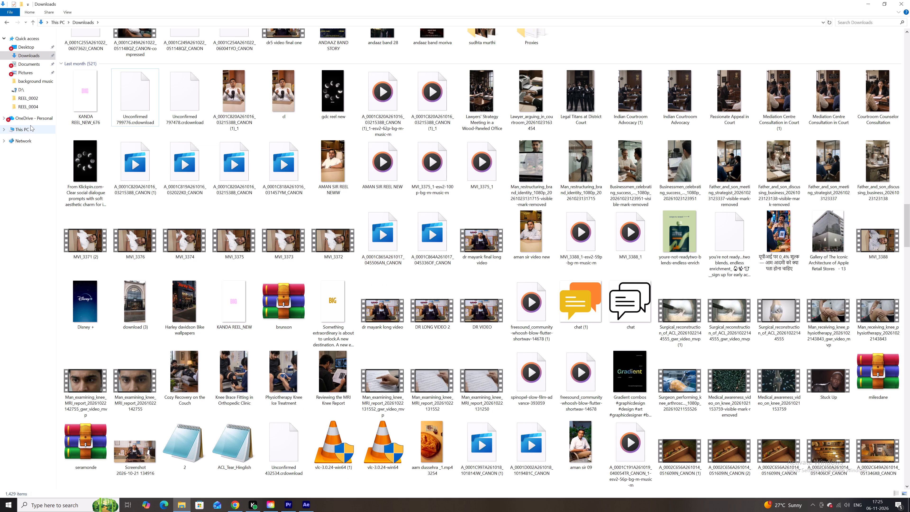
# Check the free space on Local Disk (C:).
pyautogui.click(30, 125)
pyautogui.click(173, 94)
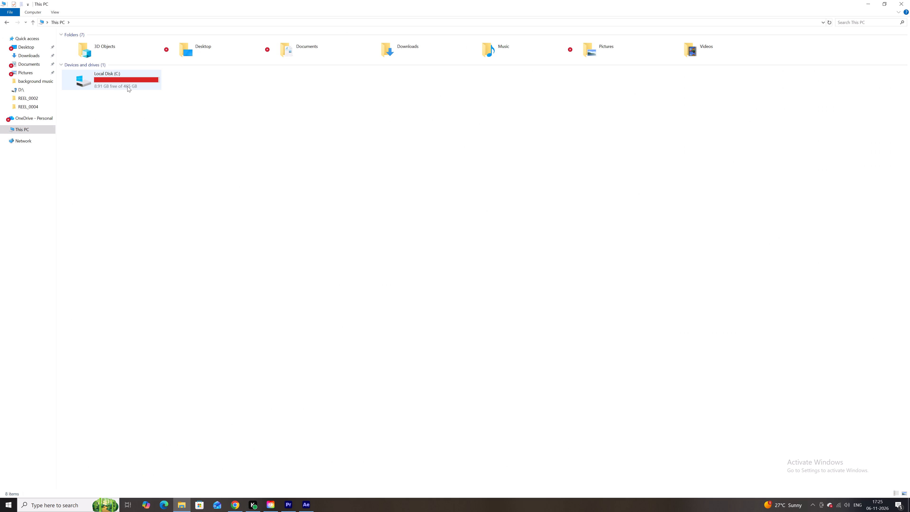
pyautogui.click(254, 83)
# Search Windows for the Recycle Bin, permanently delete all its items, and close its window.
pyautogui.click(75, 501)
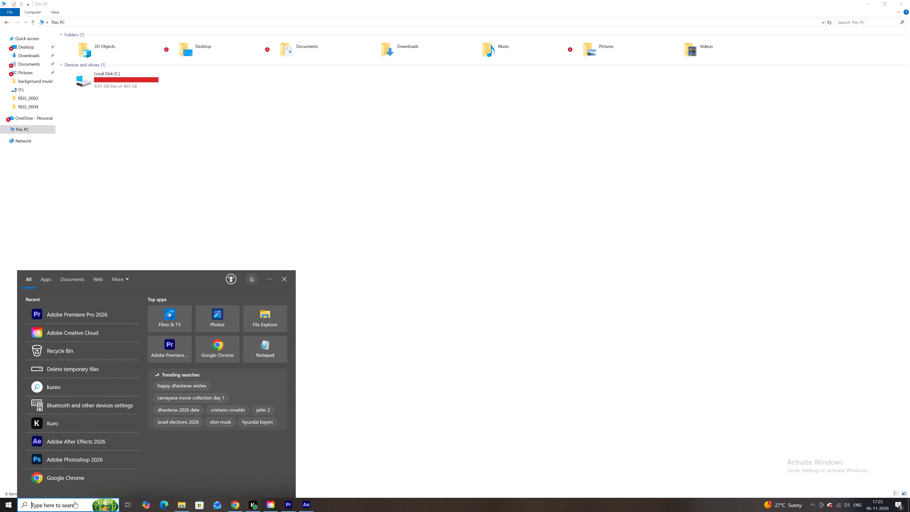
pyautogui.write('recy')
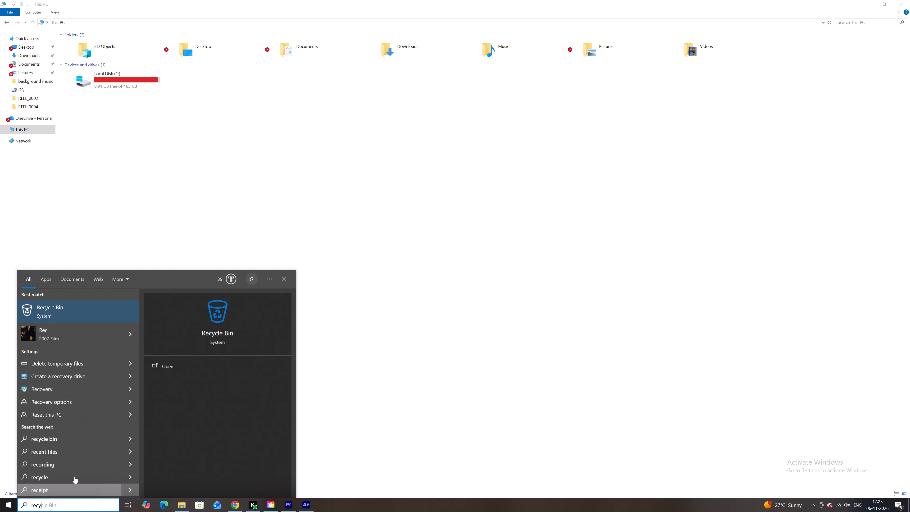
pyautogui.click(95, 315)
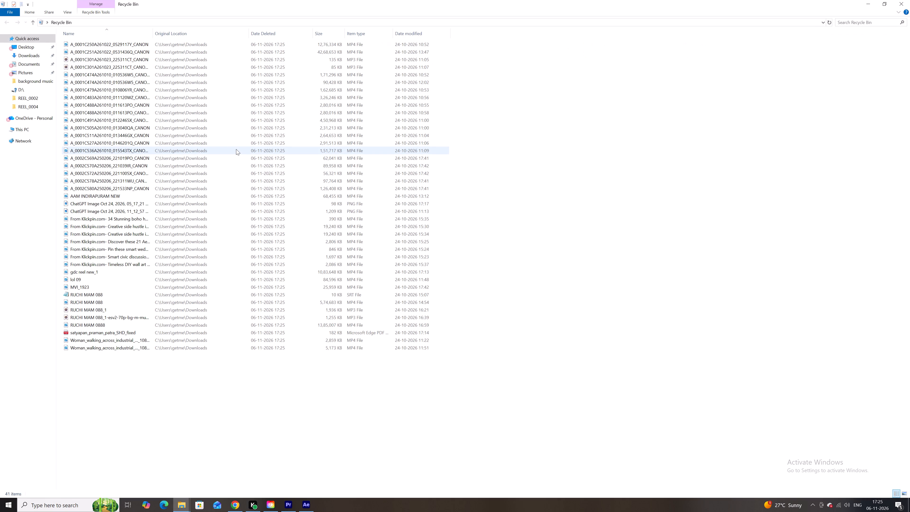
pyautogui.hotkey('ctrl', 'a')
pyautogui.rightClick(236, 149)
pyautogui.click(261, 176)
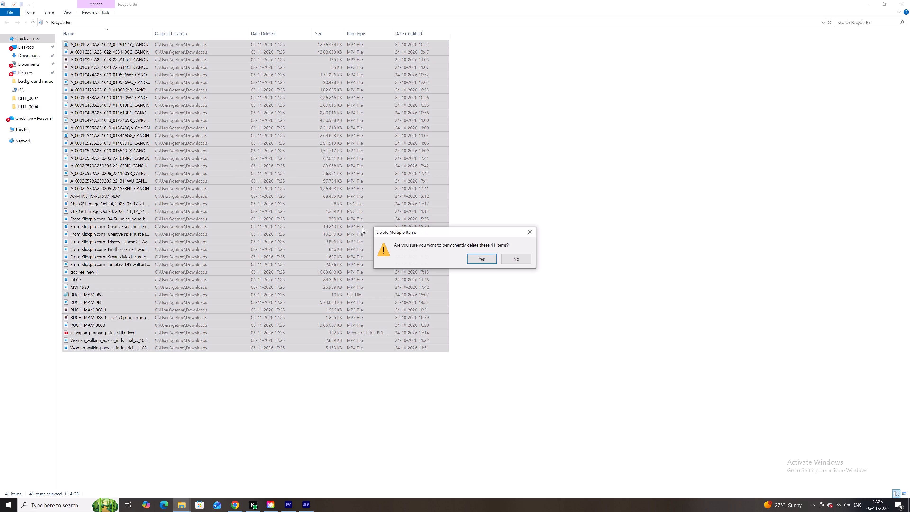
pyautogui.click(480, 265)
pyautogui.click(481, 261)
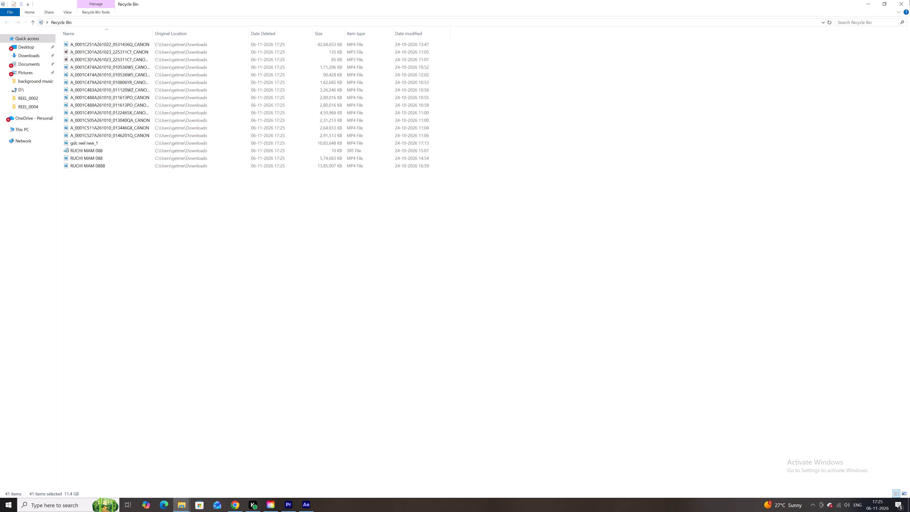
pyautogui.click(909, 0)
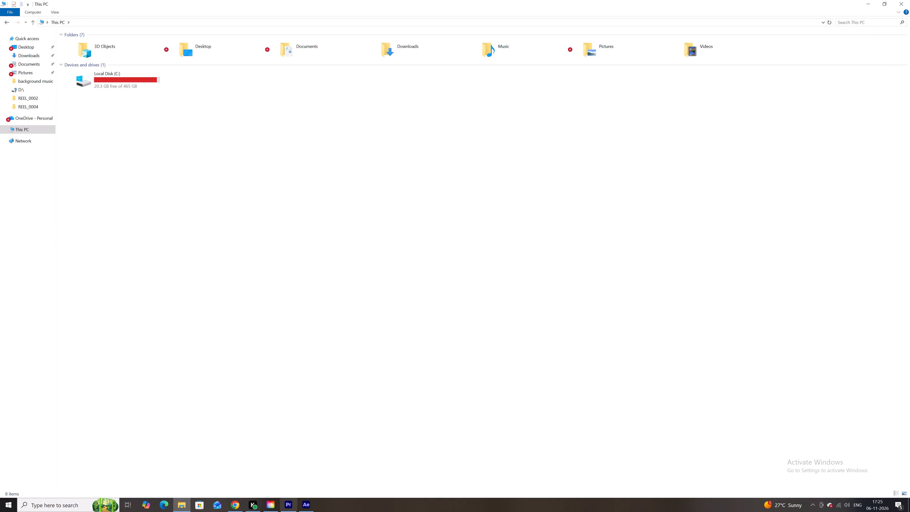
# Switch back to the diwa project in After Effects.
pyautogui.click(311, 503)
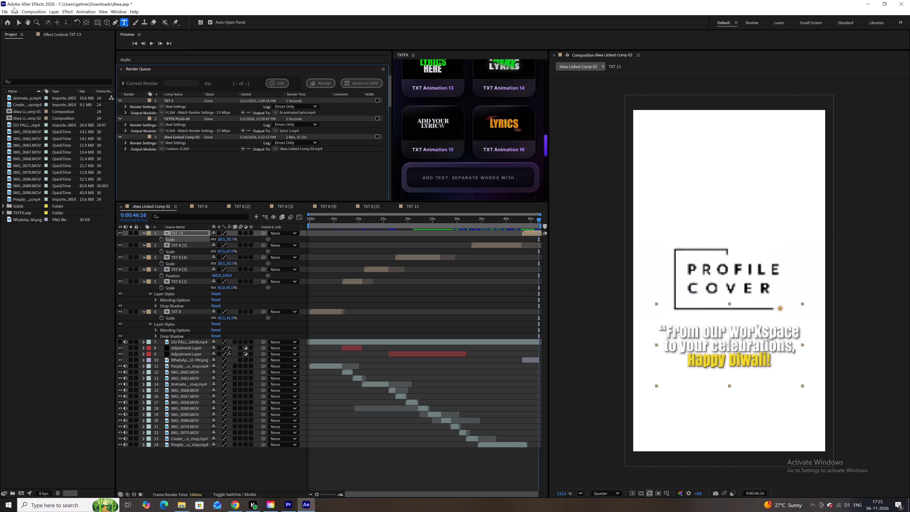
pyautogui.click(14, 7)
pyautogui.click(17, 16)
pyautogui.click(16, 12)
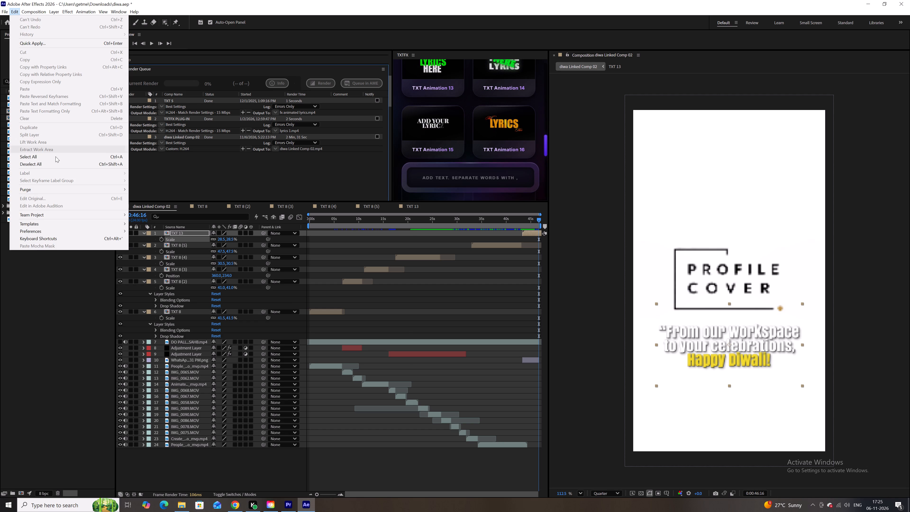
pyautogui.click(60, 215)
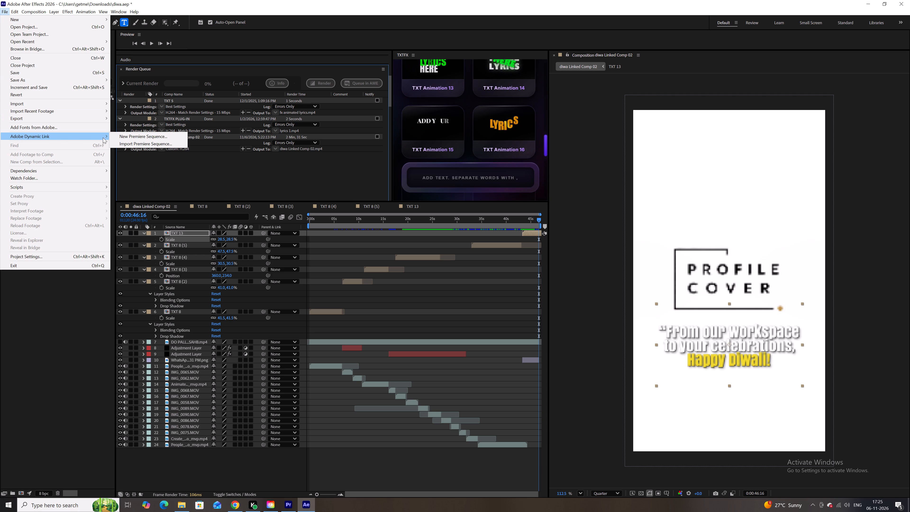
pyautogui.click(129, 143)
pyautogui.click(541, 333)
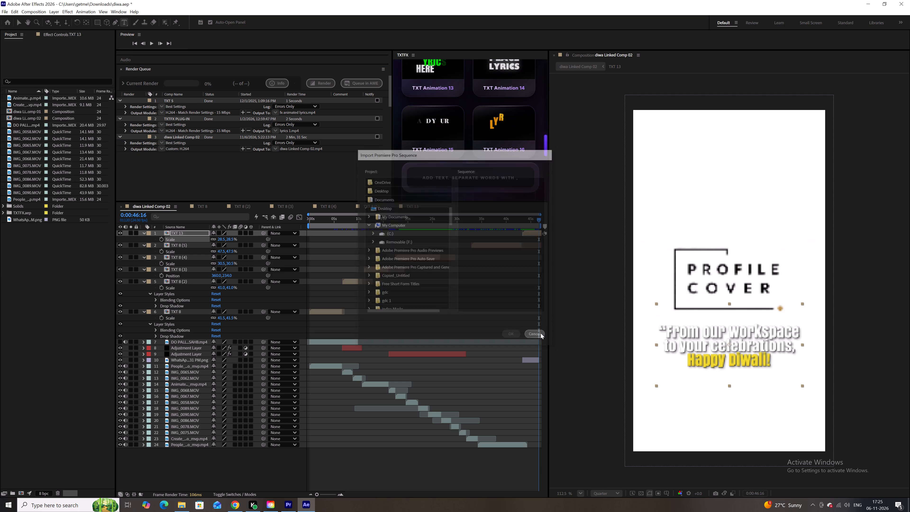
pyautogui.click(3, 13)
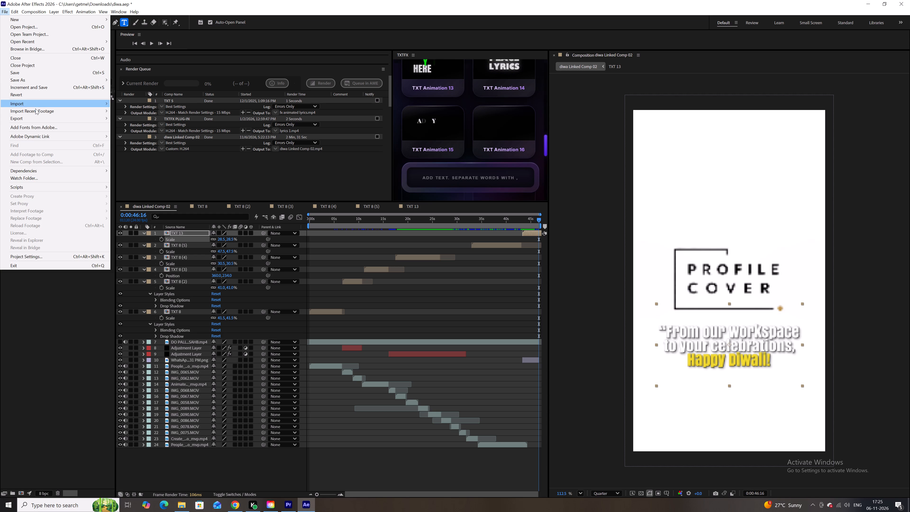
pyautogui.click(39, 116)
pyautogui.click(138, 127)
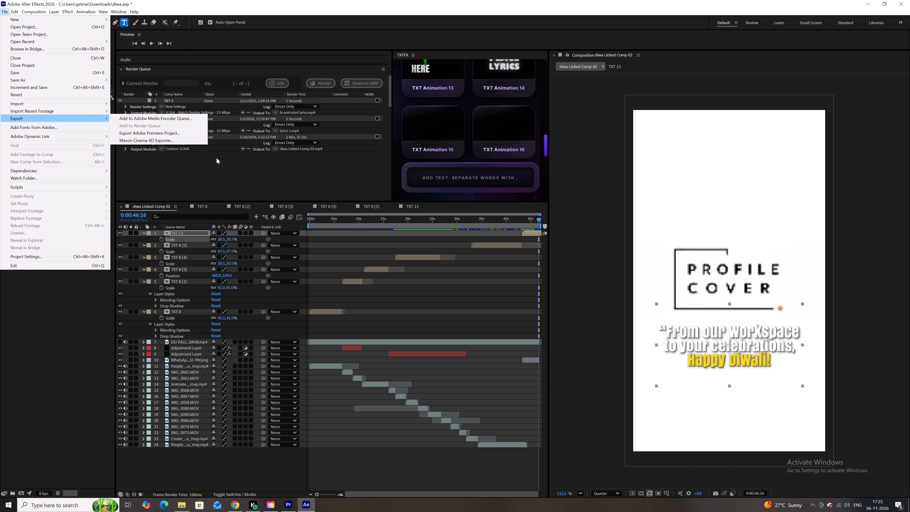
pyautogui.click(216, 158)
# Move the playhead of diwa Linked Comp 02 to 0:00:00:00 and save the project.
pyautogui.moveTo(363, 222); pyautogui.dragTo(287, 228)
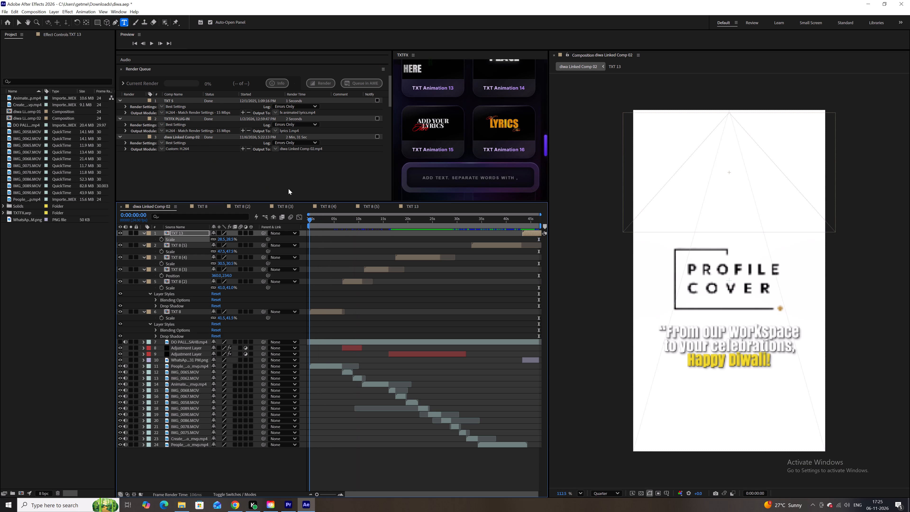
pyautogui.hotkey('ctrl', 's')
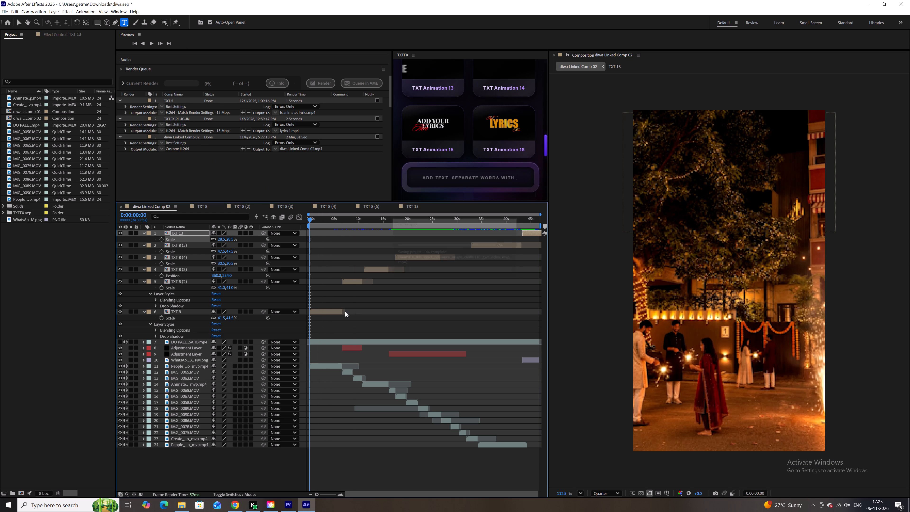
# Add diwa Linked Comp 02 to the Render Queue.
pyautogui.click(420, 474)
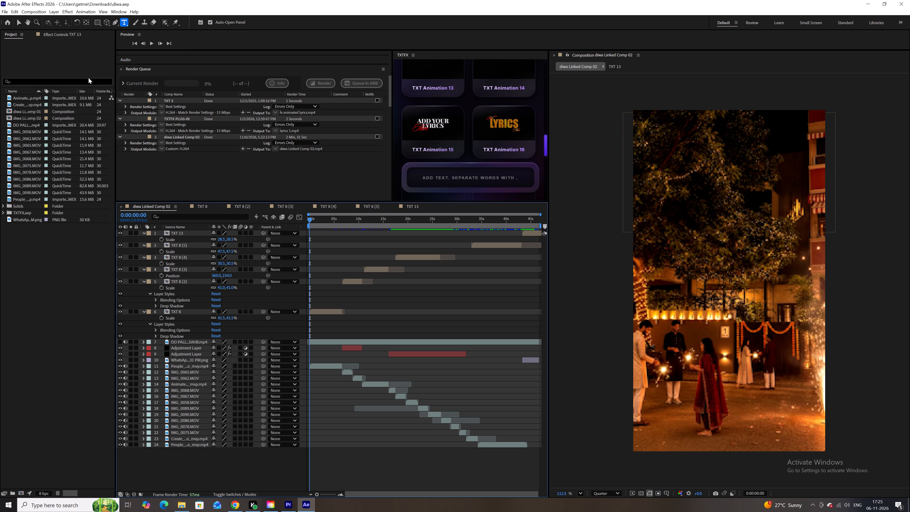
pyautogui.click(8, 11)
pyautogui.click(29, 121)
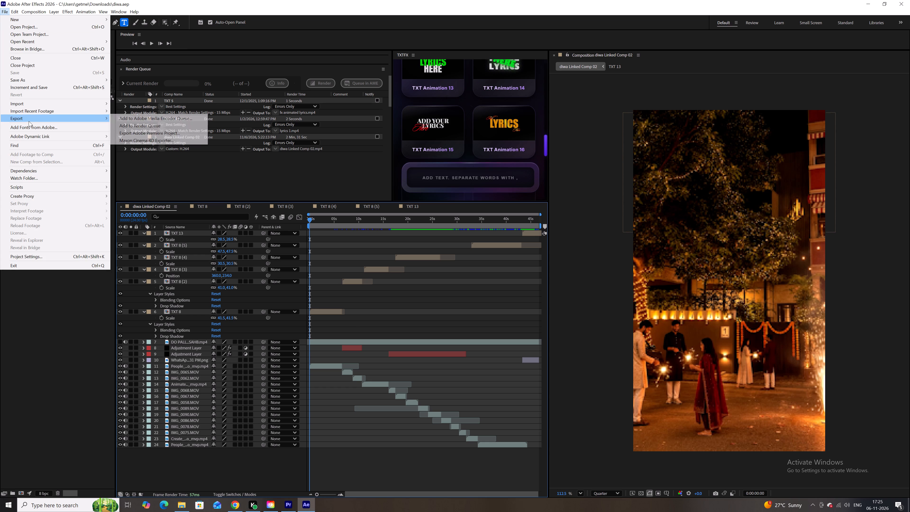
pyautogui.click(148, 123)
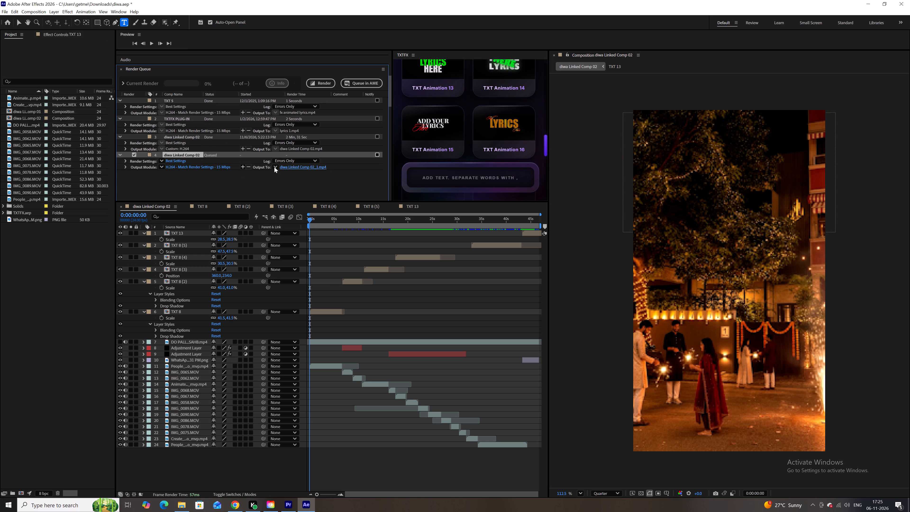
# Set the H.264 video target bitrate of the newly queued comp's output module to about 25.5 Mbps.
pyautogui.click(222, 167)
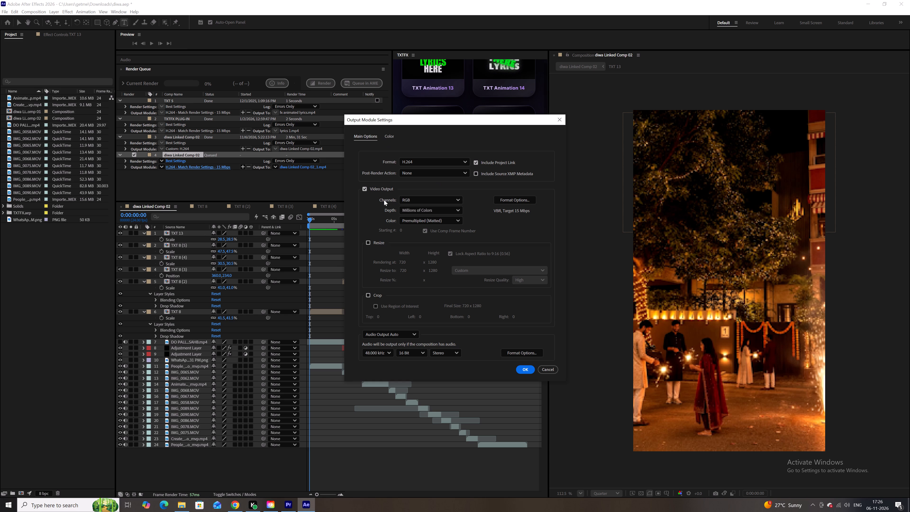
pyautogui.click(514, 356)
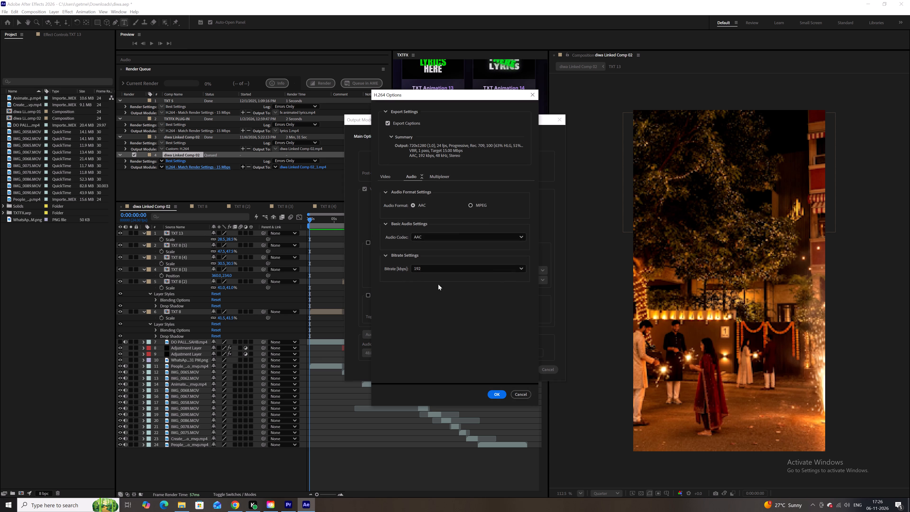
pyautogui.click(389, 175)
pyautogui.moveTo(462, 294); pyautogui.dragTo(466, 294)
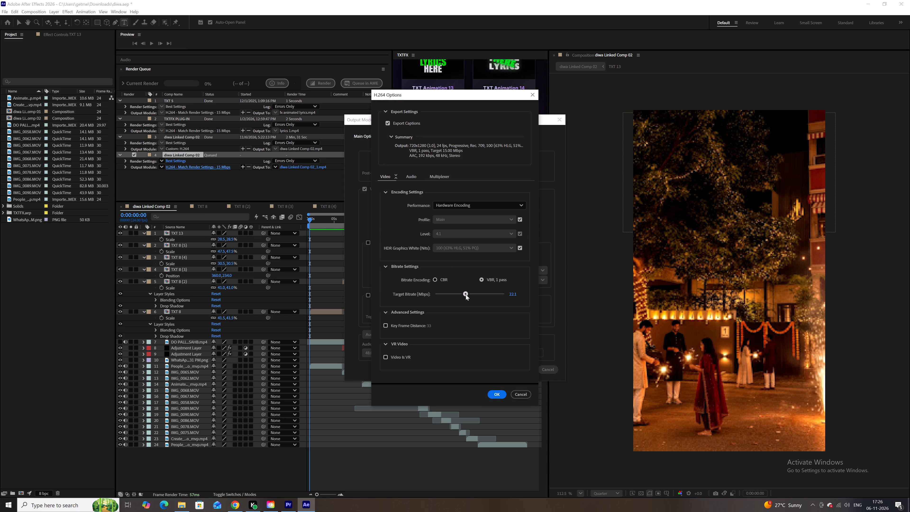
pyautogui.moveTo(466, 294); pyautogui.dragTo(470, 294)
pyautogui.click(500, 394)
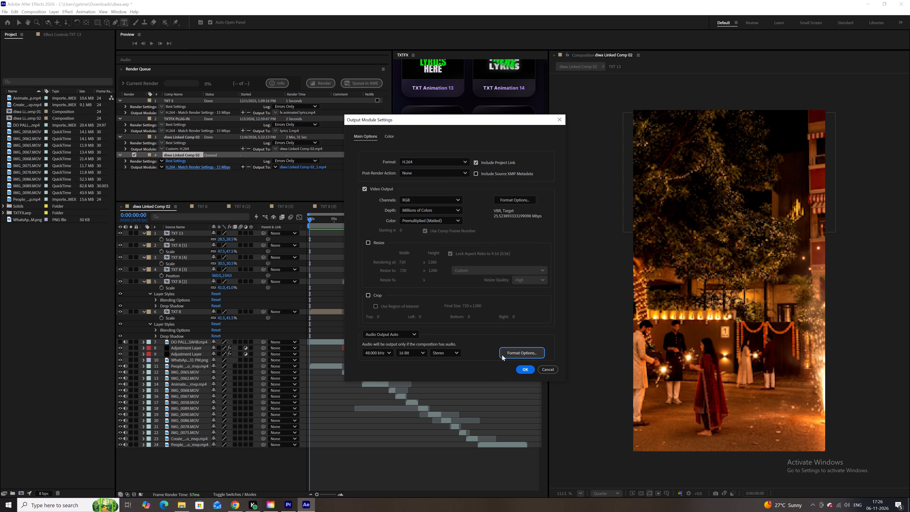
pyautogui.click(524, 368)
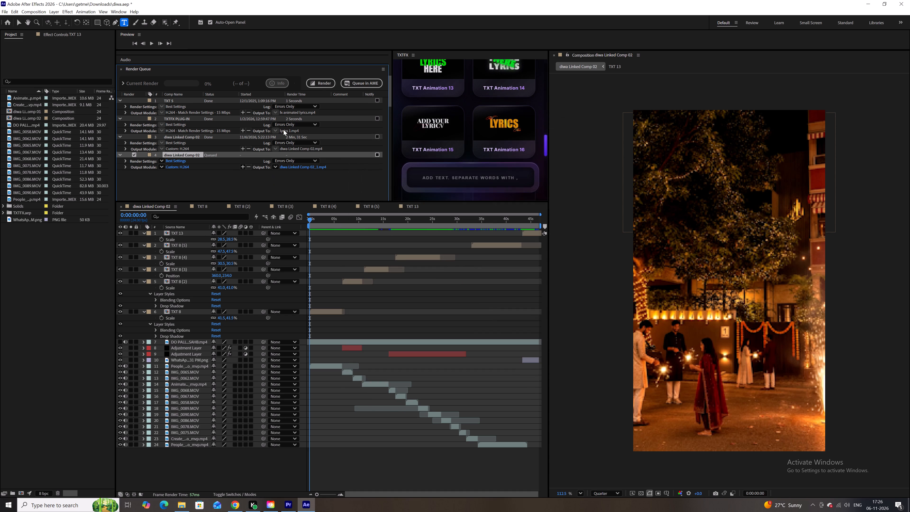
# Render the queued diwa Linked Comp 02.
pyautogui.click(322, 86)
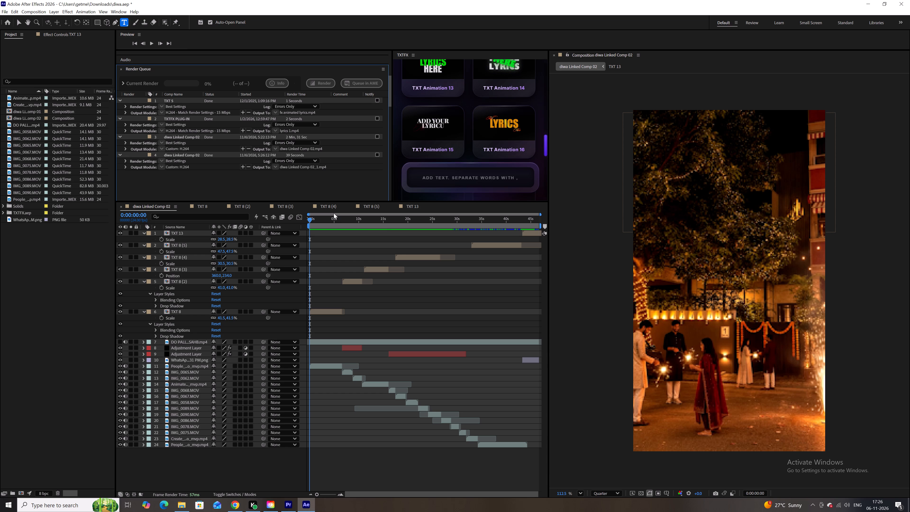
# Switch to File Explorer and play the exported diwa Linked Comp 02_1 video from Downloads to review it.
pyautogui.click(183, 511)
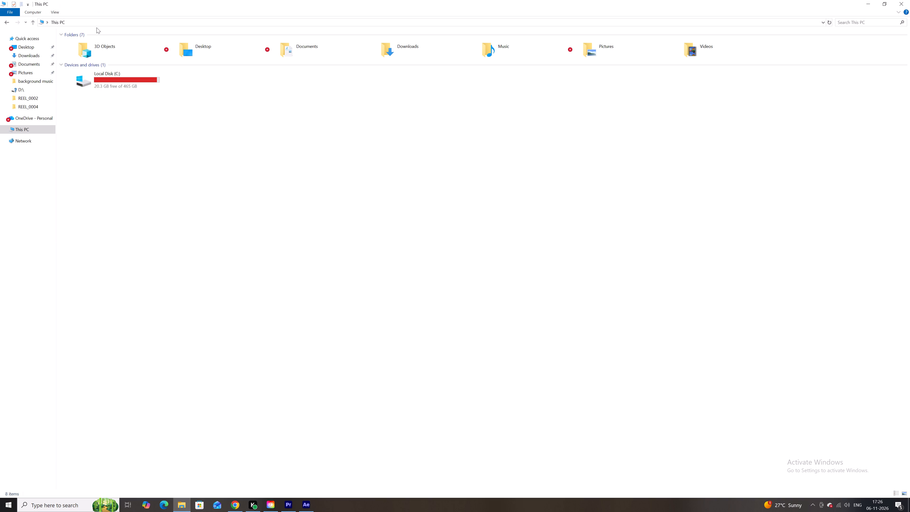
pyautogui.click(34, 56)
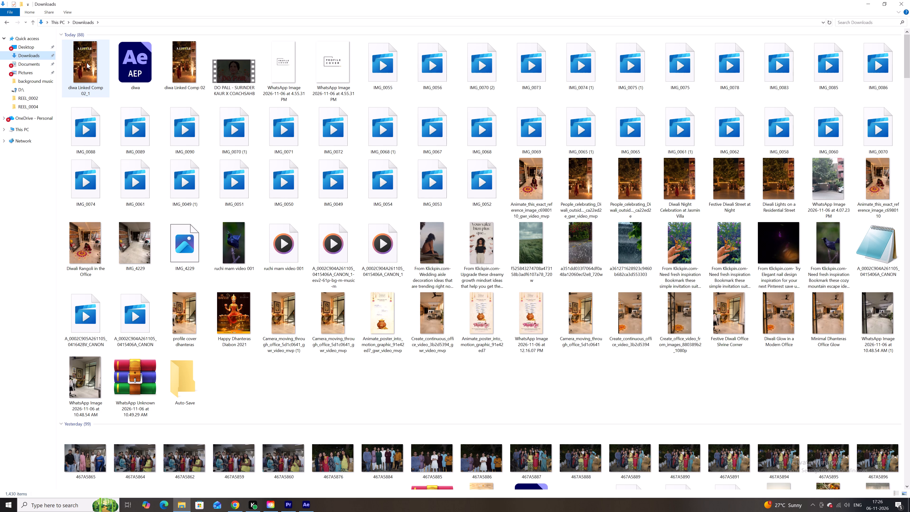
pyautogui.doubleClick(87, 63)
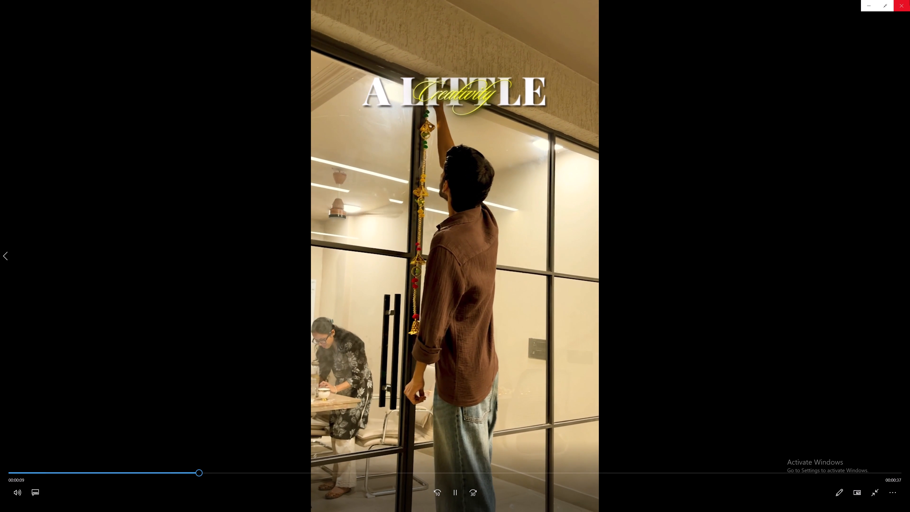
pyautogui.click(909, 0)
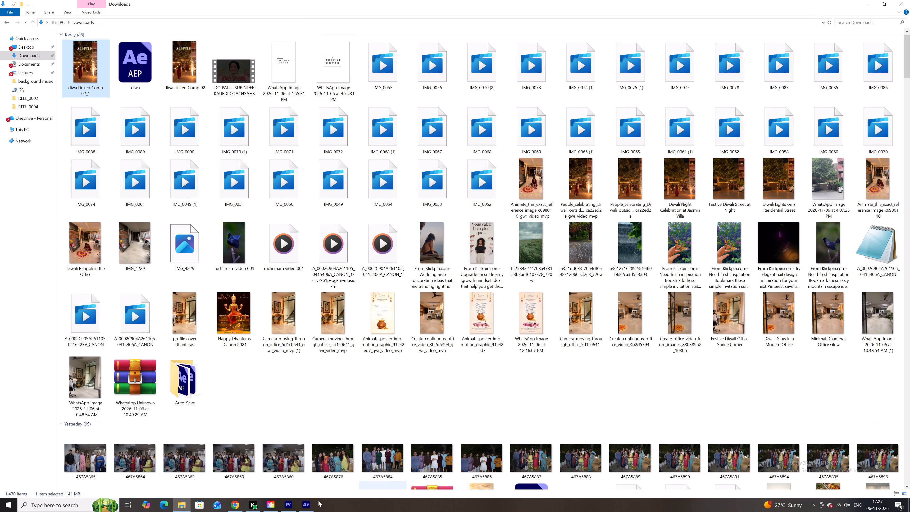
# In After Effects, mute the audio of layers 12 to 24, keep layer 11 audible, and preview the comp's opening up to about 0:00:05:14.
pyautogui.click(305, 501)
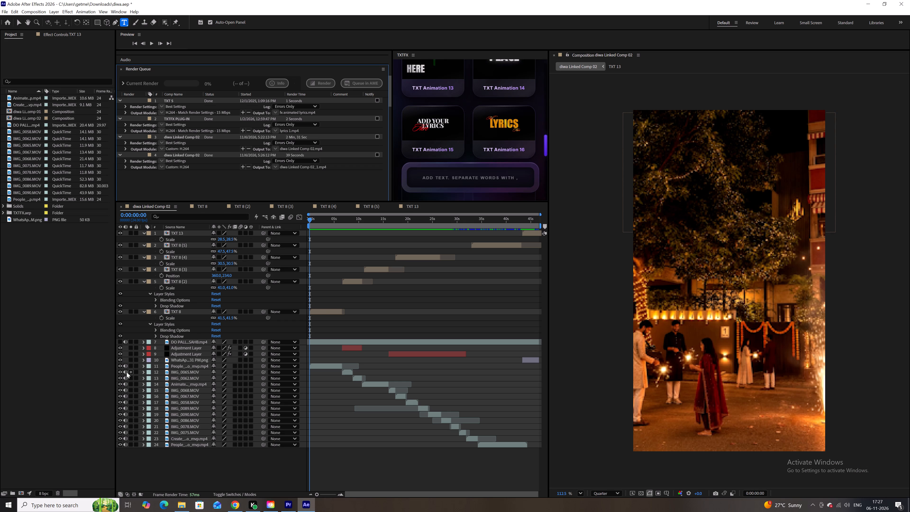
pyautogui.moveTo(125, 366); pyautogui.dragTo(124, 443)
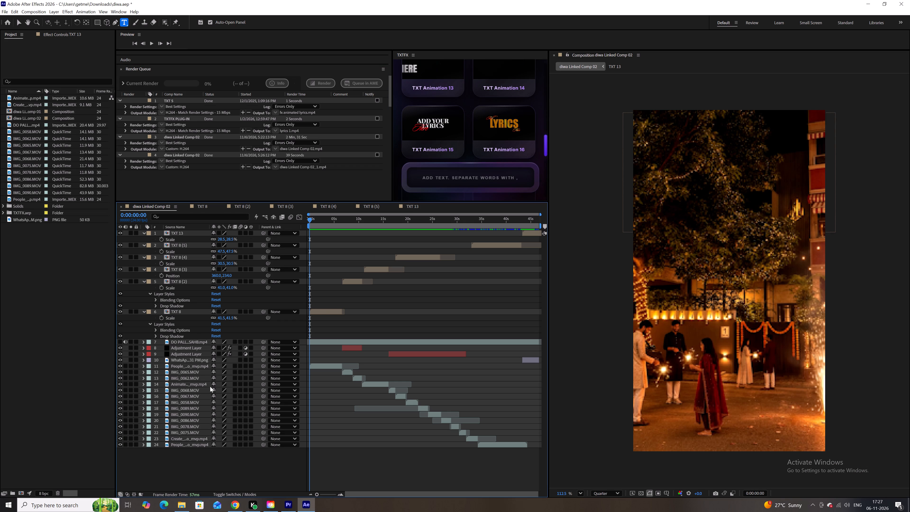
pyautogui.click(126, 366)
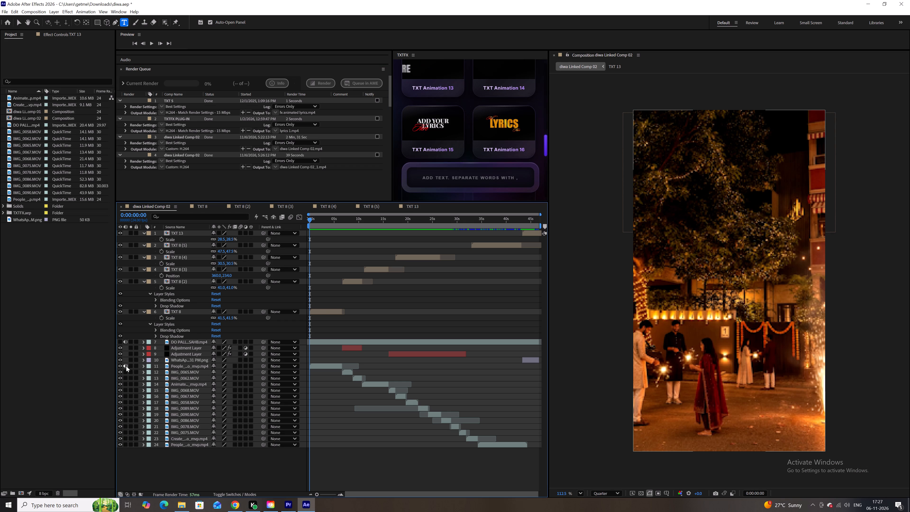
pyautogui.press('space')
pyautogui.moveTo(324, 220); pyautogui.dragTo(337, 220)
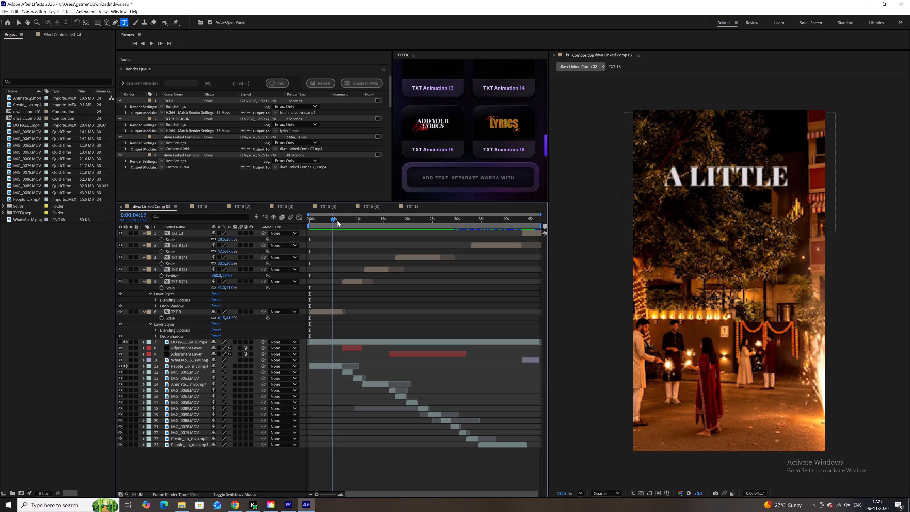
pyautogui.moveTo(337, 220); pyautogui.dragTo(336, 221)
# Add diwa Linked Comp 02 to the Render Queue again.
pyautogui.click(7, 14)
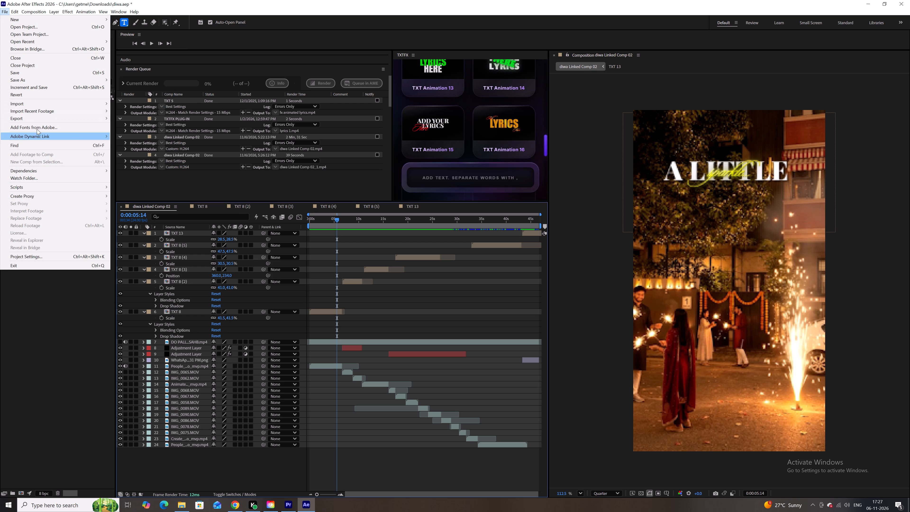
pyautogui.click(39, 118)
pyautogui.click(128, 123)
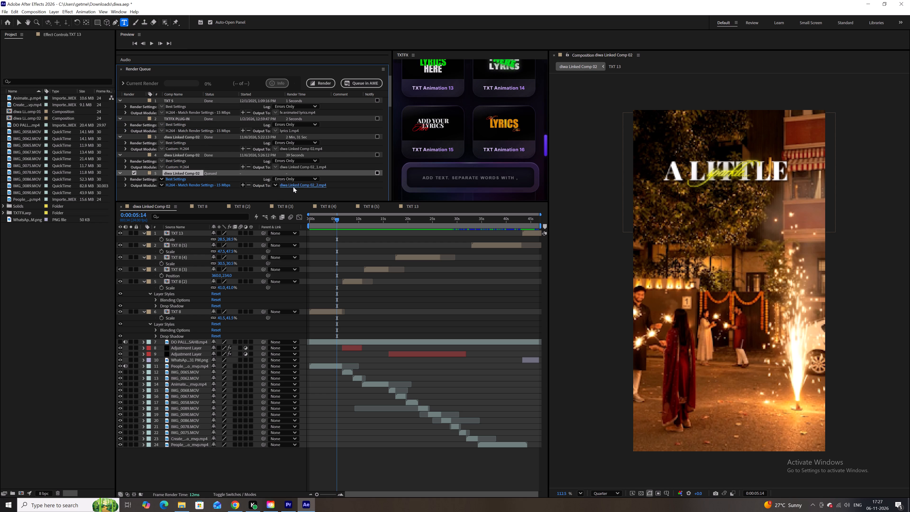
# Set the H.264 target bitrate of the newly queued comp's output module to about 26.2 Mbps.
pyautogui.click(218, 186)
pyautogui.click(514, 354)
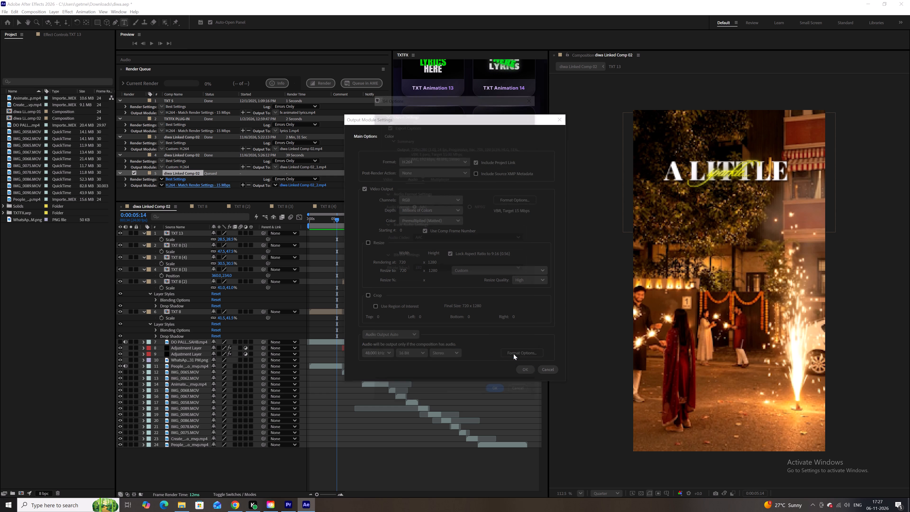
pyautogui.click(384, 178)
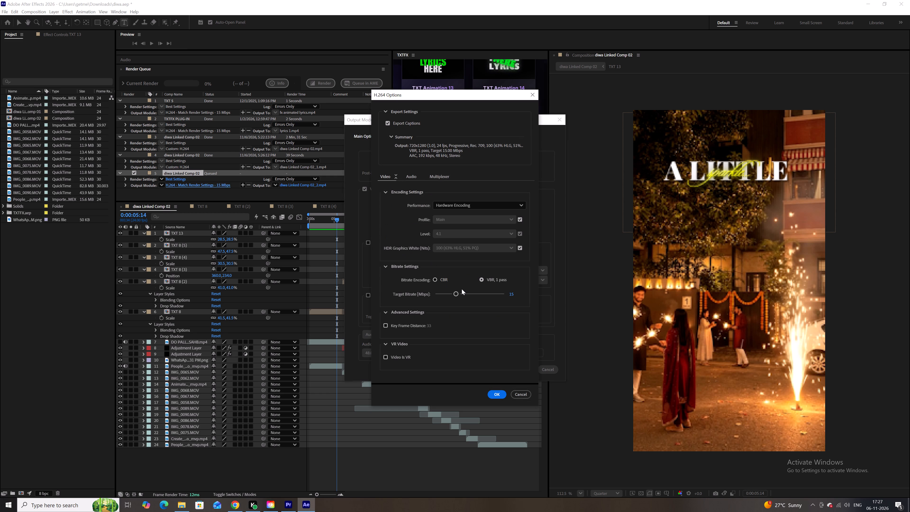
pyautogui.moveTo(460, 293); pyautogui.dragTo(471, 293)
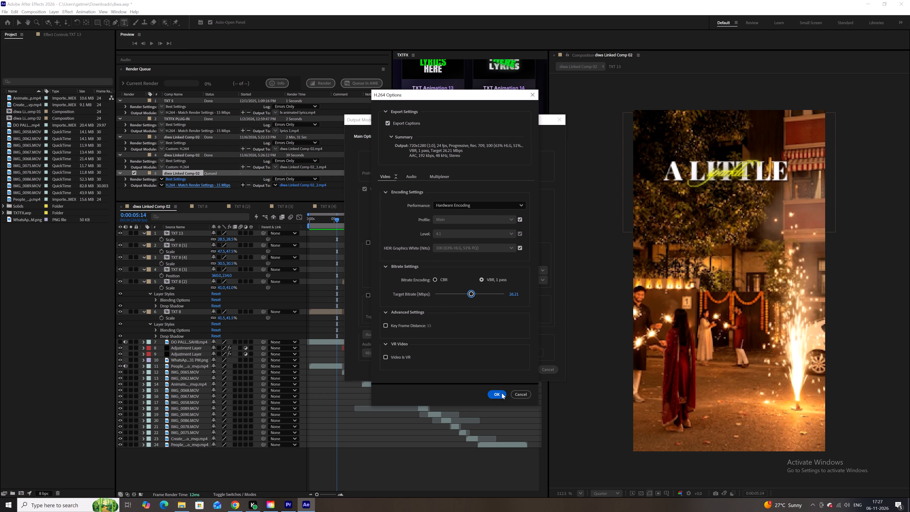
pyautogui.click(502, 393)
pyautogui.click(527, 368)
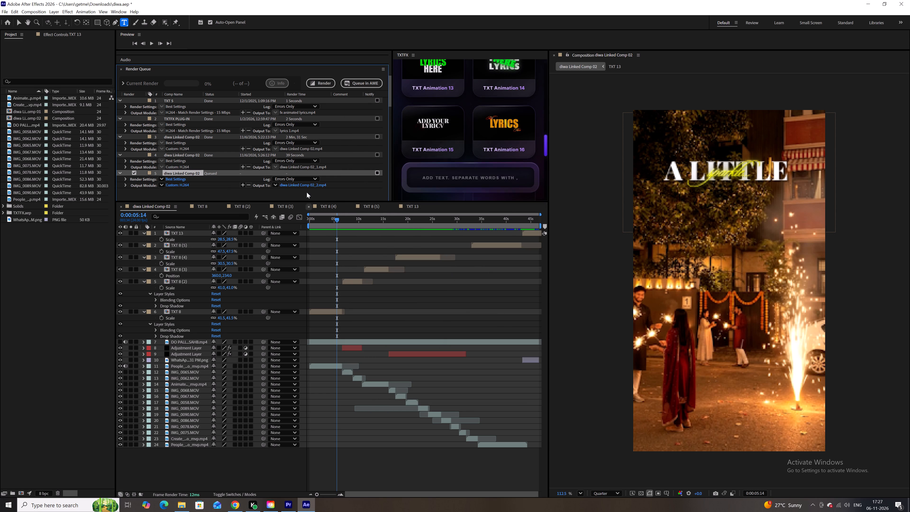
# Render the newly queued diwa Linked Comp 02.
pyautogui.click(319, 83)
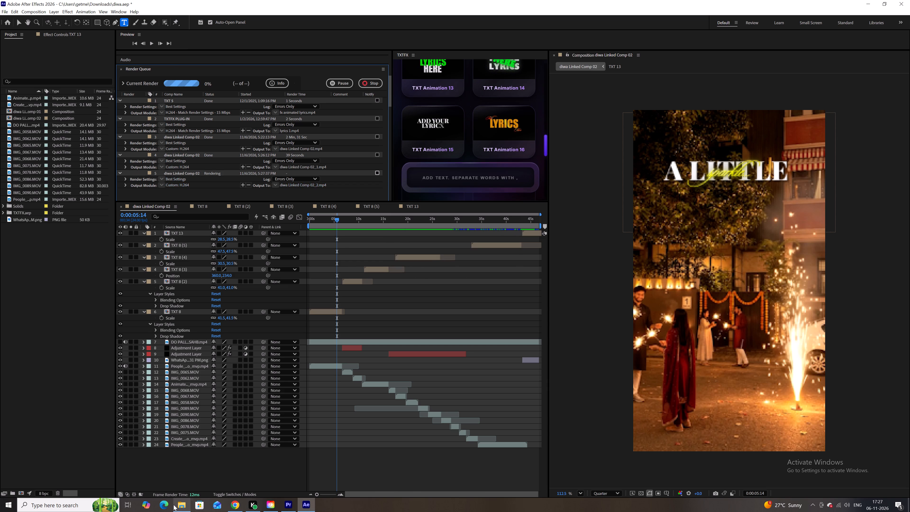
# In File Explorer, delete the earlier exports diwa Linked Comp 02_1 and diwa Linked Comp 02 from Downloads.
pyautogui.click(173, 505)
pyautogui.rightClick(89, 61)
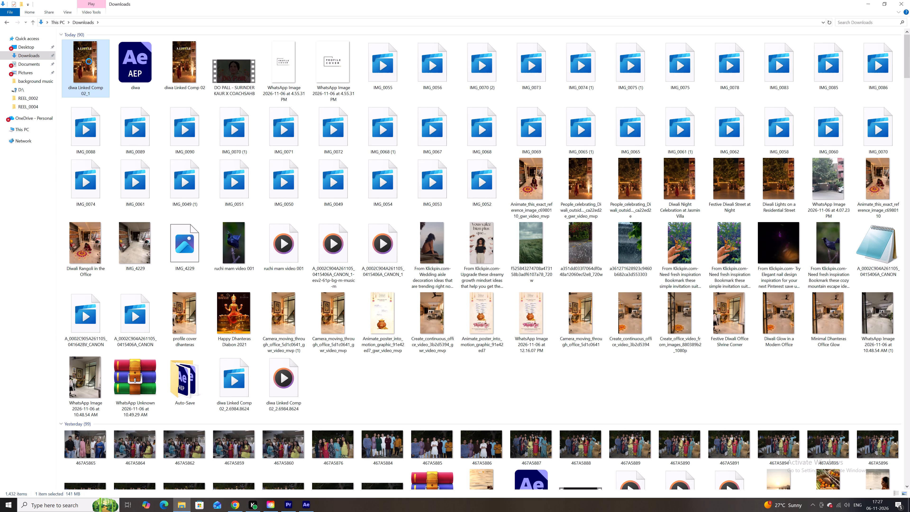
pyautogui.click(135, 209)
pyautogui.rightClick(137, 84)
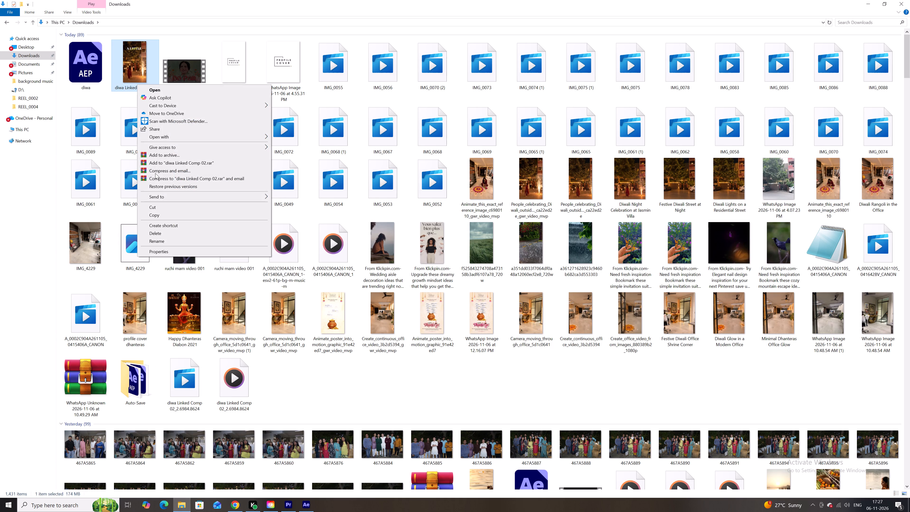
pyautogui.click(172, 231)
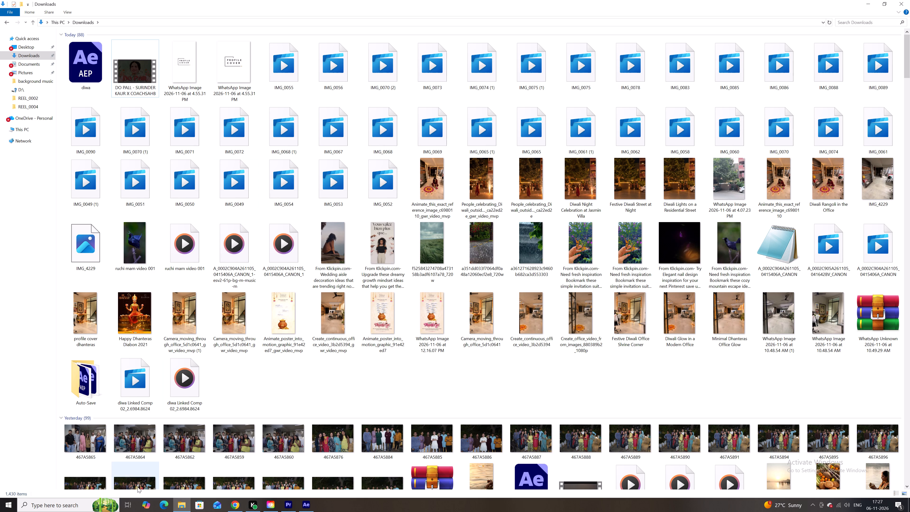
# Open the Recycle Bin, permanently delete both old diwa exports from it, and close its window.
pyautogui.click(84, 511)
pyautogui.write('re')
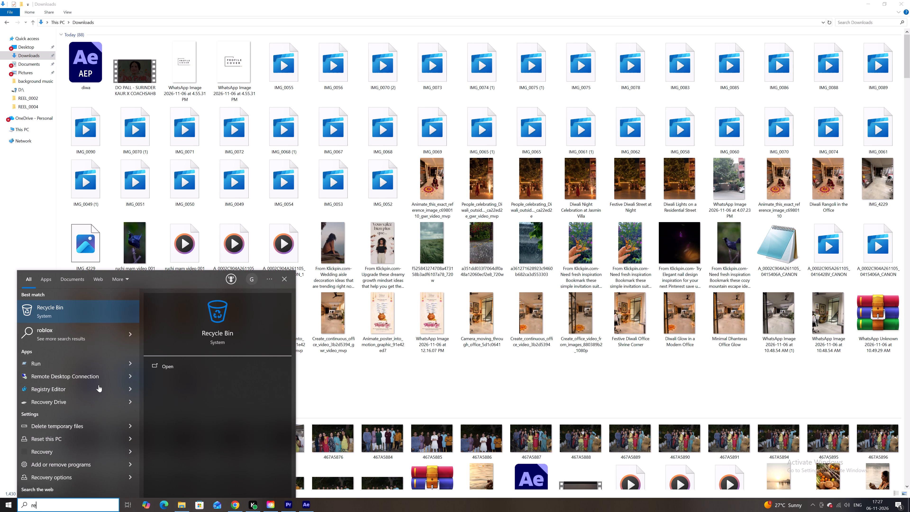
pyautogui.click(109, 306)
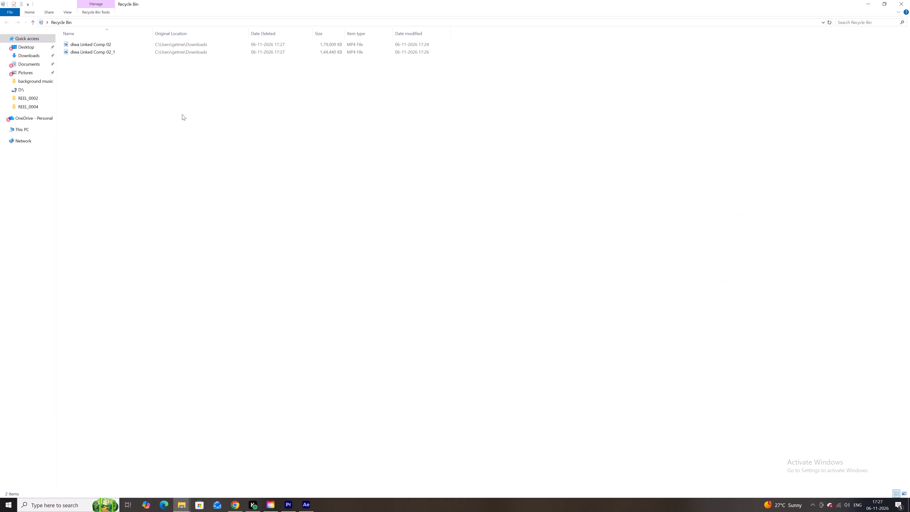
pyautogui.hotkey('ctrl', 'a')
pyautogui.rightClick(171, 53)
pyautogui.click(201, 81)
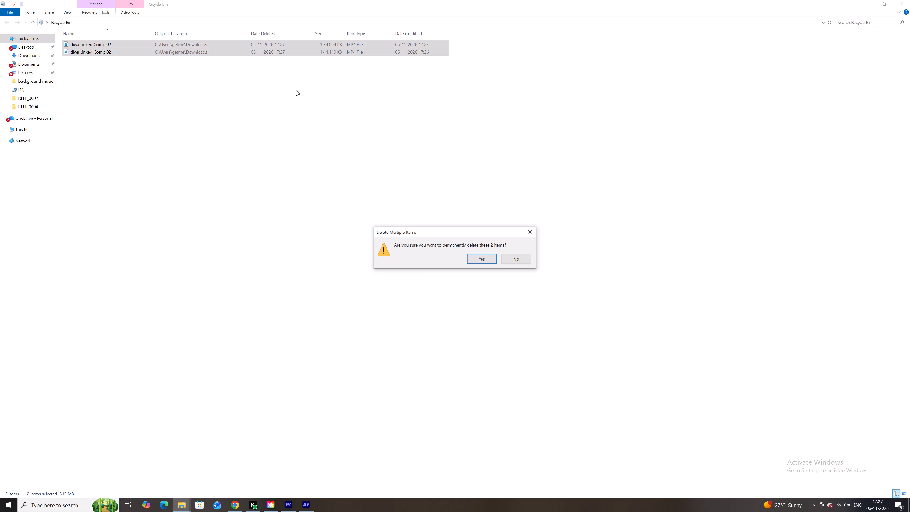
pyautogui.click(483, 260)
pyautogui.click(909, 0)
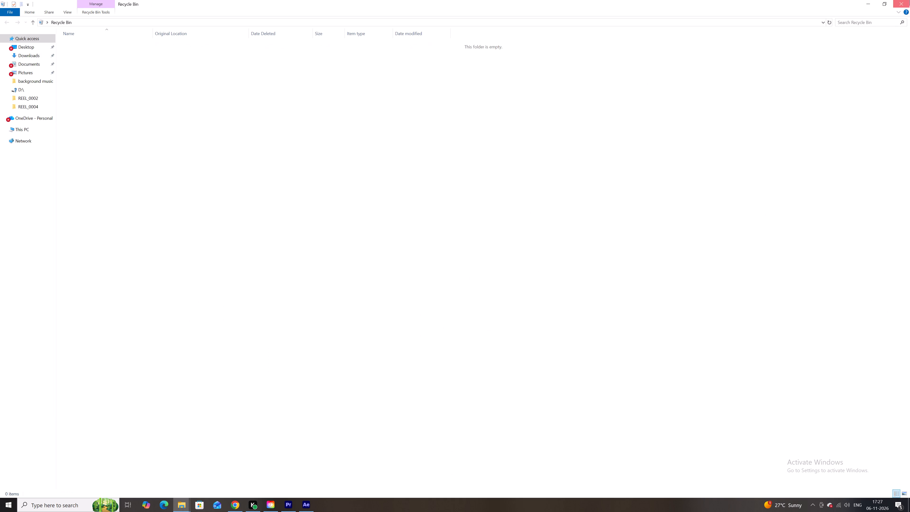
# Switch back to After Effects to check the render progress.
pyautogui.click(304, 509)
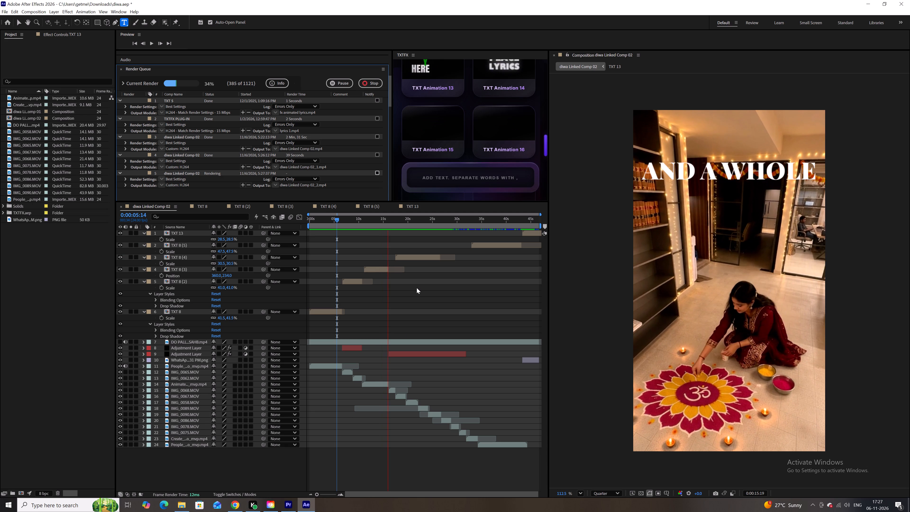
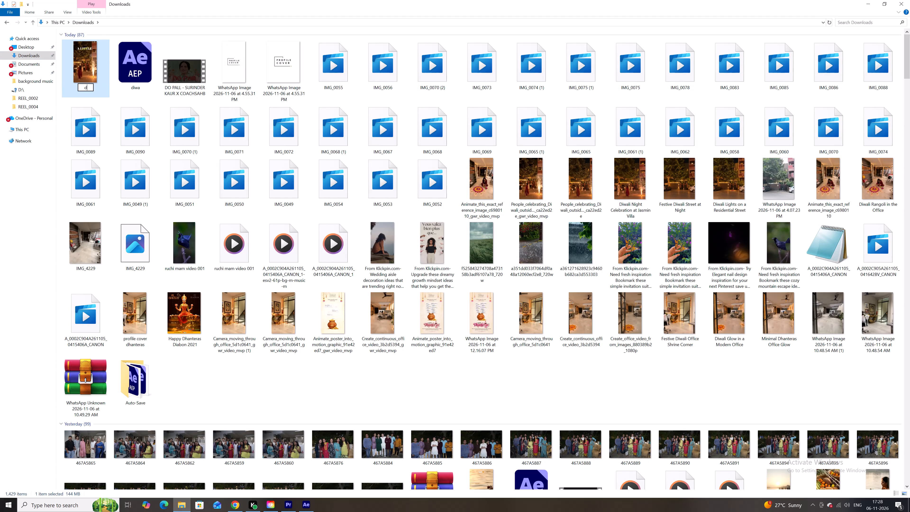
# Rename the newly rendered Diwali video in the Downloads folder with a name beginning "diwali profile cov".
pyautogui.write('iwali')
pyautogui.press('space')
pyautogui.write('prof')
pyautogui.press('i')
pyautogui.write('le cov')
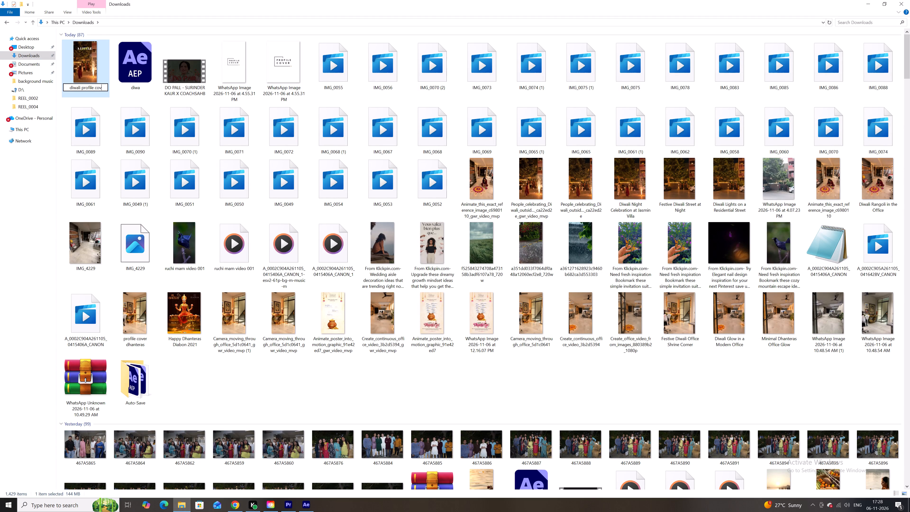